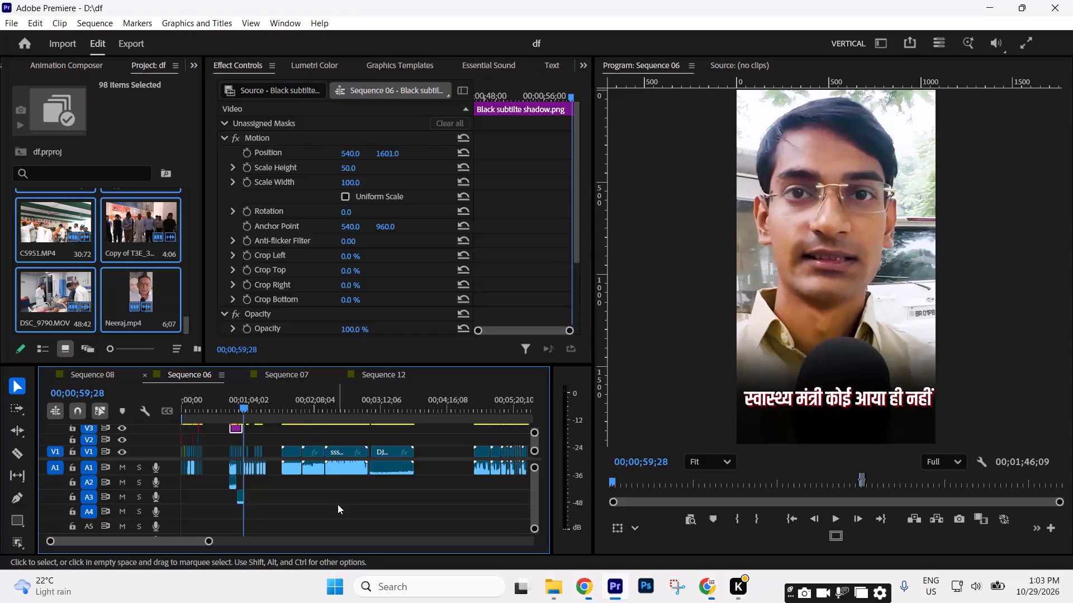
Play back Sequence 06 around the one-minute mark to review the subtitled section and the C1176.MP4 clip that follows the gap.
{"action": "left_click", "coordinate": [338, 504]}
{"action": "key", "text": "space"}
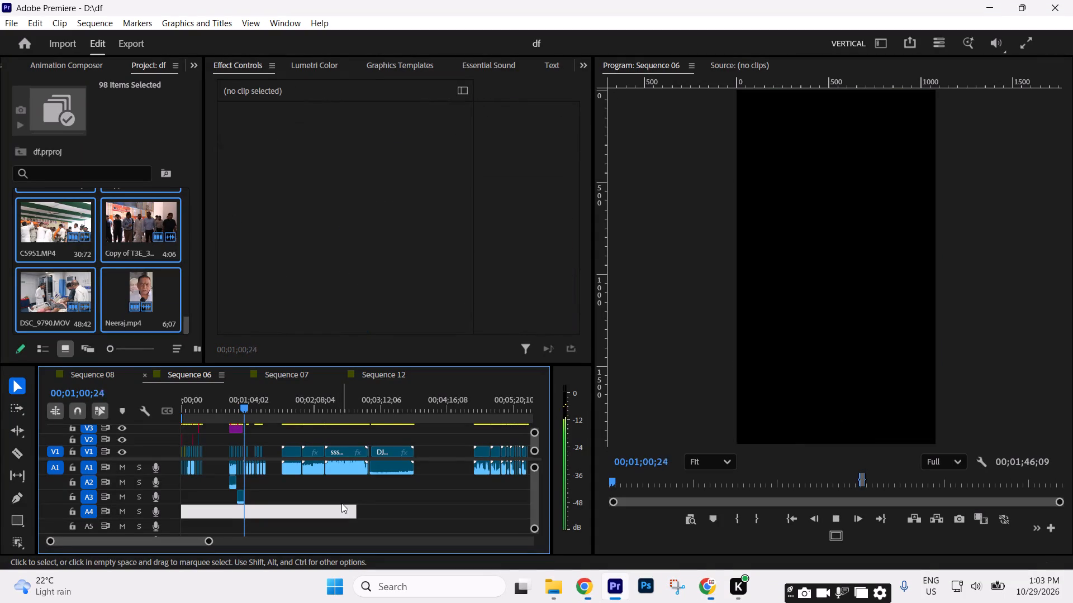
{"action": "key", "text": "space"}
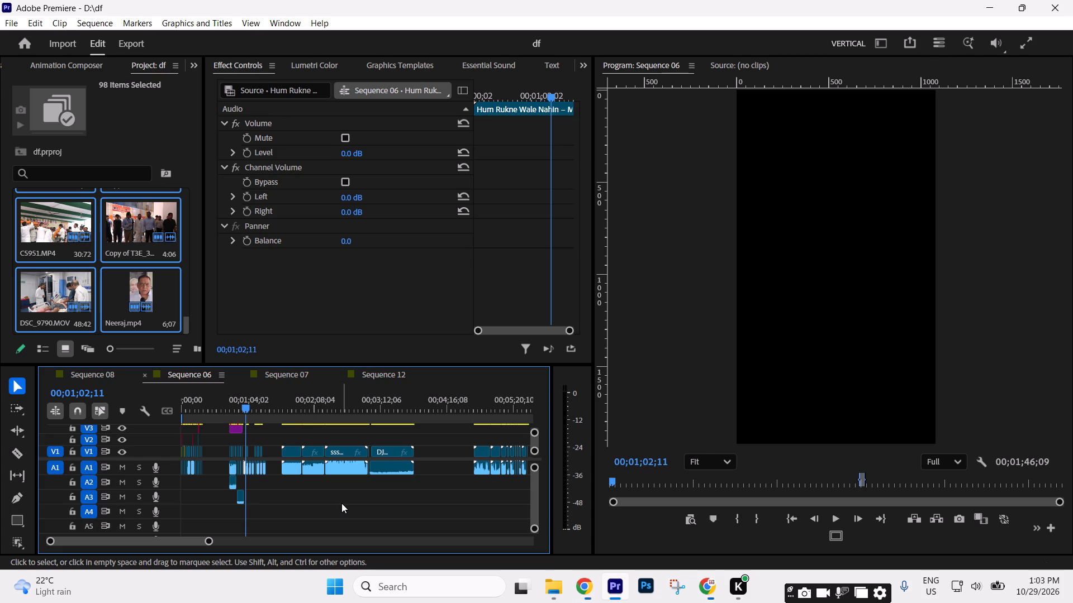
{"action": "key", "text": "space"}
{"action": "key", "text": "space"}
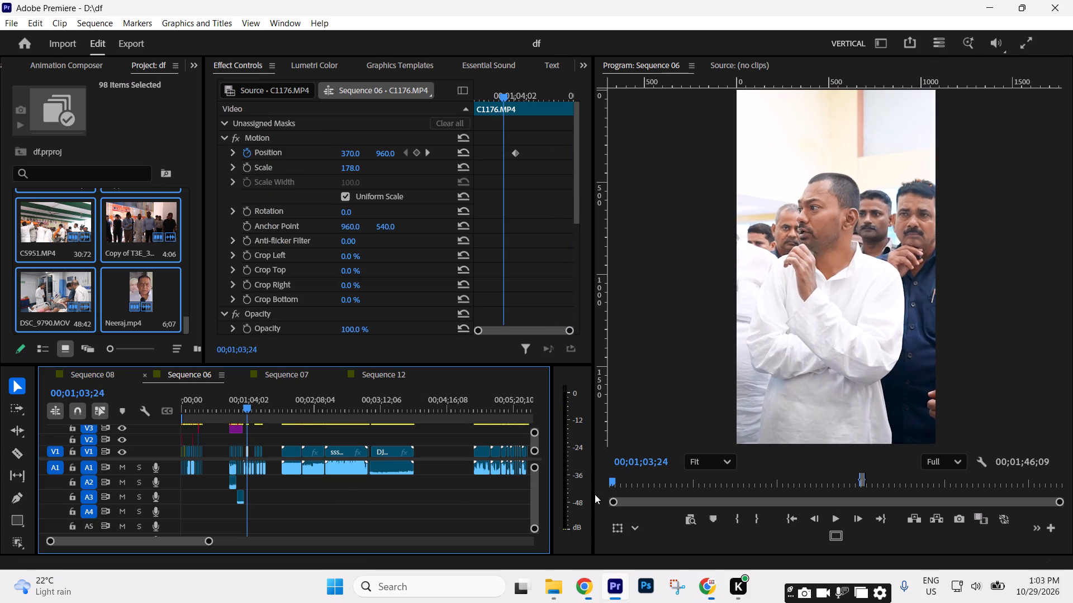
{"action": "key", "text": "space"}
{"action": "left_click_drag", "start_coordinate": [209, 540], "coordinate": [144, 542]}
{"action": "key", "text": "space"}
{"action": "left_click_drag", "start_coordinate": [336, 396], "coordinate": [322, 402]}
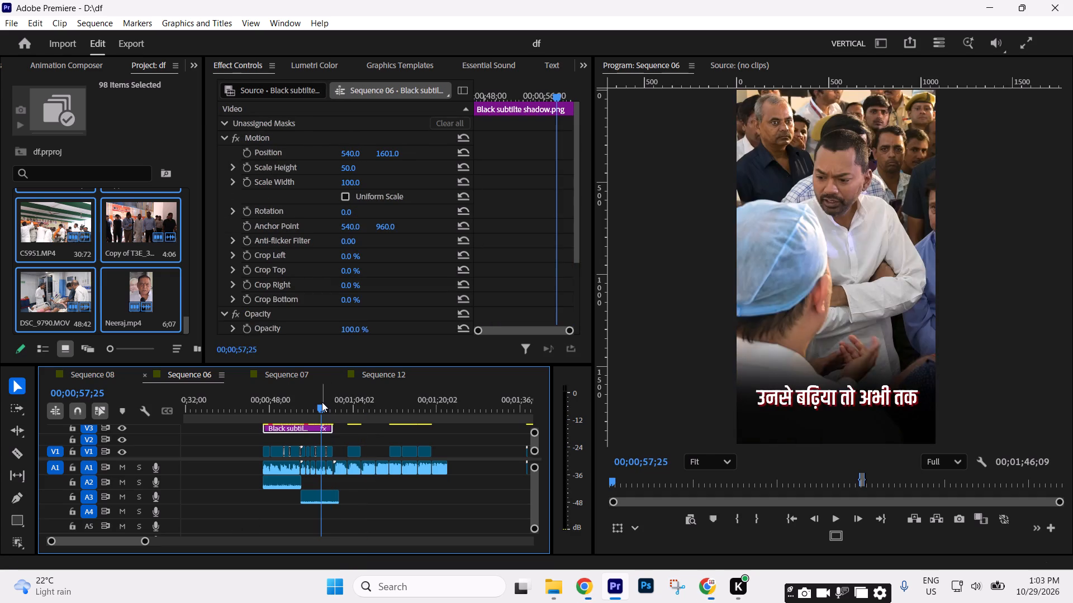
{"action": "key", "text": "space"}
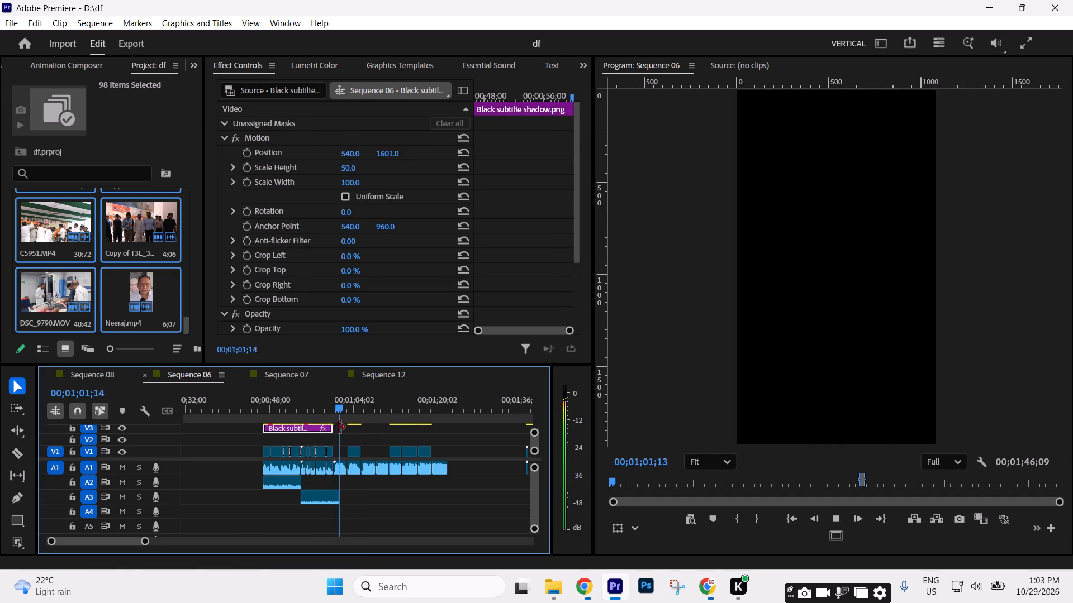
{"action": "key", "text": "space"}
{"action": "left_click_drag", "start_coordinate": [346, 407], "coordinate": [356, 408]}
{"action": "key", "text": "space"}
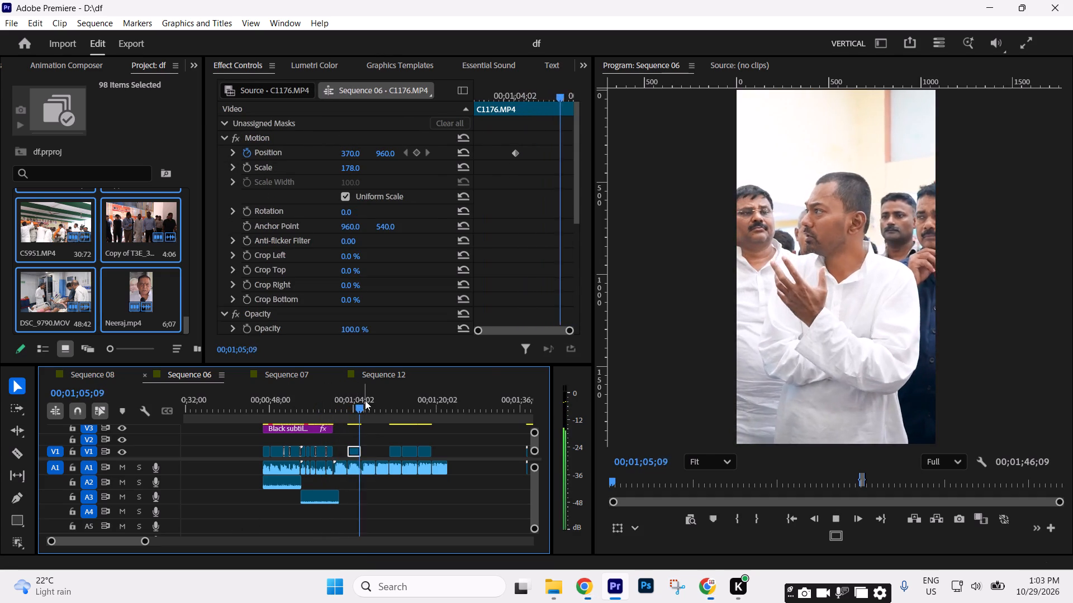
{"action": "key", "text": "space"}
Reframe the DJS_8081.MP4 clip at about 00;01;14 to fill the vertical frame, with scale 187 and horizontal position 270, and review playback.
{"action": "left_click_drag", "start_coordinate": [365, 400], "coordinate": [400, 410]}
{"action": "key", "text": "space"}
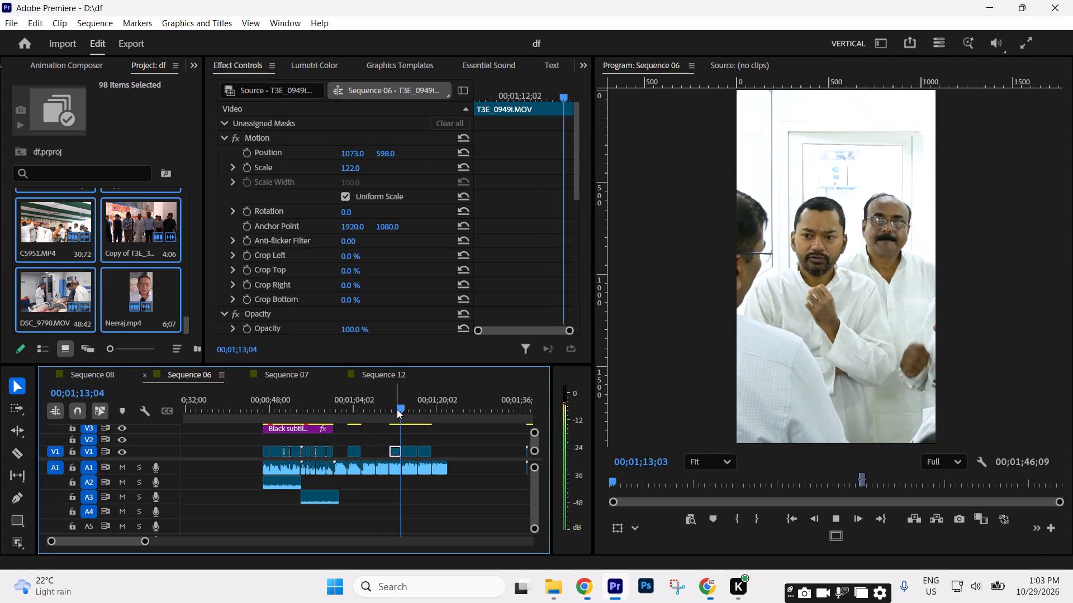
{"action": "key", "text": "space"}
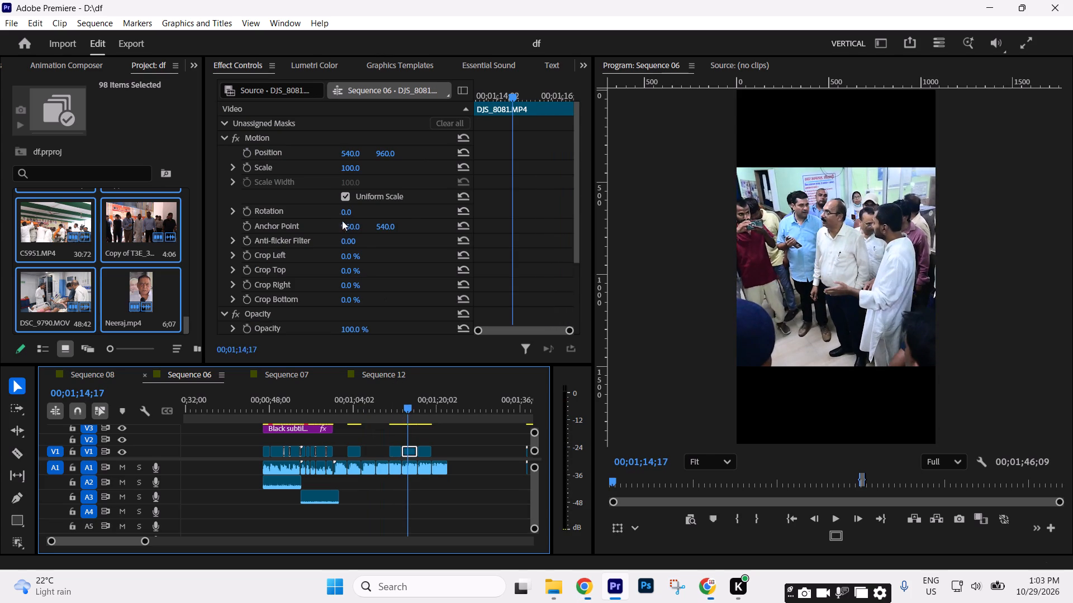
{"action": "left_click_drag", "start_coordinate": [355, 166], "coordinate": [416, 176]}
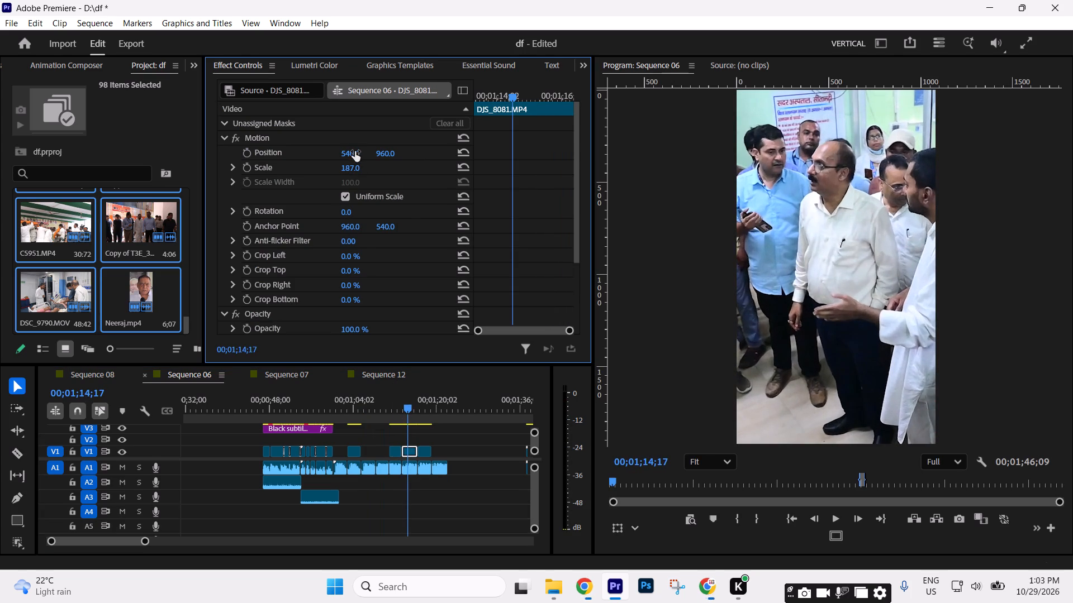
{"action": "left_click_drag", "start_coordinate": [355, 151], "coordinate": [166, 179]}
{"action": "key", "text": "space"}
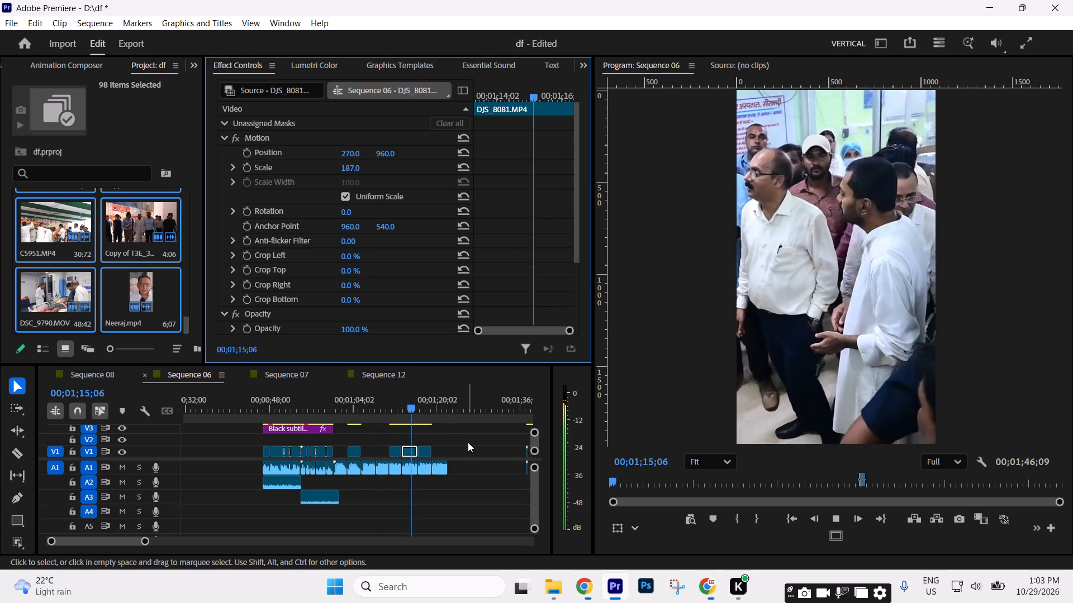
{"action": "key", "text": "space"}
{"action": "key", "text": "space"}
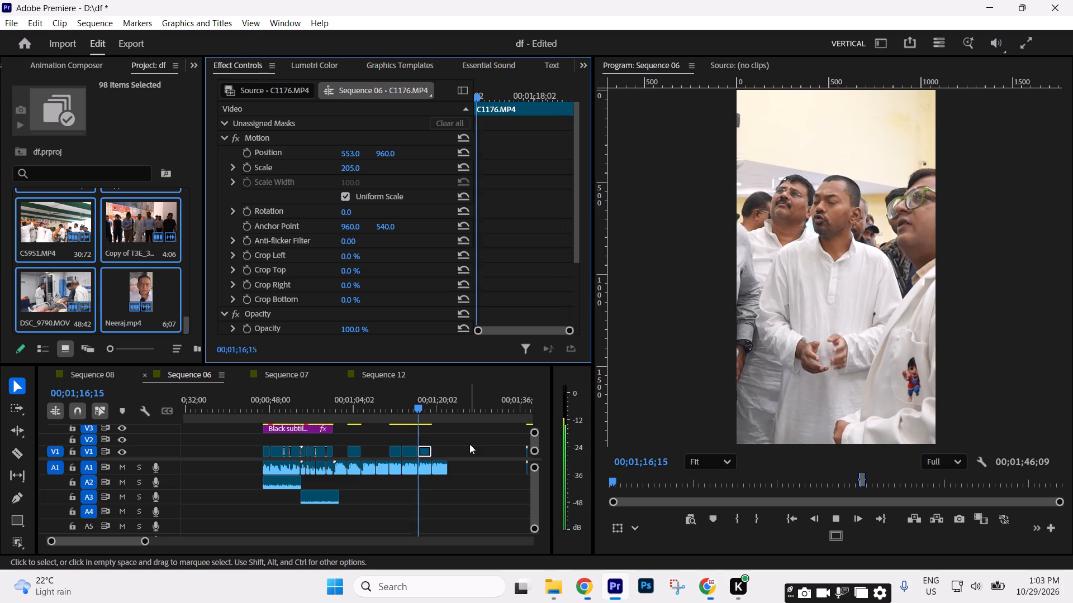
{"action": "key", "text": "space"}
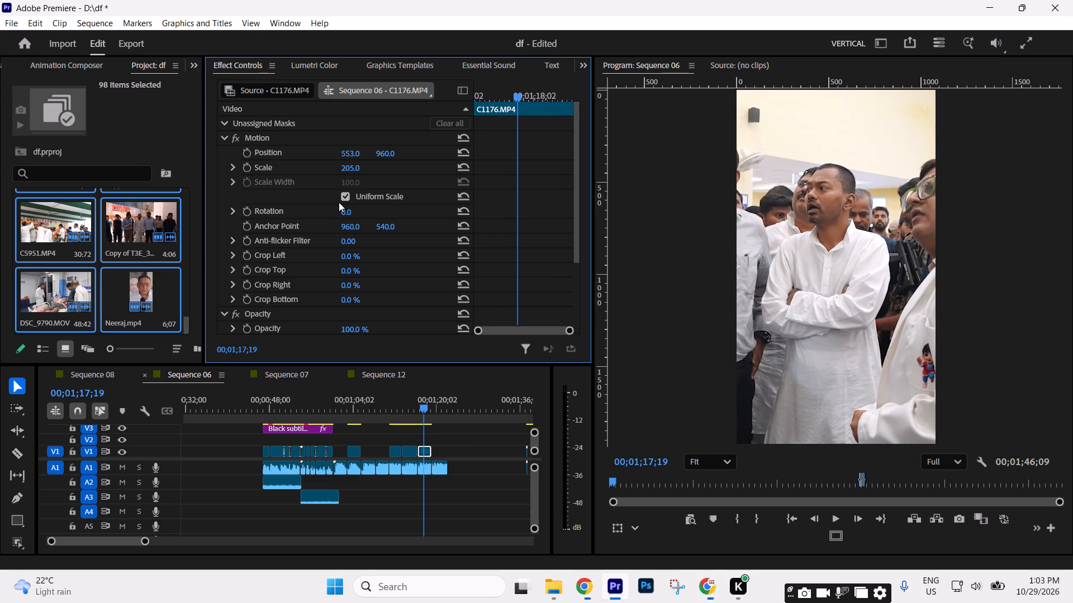
Save the project.
{"action": "key", "text": "ctrl+s"}
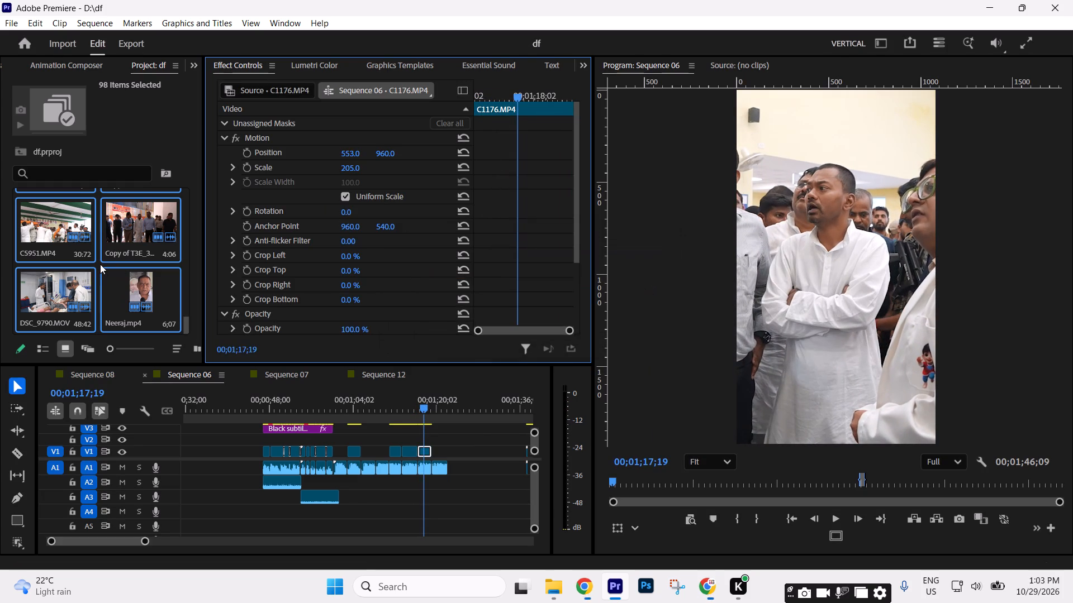
{"action": "double_click", "coordinate": [100, 264]}
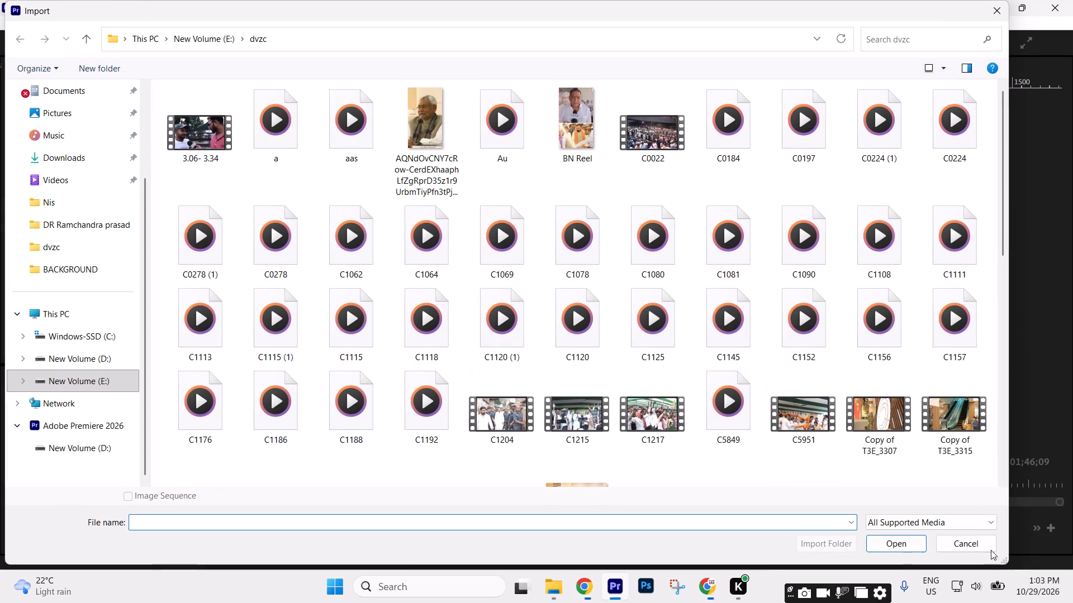
{"action": "left_click", "coordinate": [983, 543]}
Scrub the raw footage far along Sequence 06, from about 01;36 to 01;40, examining clips C1115, C1080, C1152 and C1062.
{"action": "left_click_drag", "start_coordinate": [148, 540], "coordinate": [526, 539]}
{"action": "left_click_drag", "start_coordinate": [363, 418], "coordinate": [365, 418]}
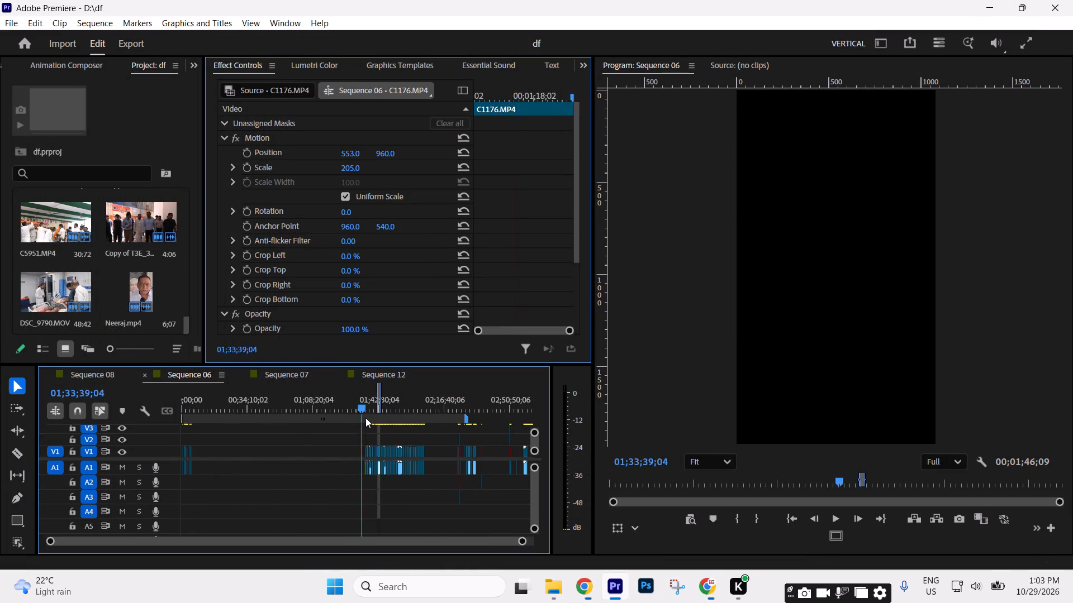
{"action": "left_click_drag", "start_coordinate": [365, 418], "coordinate": [369, 418]}
{"action": "left_click_drag", "start_coordinate": [525, 540], "coordinate": [198, 533]}
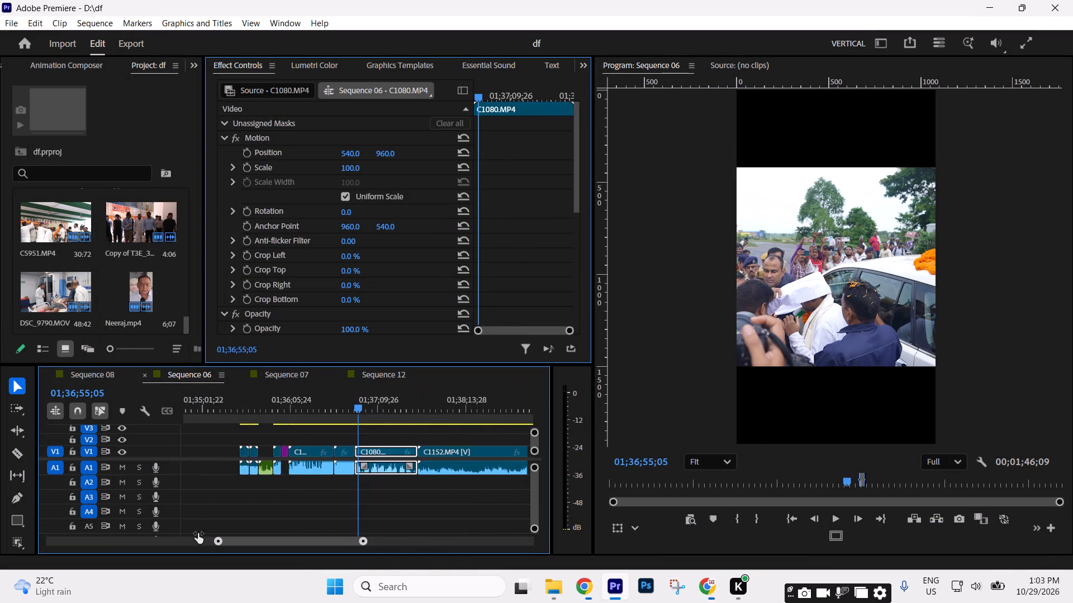
{"action": "left_click_drag", "start_coordinate": [198, 533], "coordinate": [225, 531]}
{"action": "left_click_drag", "start_coordinate": [318, 400], "coordinate": [341, 406]}
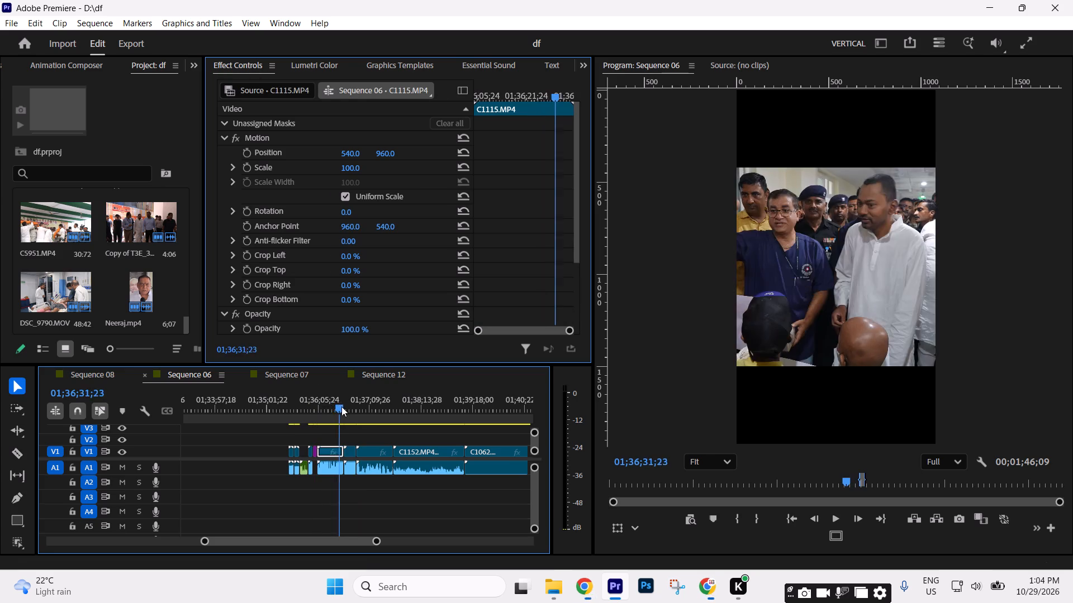
{"action": "left_click_drag", "start_coordinate": [341, 406], "coordinate": [377, 417]}
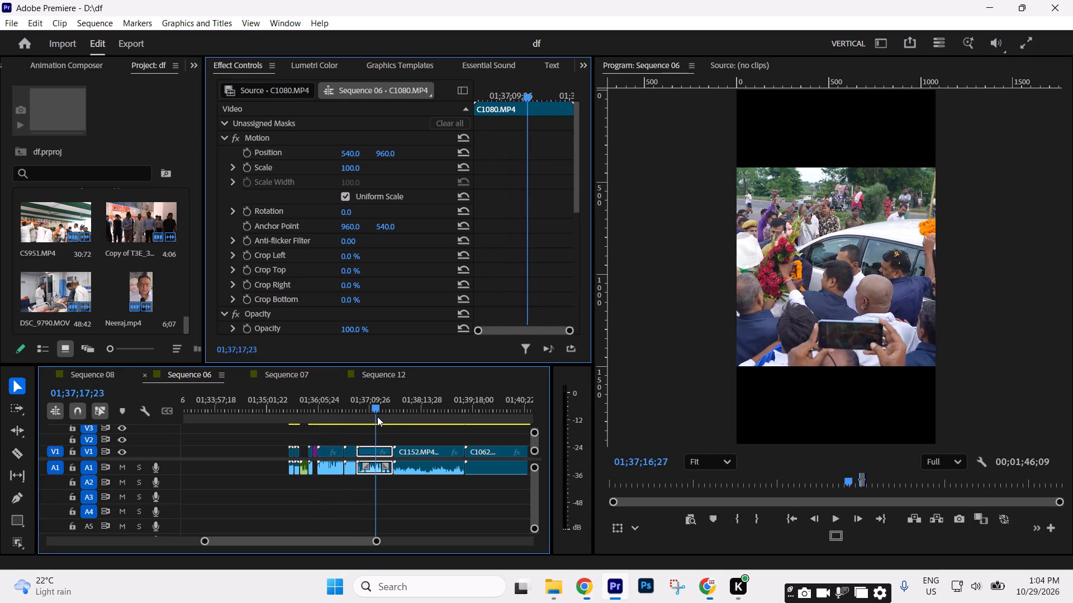
{"action": "left_click_drag", "start_coordinate": [377, 417], "coordinate": [428, 421]}
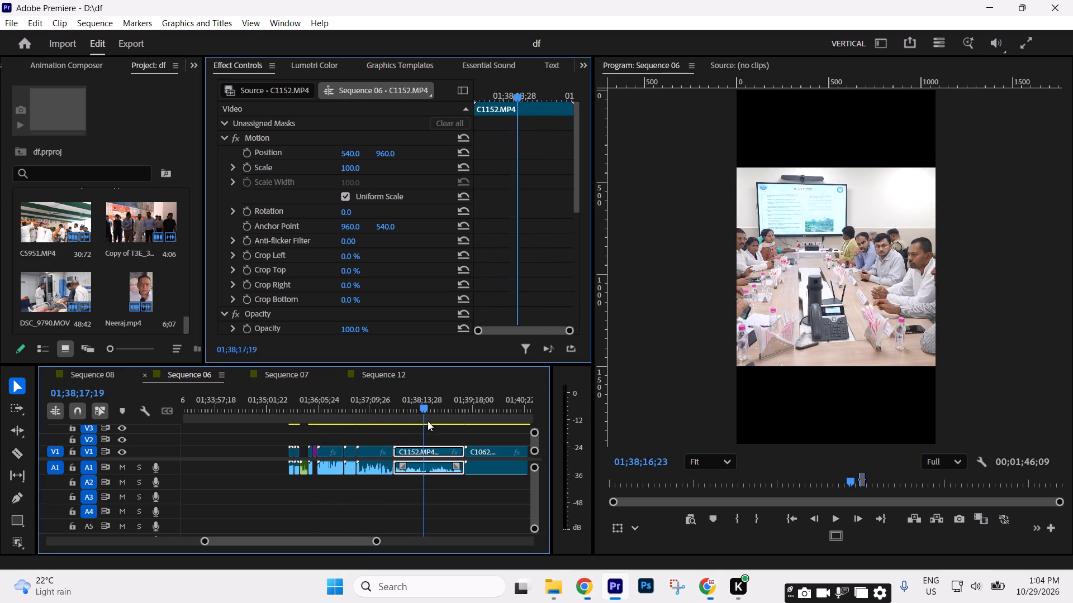
{"action": "left_click_drag", "start_coordinate": [428, 421], "coordinate": [509, 423]}
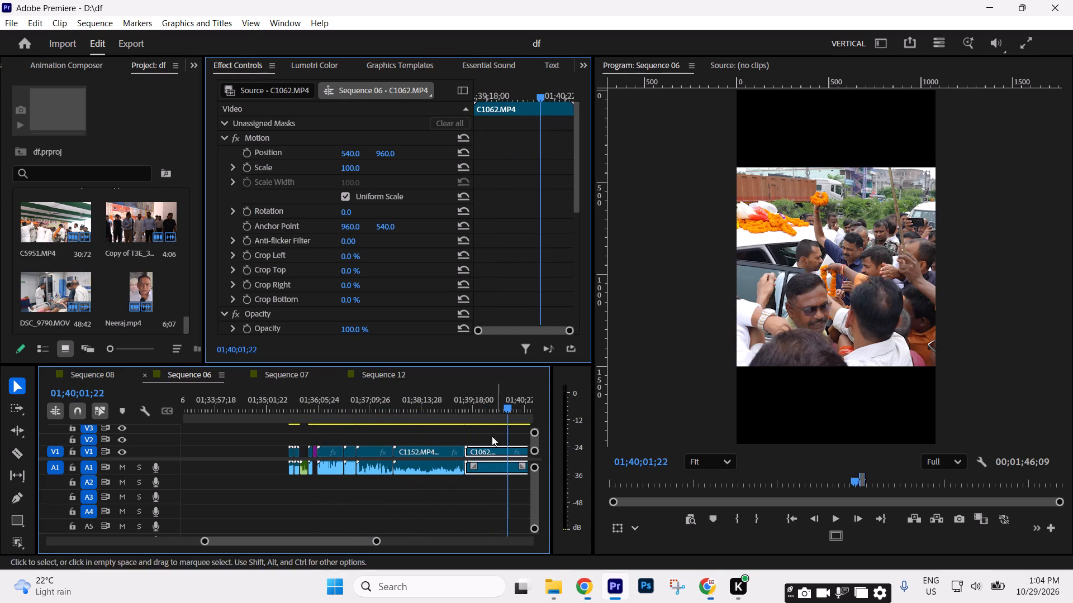
Examine the short raw clips after C1062 between about 01;40 and 01;42, including C1120, C1108 and C1118.
{"action": "left_click_drag", "start_coordinate": [379, 543], "coordinate": [454, 543]}
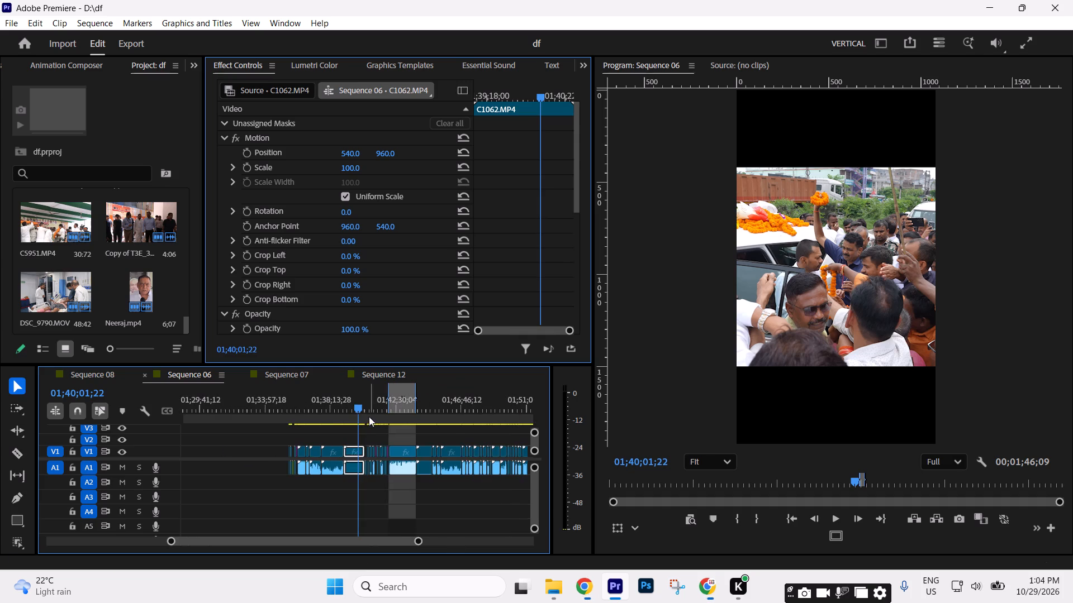
{"action": "left_click_drag", "start_coordinate": [363, 404], "coordinate": [375, 405]}
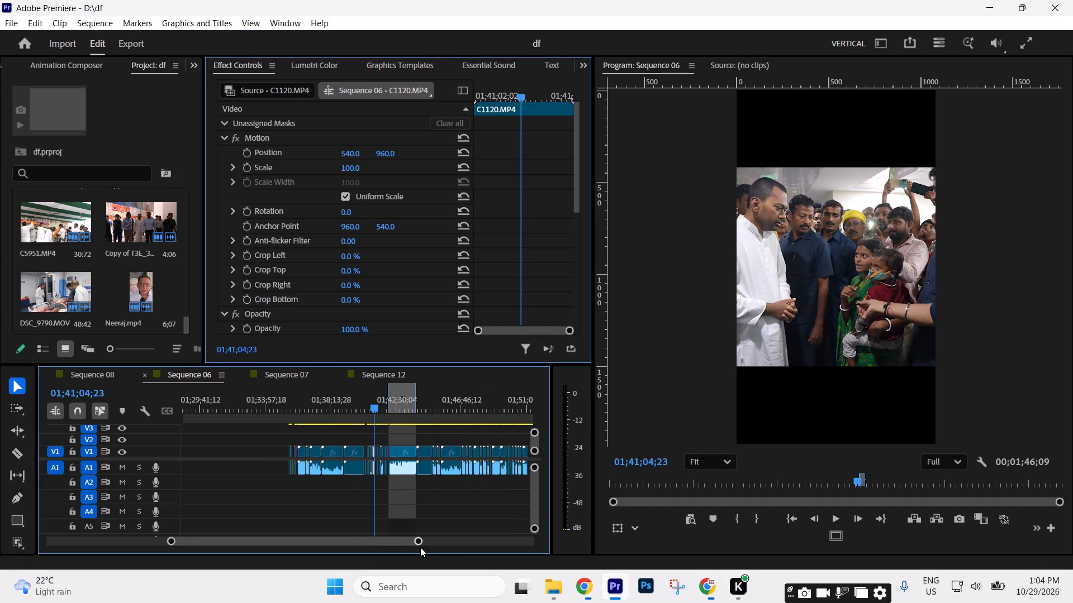
{"action": "left_click_drag", "start_coordinate": [416, 541], "coordinate": [306, 542]}
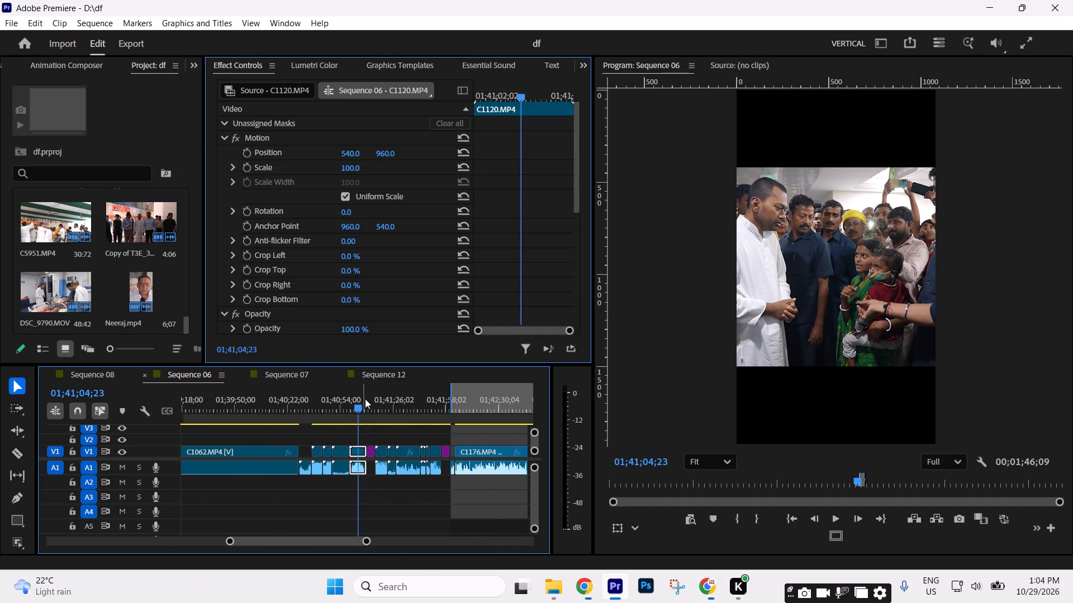
{"action": "left_click_drag", "start_coordinate": [371, 396], "coordinate": [399, 405]}
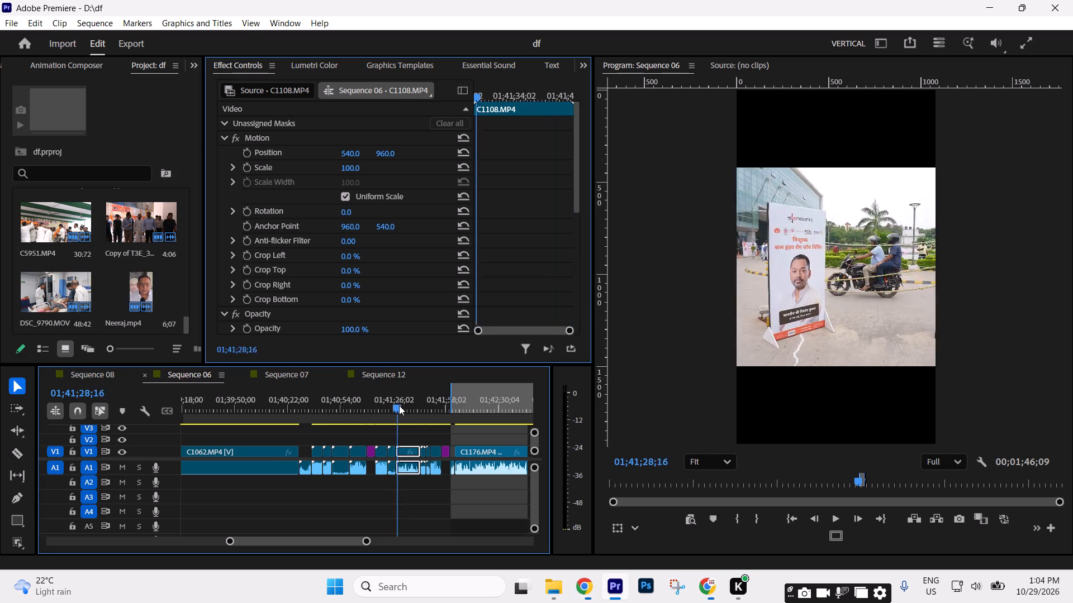
{"action": "left_click_drag", "start_coordinate": [399, 405], "coordinate": [415, 412]}
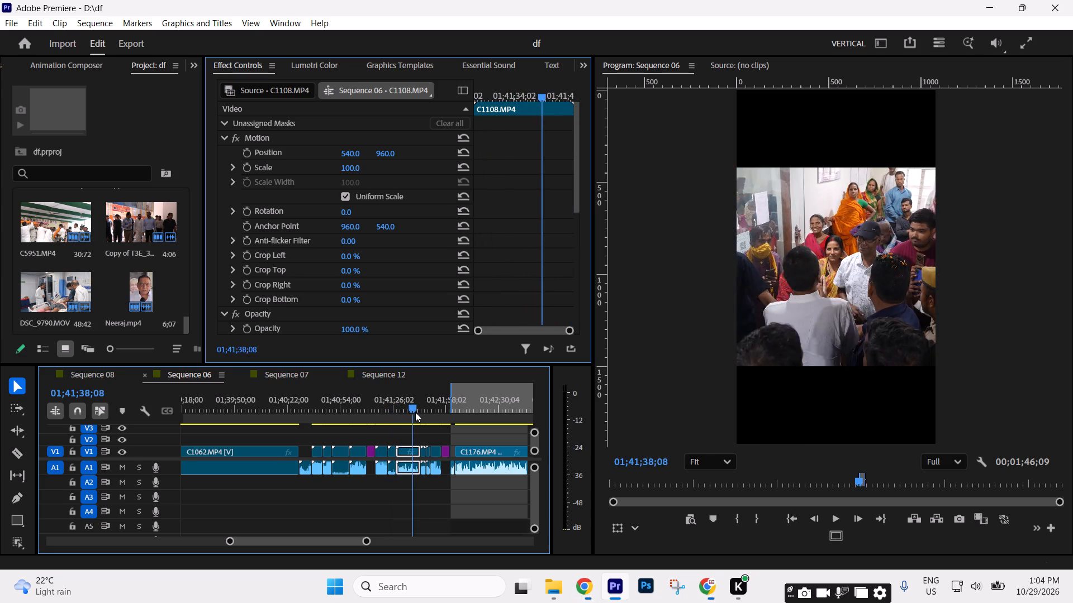
{"action": "left_click_drag", "start_coordinate": [415, 412], "coordinate": [417, 413]}
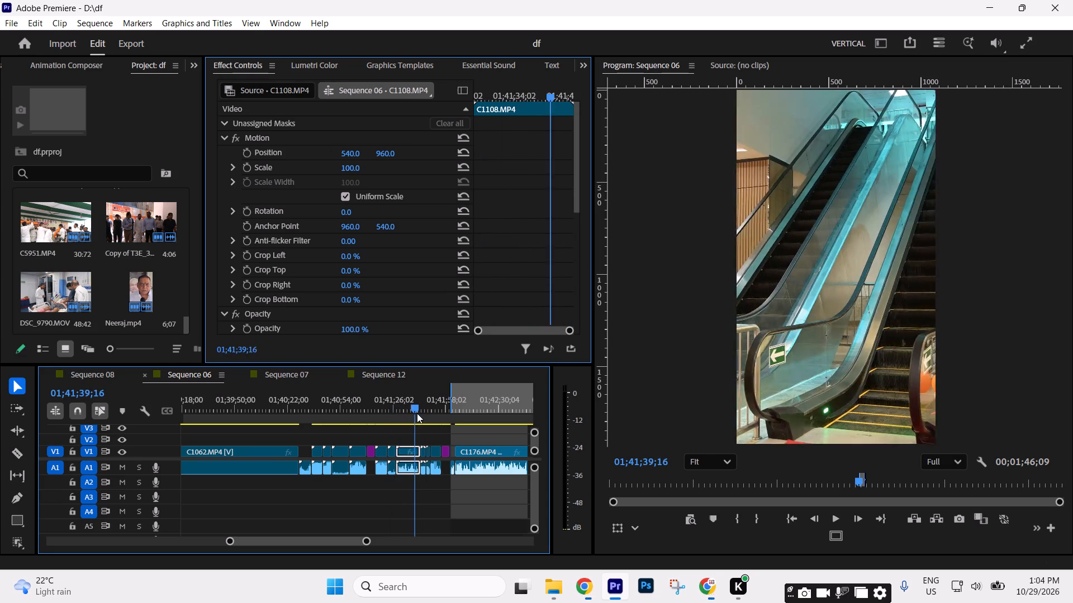
{"action": "left_click_drag", "start_coordinate": [417, 413], "coordinate": [412, 411]}
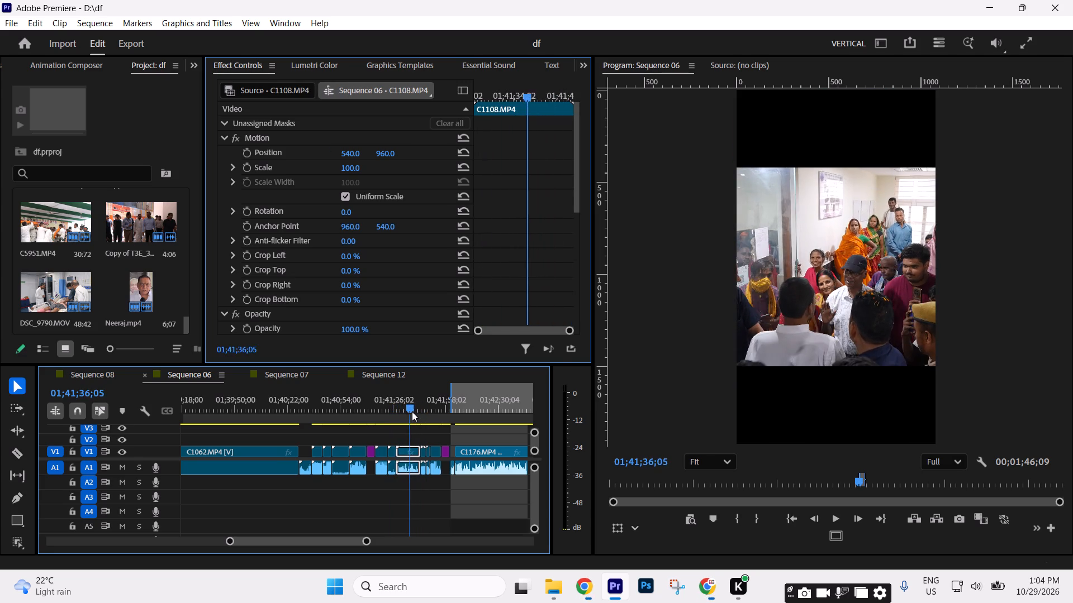
{"action": "left_click_drag", "start_coordinate": [412, 411], "coordinate": [441, 416]}
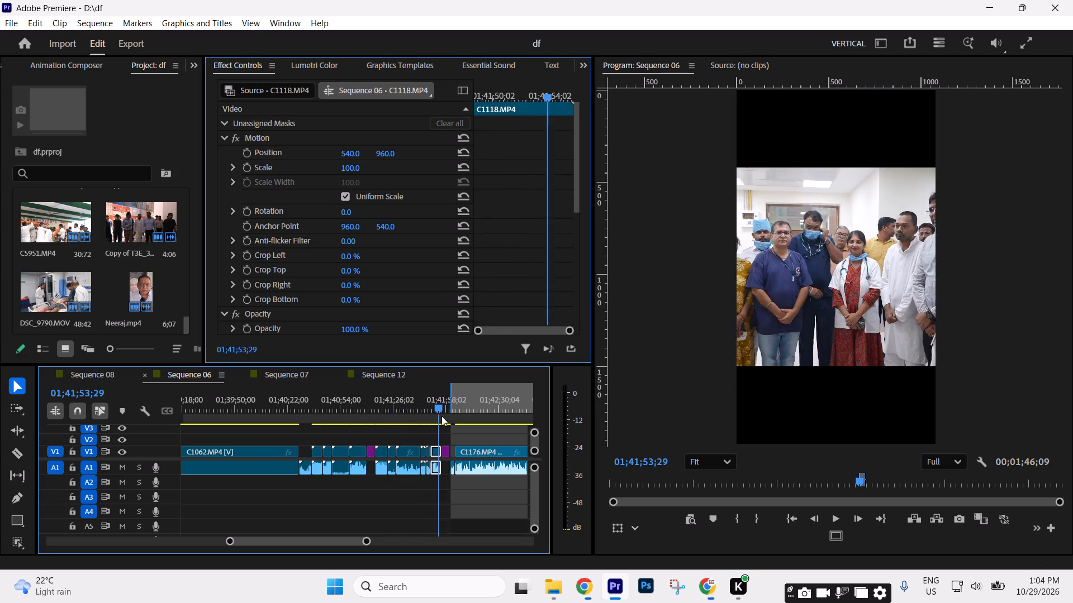
Examine the raw clips C1176 and C1064 along Sequence 06 between about 01;42 and 01;44.
{"action": "left_click_drag", "start_coordinate": [441, 416], "coordinate": [492, 417]}
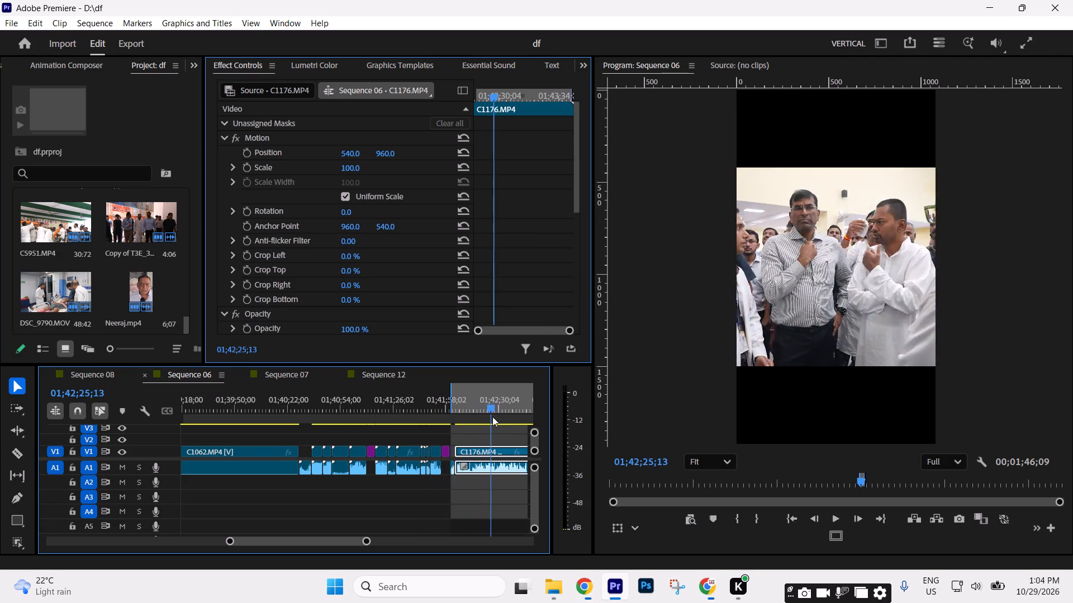
{"action": "left_click_drag", "start_coordinate": [492, 417], "coordinate": [379, 418]}
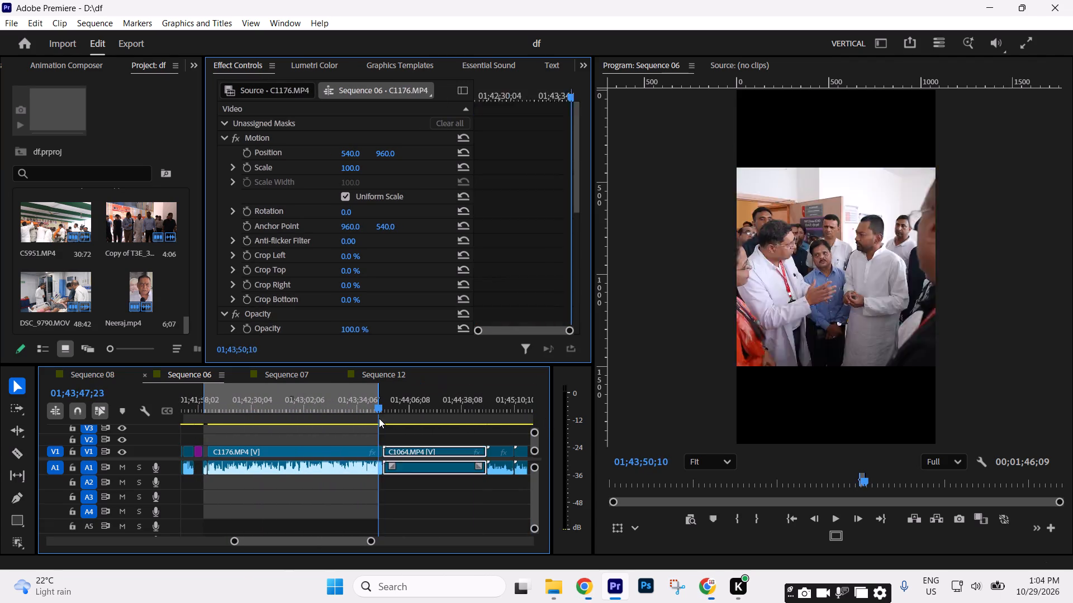
{"action": "left_click_drag", "start_coordinate": [379, 418], "coordinate": [395, 419]}
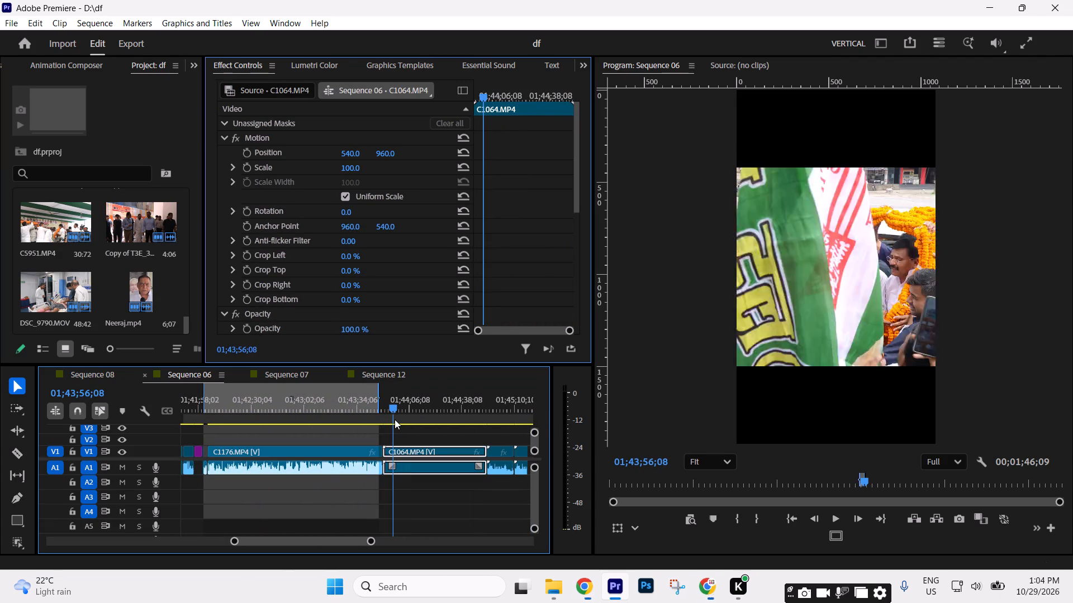
{"action": "left_click_drag", "start_coordinate": [395, 419], "coordinate": [464, 419]}
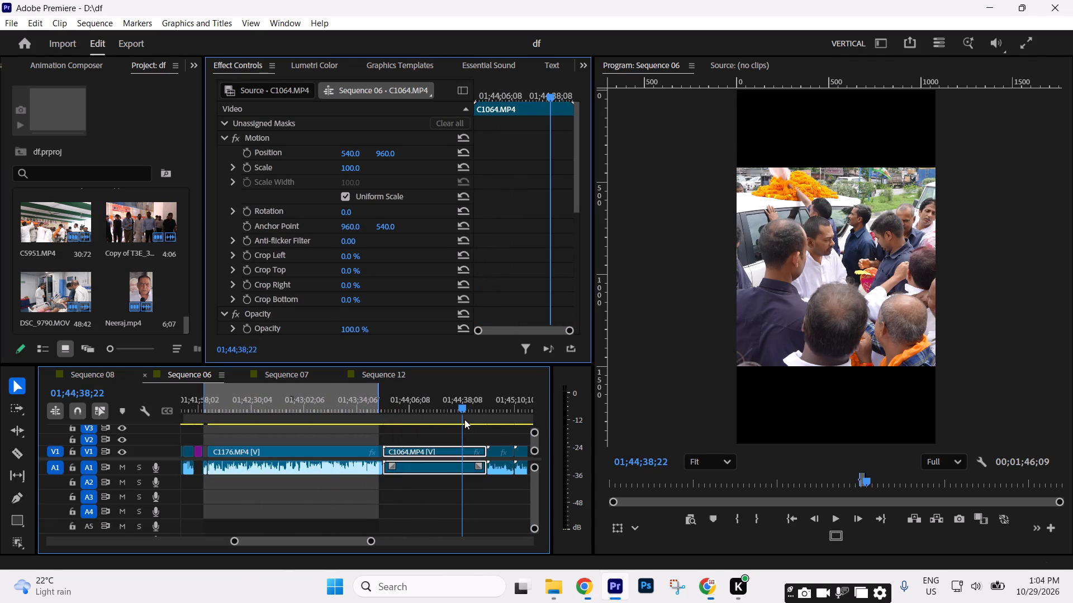
{"action": "left_click_drag", "start_coordinate": [464, 419], "coordinate": [460, 418]}
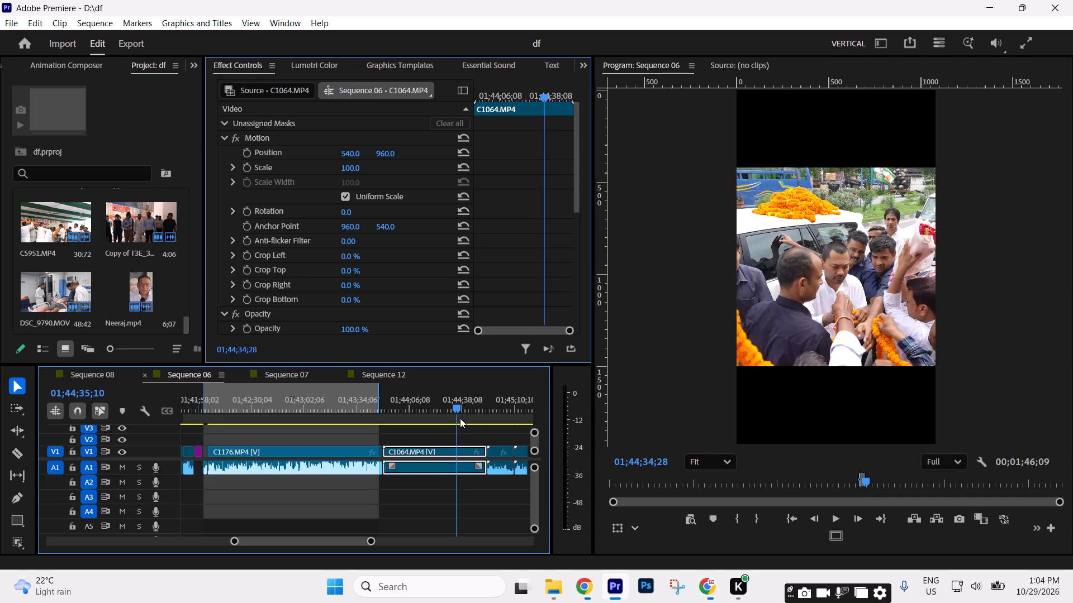
{"action": "left_click_drag", "start_coordinate": [460, 418], "coordinate": [469, 419]}
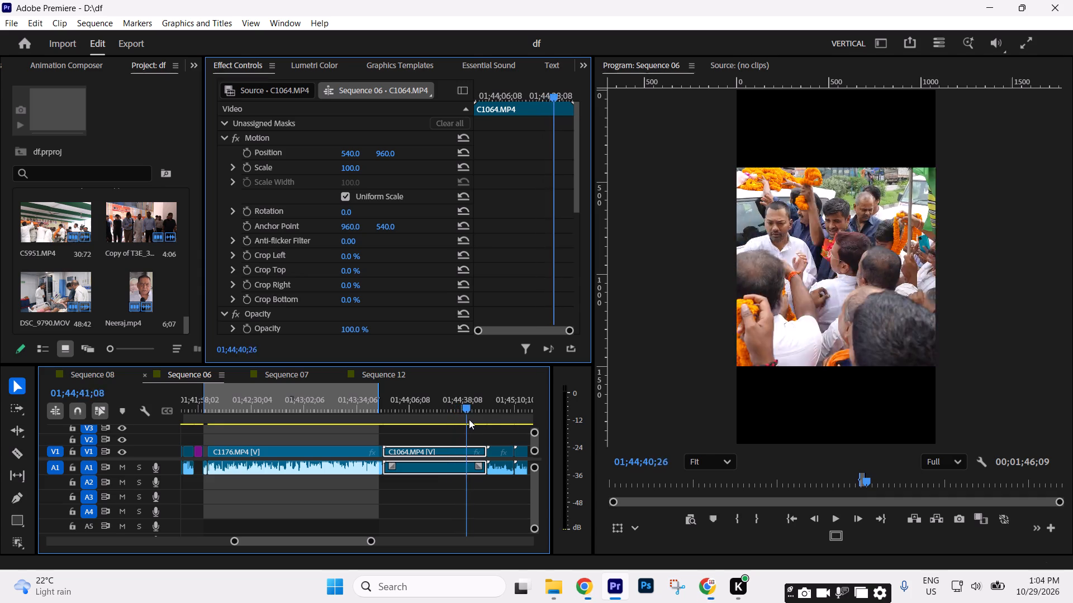
Split the C0224 (1).MP4 clip at 01;45;05;28 and cut its trailing portion out of the raw footage.
{"action": "left_click_drag", "start_coordinate": [469, 419], "coordinate": [511, 423]}
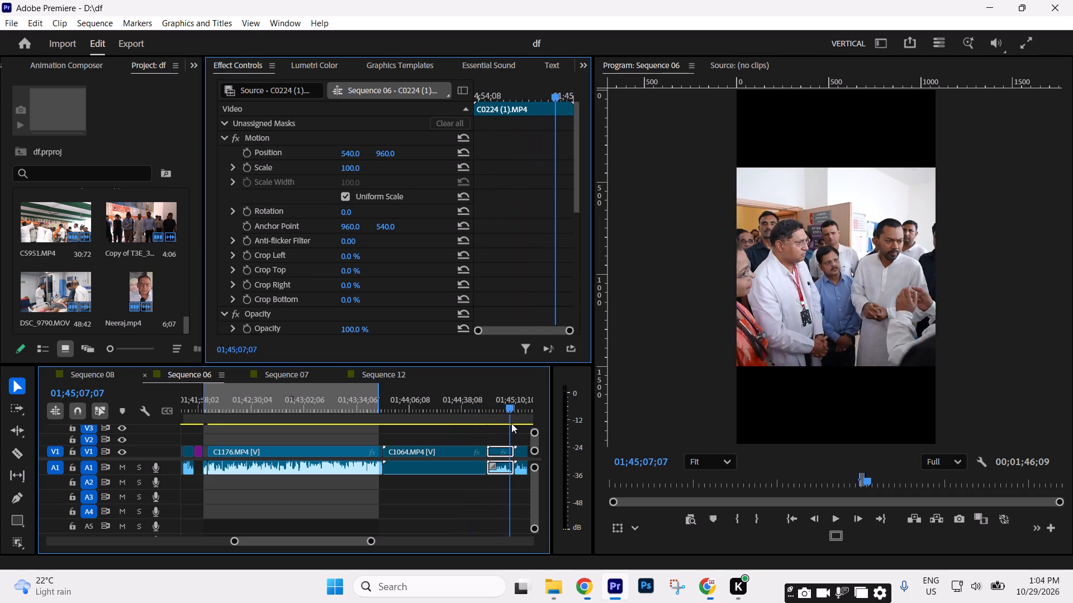
{"action": "left_click_drag", "start_coordinate": [511, 423], "coordinate": [501, 424]}
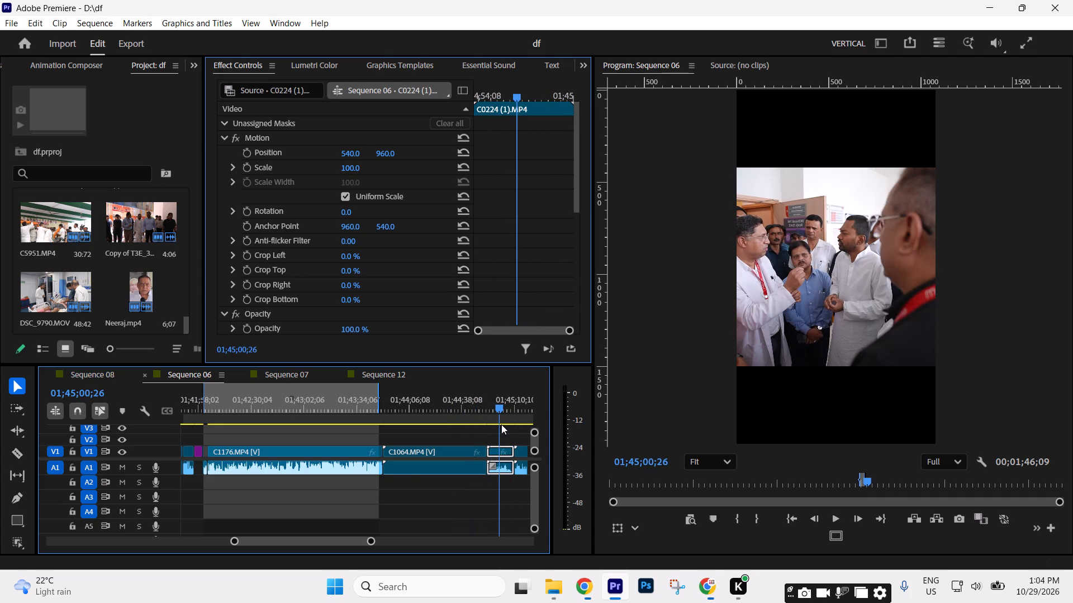
{"action": "left_click_drag", "start_coordinate": [501, 424], "coordinate": [510, 424]}
{"action": "key", "text": "c"}
{"action": "left_click", "coordinate": [507, 452]}
{"action": "key", "text": "v"}
{"action": "left_click", "coordinate": [511, 453]}
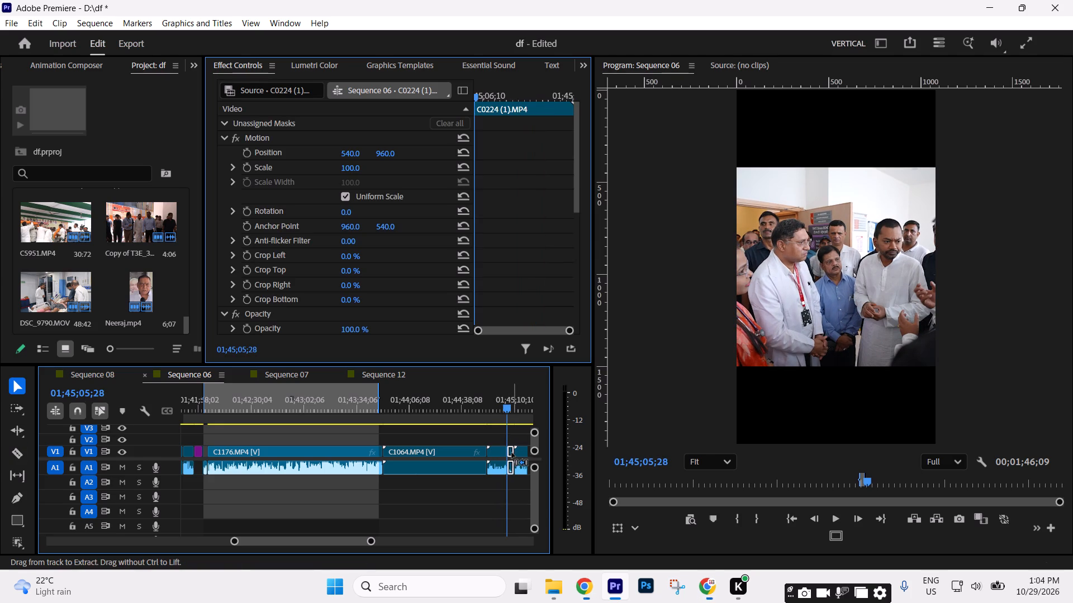
{"action": "key", "text": "ctrl+x"}
Insert the cut C0224 (1).MP4 portion at 00;01;27;29, in the empty space after the reel, pushing the following clips along.
{"action": "key", "text": "minus"}
{"action": "key", "text": "minus"}
{"action": "key", "text": "minus"}
{"action": "key", "text": "minus"}
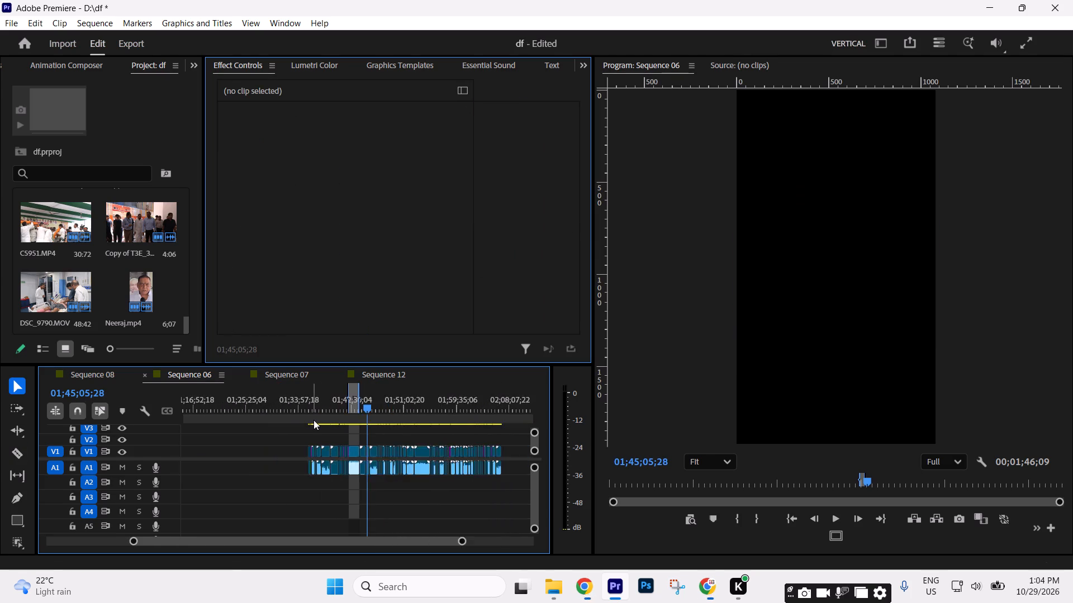
{"action": "key", "text": "minus"}
{"action": "key", "text": "minus"}
{"action": "key", "text": "minus"}
{"action": "left_click_drag", "start_coordinate": [290, 415], "coordinate": [125, 414]}
{"action": "key", "text": "equal"}
{"action": "key", "text": "equal"}
{"action": "key", "text": "equal"}
{"action": "key", "text": "equal"}
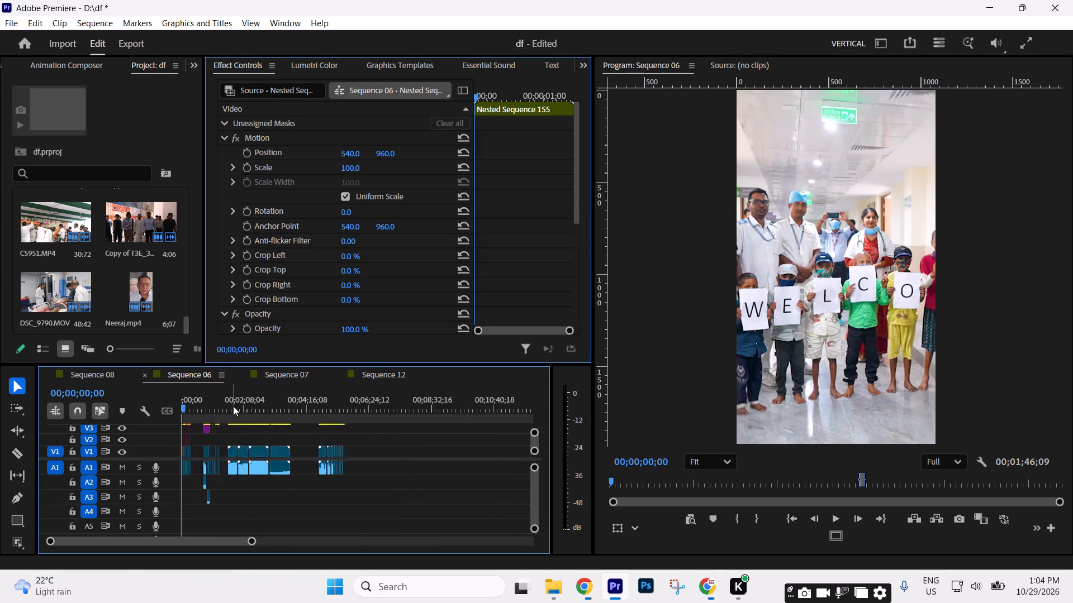
{"action": "key", "text": "equal"}
{"action": "key", "text": "equal"}
{"action": "left_click", "coordinate": [355, 409]}
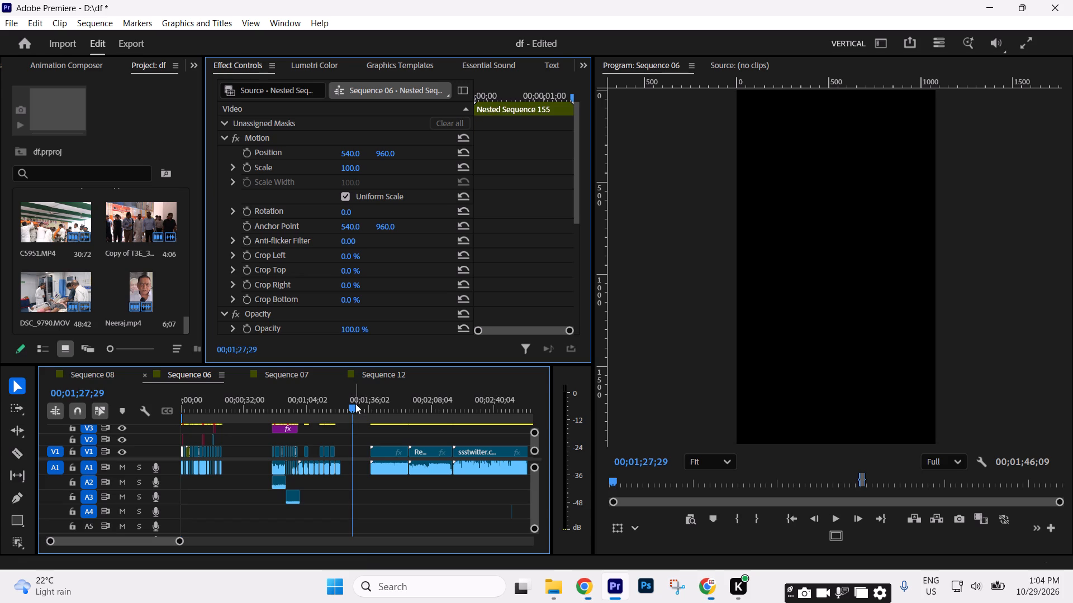
{"action": "key", "text": "shift+v"}
Review the pasted C0224 (1).MP4 clip, split it at 00;01;29.
{"action": "left_click_drag", "start_coordinate": [350, 406], "coordinate": [358, 410]}
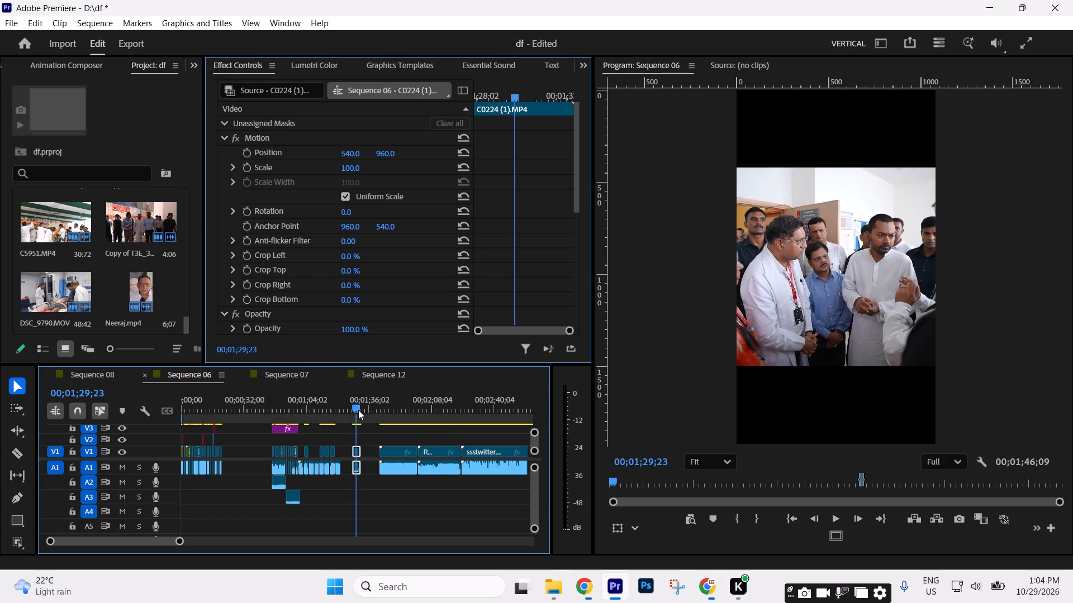
{"action": "left_click_drag", "start_coordinate": [358, 410], "coordinate": [358, 409]}
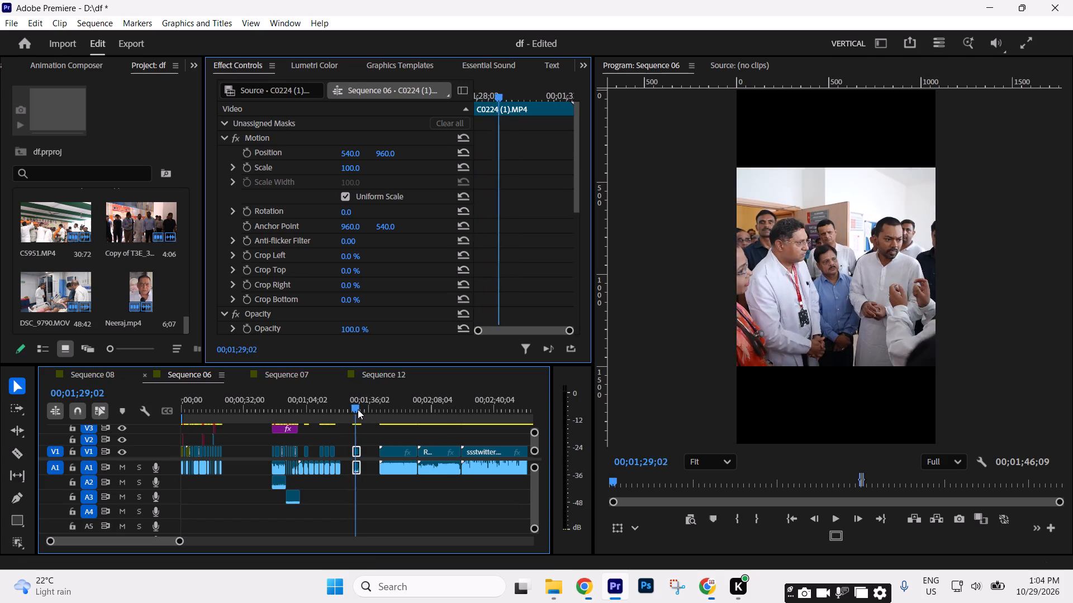
{"action": "left_click_drag", "start_coordinate": [358, 409], "coordinate": [360, 410]}
{"action": "key", "text": "Up"}
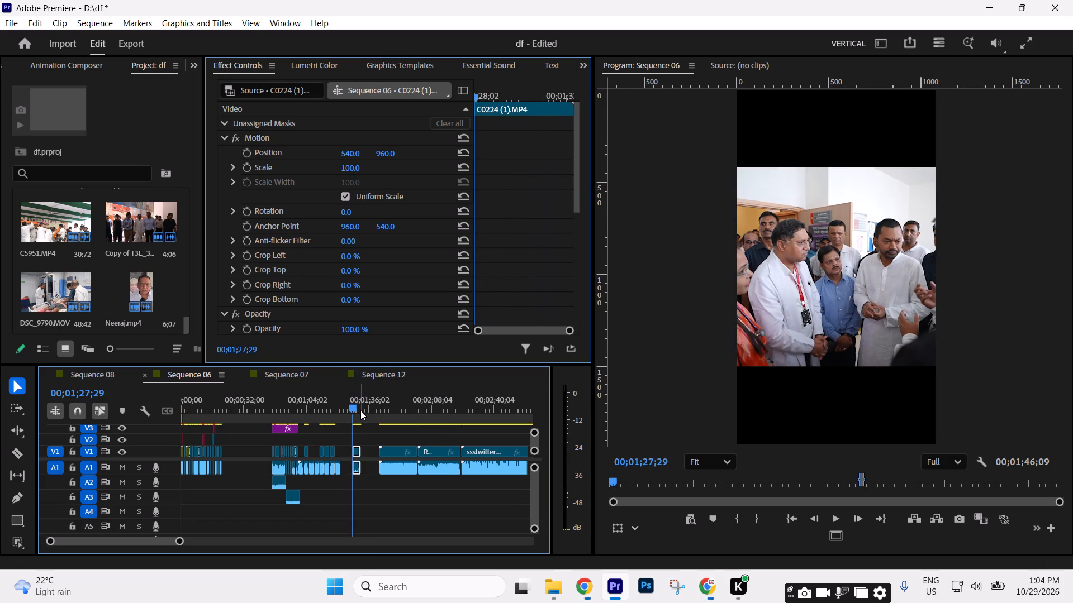
{"action": "key", "text": "space"}
{"action": "key", "text": "space"}
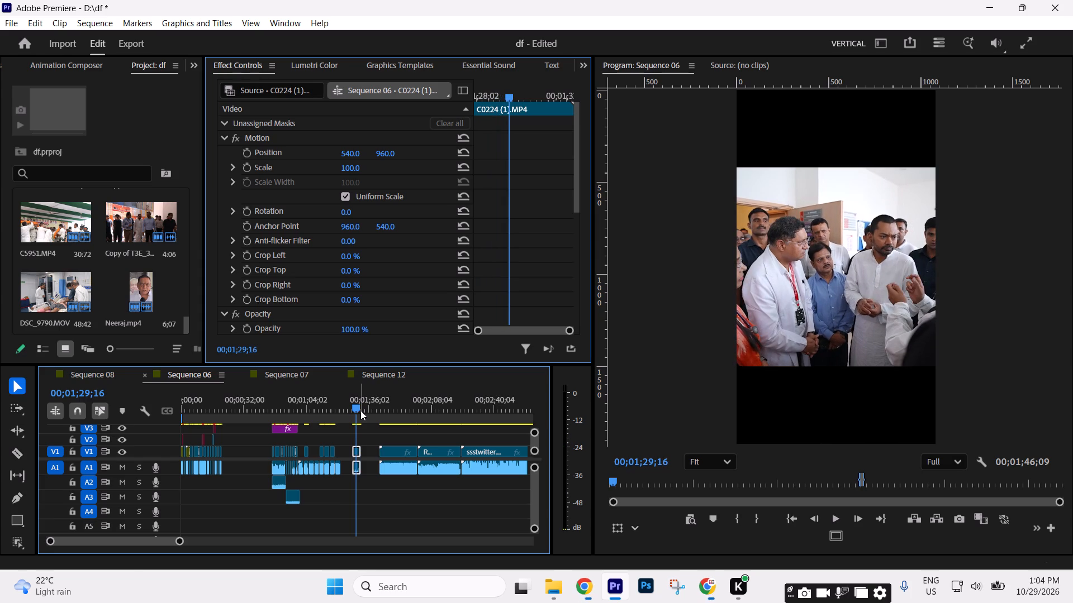
{"action": "key", "text": "c"}
{"action": "left_click", "coordinate": [355, 449]}
{"action": "key", "text": "v"}
{"action": "left_click_drag", "start_coordinate": [364, 437], "coordinate": [359, 446]}
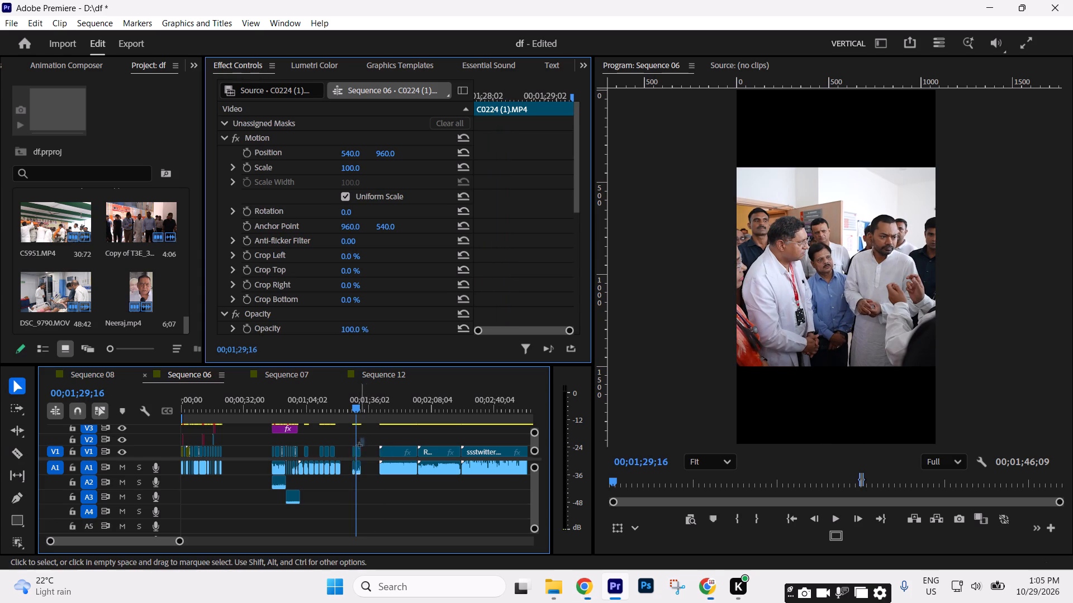
{"action": "left_click_drag", "start_coordinate": [359, 446], "coordinate": [352, 449]}
{"action": "key", "text": "ctrl+l"}
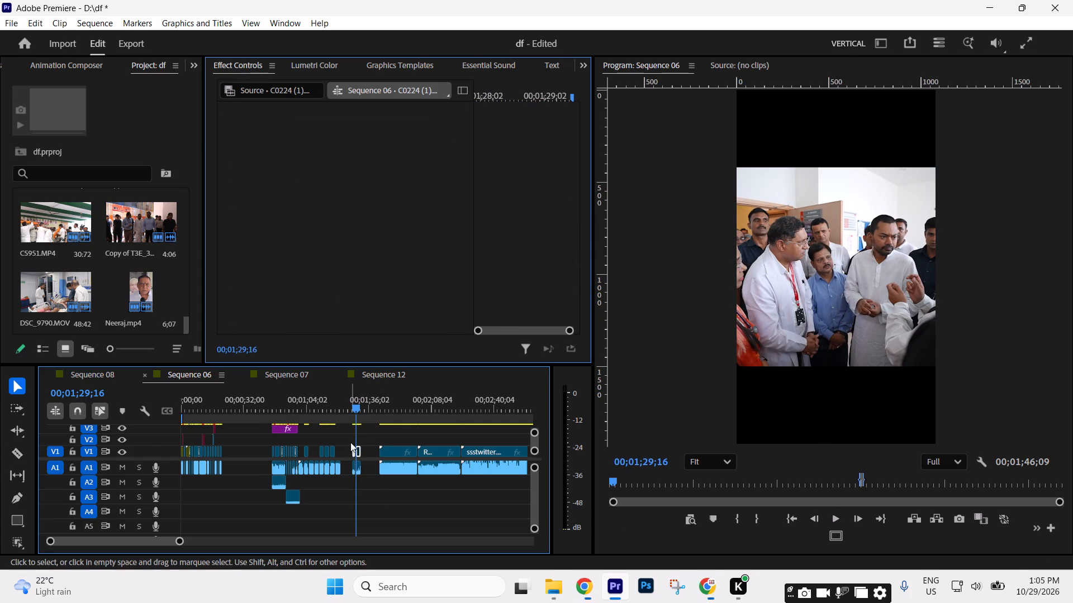
Cut only the video of the C0224 (1).MP4 portion after 00;01;29;16 and paste it on V1 at 00;01;05;20.
{"action": "type", "text": "=="}
{"action": "left_click", "coordinate": [415, 467]}
{"action": "left_click", "coordinate": [368, 451]}
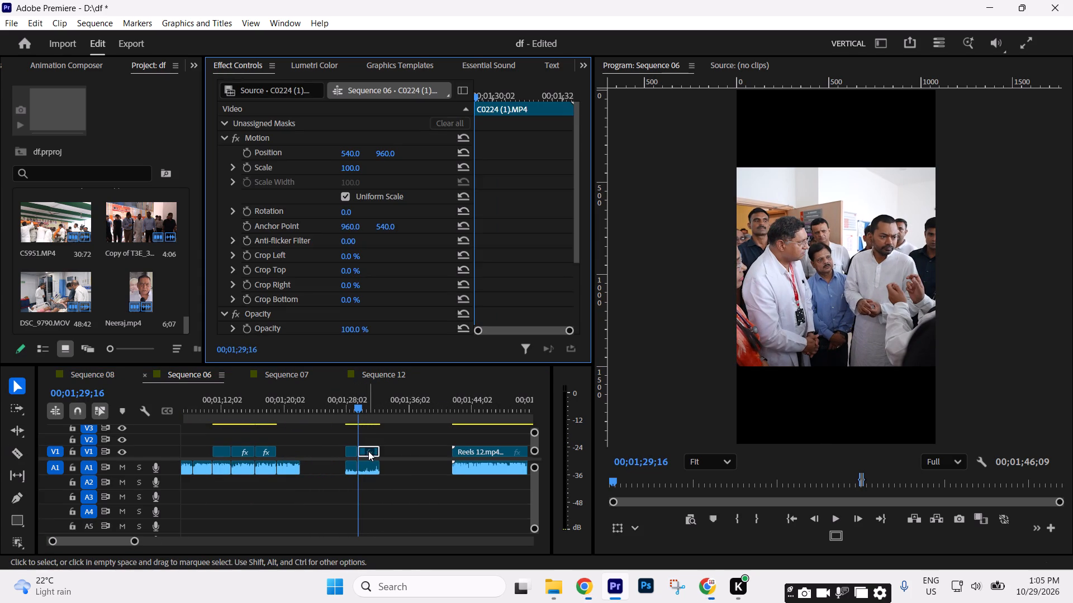
{"action": "key", "text": "ctrl+x"}
{"action": "type", "text": "--"}
{"action": "left_click_drag", "start_coordinate": [391, 438], "coordinate": [381, 444]}
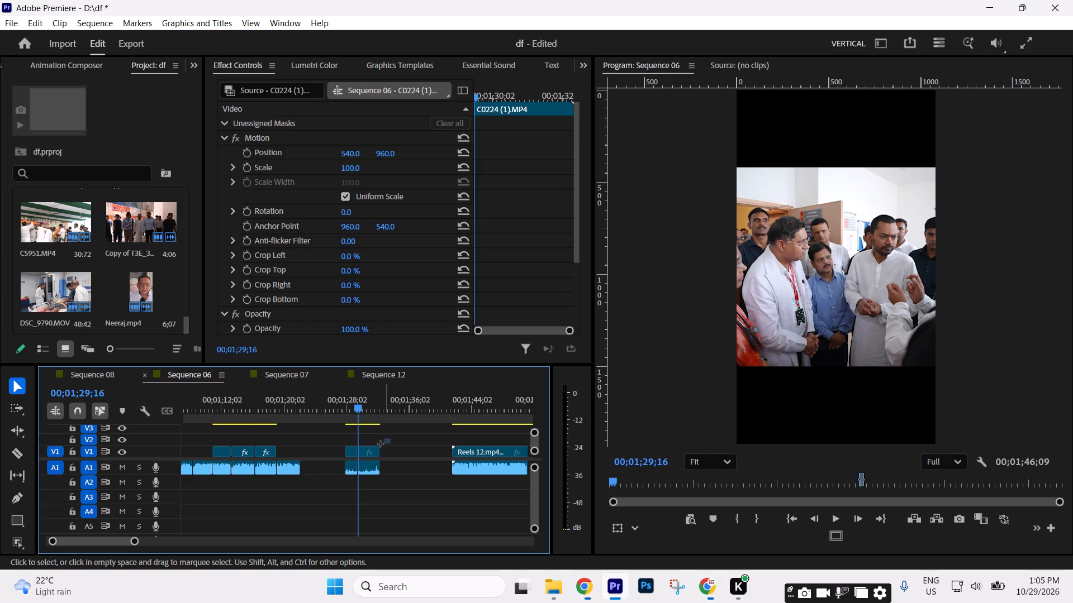
{"action": "left_click_drag", "start_coordinate": [381, 444], "coordinate": [371, 452]}
{"action": "key", "text": "ctrl+x"}
{"action": "key", "text": "minus"}
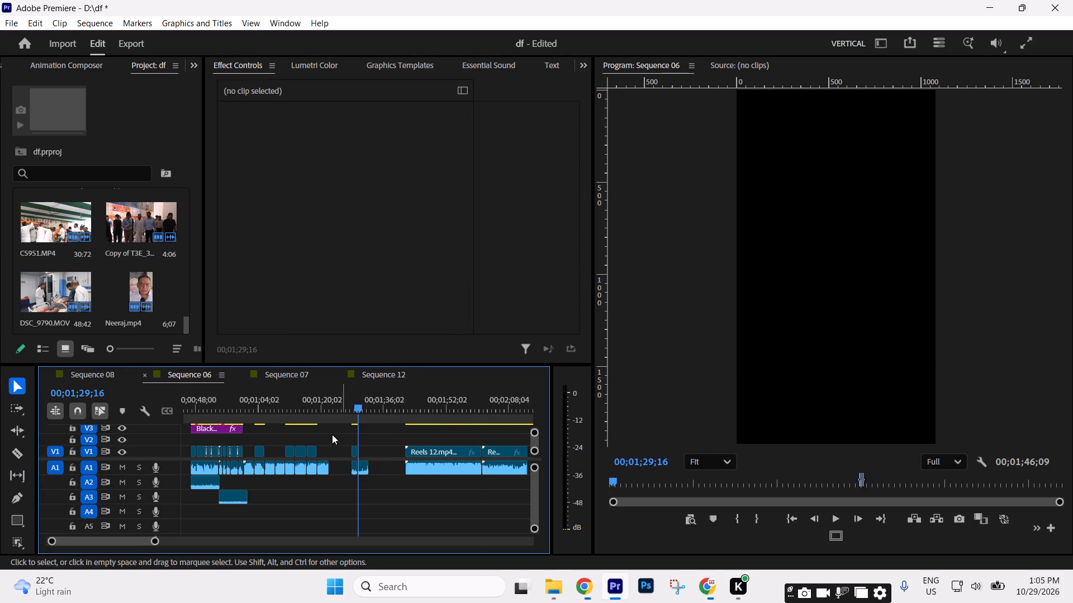
{"action": "left_click", "coordinate": [281, 410]}
{"action": "key", "text": "equal"}
{"action": "key", "text": "Up"}
{"action": "key", "text": "Up"}
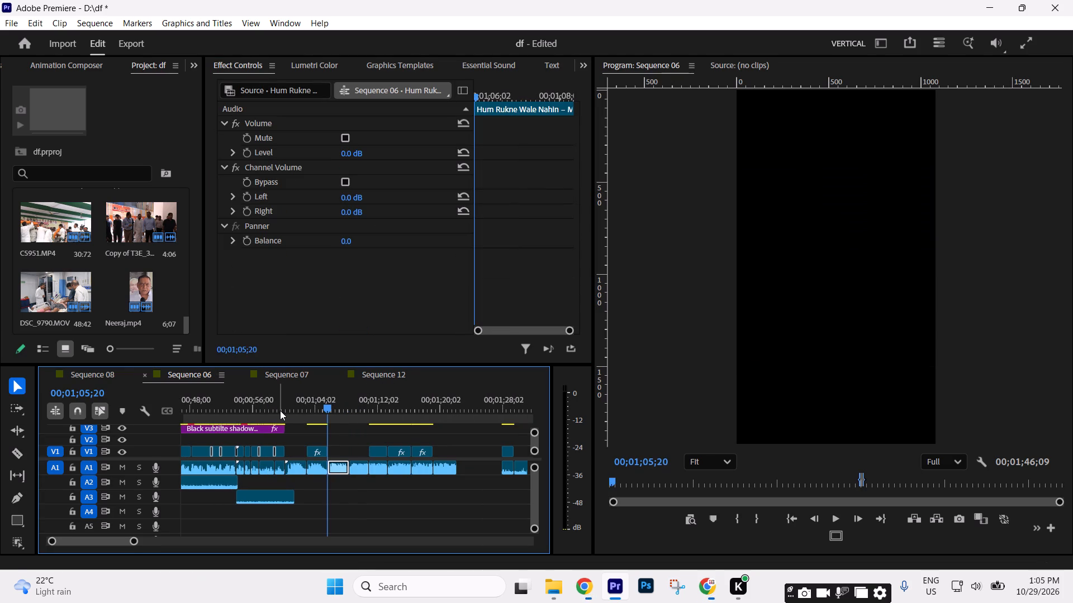
{"action": "key", "text": "ctrl+v"}
Reframe the pasted C0224 (1).MP4 clip to fill the vertical frame, with scale 190 and horizontal position 356.
{"action": "left_click", "coordinate": [333, 400]}
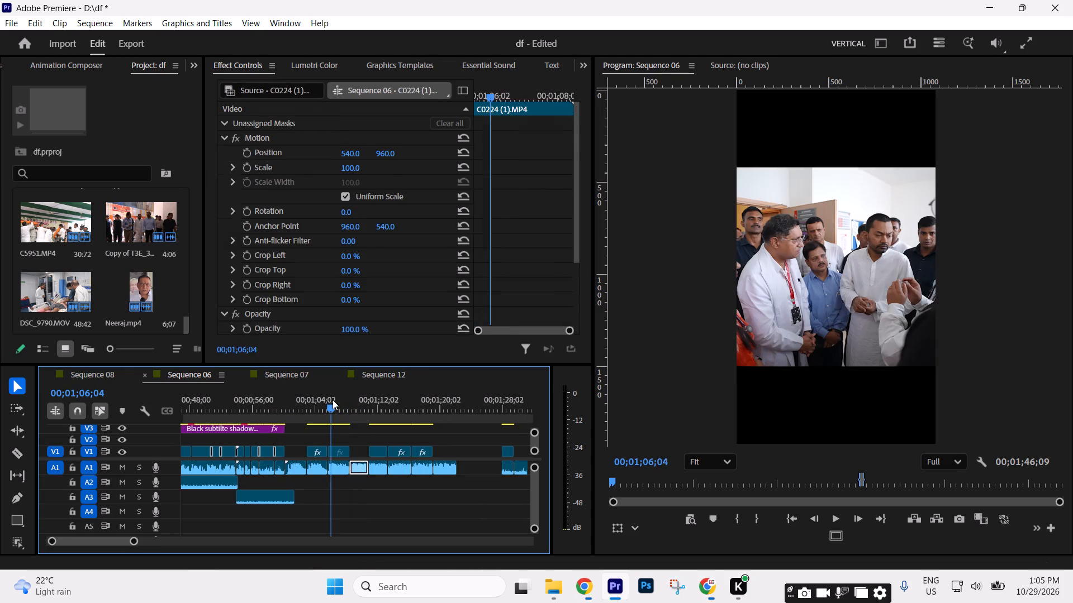
{"action": "key", "text": "space"}
{"action": "key", "text": "space"}
{"action": "left_click_drag", "start_coordinate": [358, 158], "coordinate": [335, 156]}
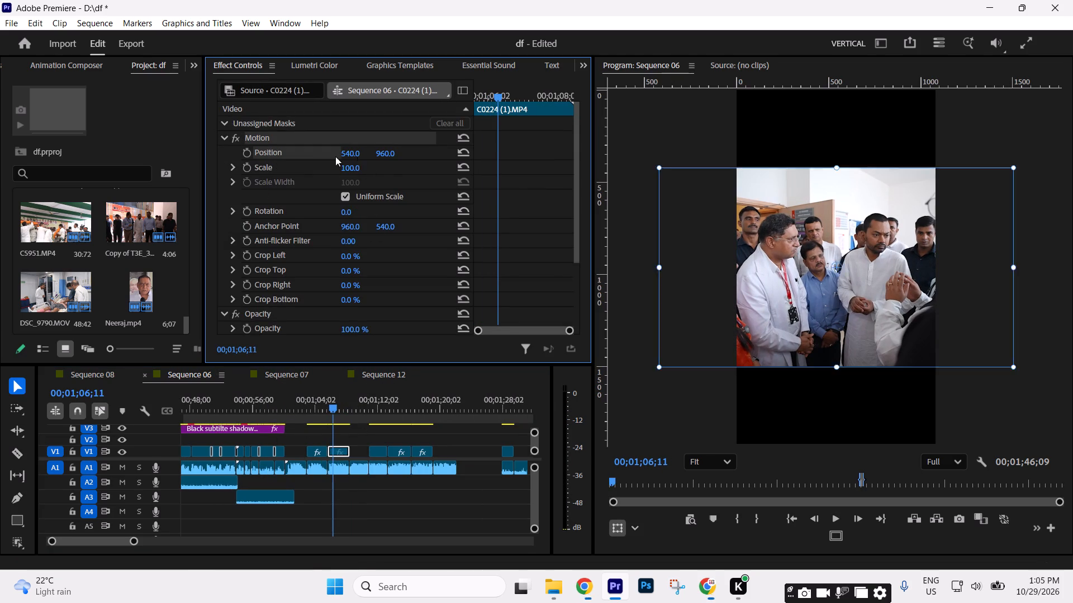
{"action": "left_click_drag", "start_coordinate": [335, 156], "coordinate": [231, 156]}
{"action": "left_click_drag", "start_coordinate": [350, 155], "coordinate": [209, 181]}
{"action": "left_click_drag", "start_coordinate": [356, 166], "coordinate": [424, 180]}
{"action": "left_click_drag", "start_coordinate": [353, 154], "coordinate": [250, 170]}
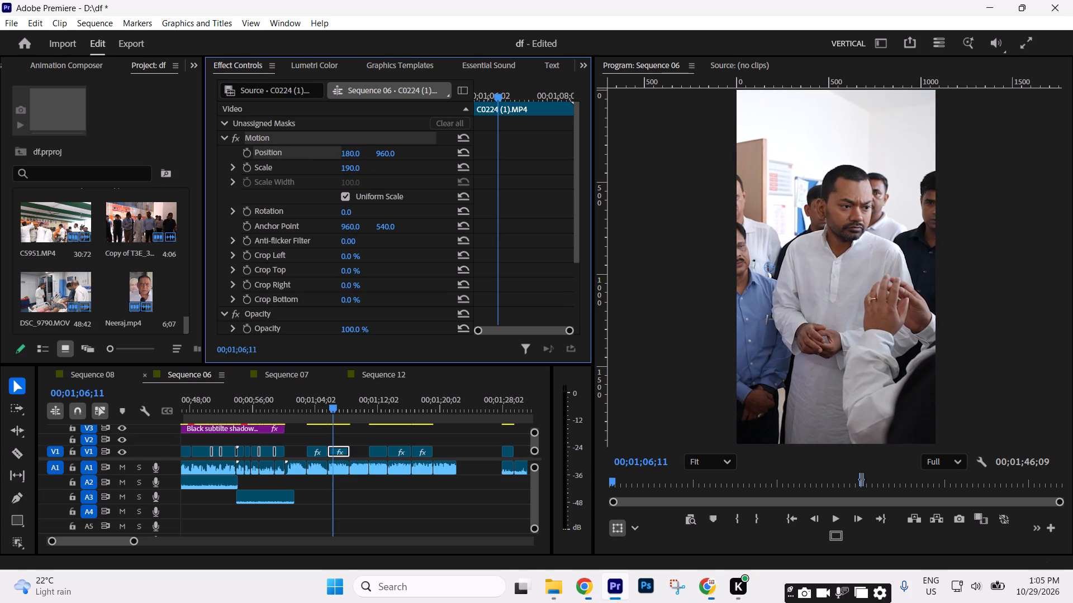
{"action": "left_click_drag", "start_coordinate": [250, 170], "coordinate": [367, 179]}
Place the C0224 (1).MP4 clip on V2 starting at 00;01;05;20 and extend it to about where the A1 audio run ends.
{"action": "left_click_drag", "start_coordinate": [335, 452], "coordinate": [440, 438]}
{"action": "left_click_drag", "start_coordinate": [432, 436], "coordinate": [307, 436]}
Split the V2 C0224 (1).MP4 clip at 00;01;07;22, discard its opening and start the remaining part at 00;01;05;20.
{"action": "left_click_drag", "start_coordinate": [334, 398], "coordinate": [360, 400]}
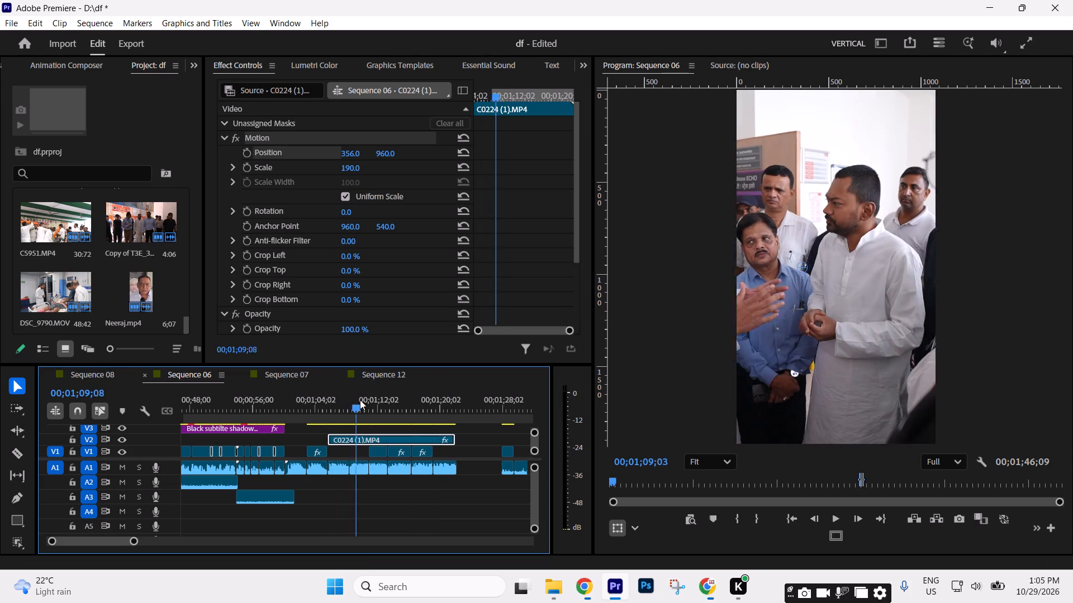
{"action": "left_click_drag", "start_coordinate": [360, 400], "coordinate": [393, 408]}
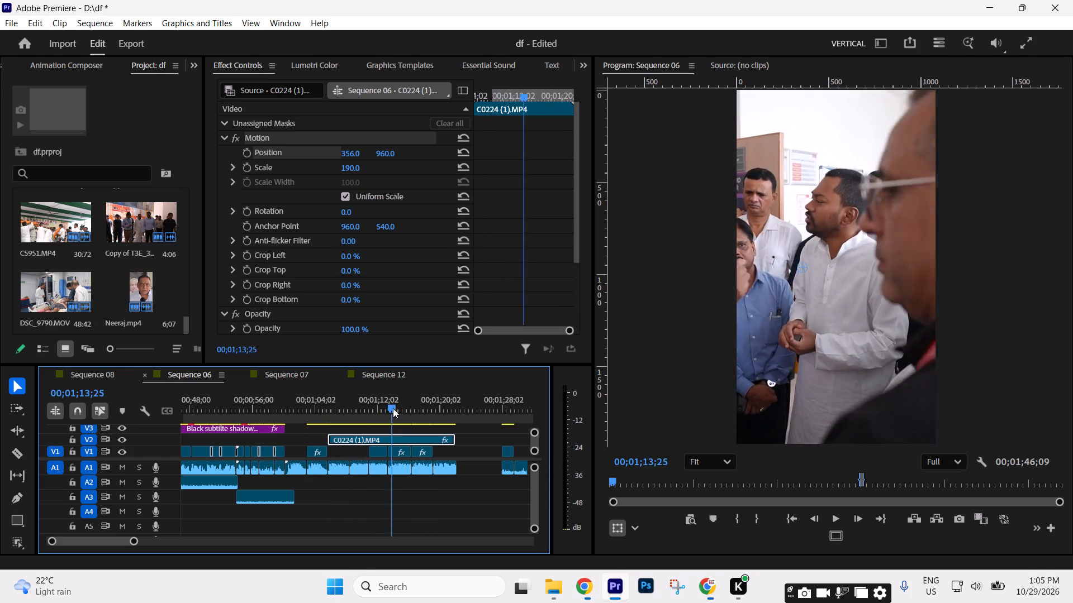
{"action": "left_click_drag", "start_coordinate": [393, 408], "coordinate": [383, 399]}
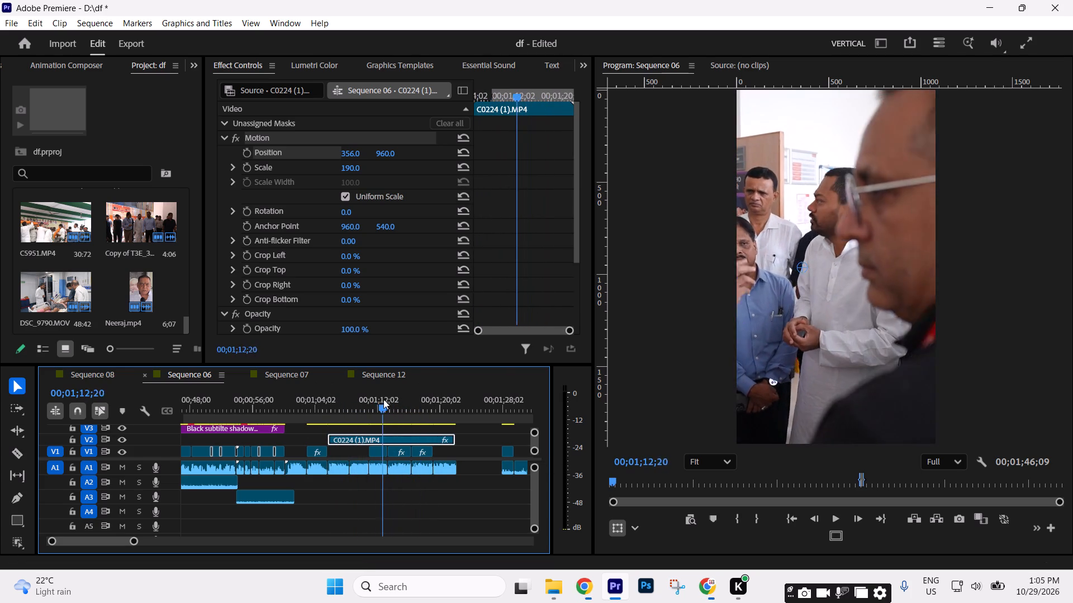
{"action": "left_click_drag", "start_coordinate": [383, 399], "coordinate": [352, 393]}
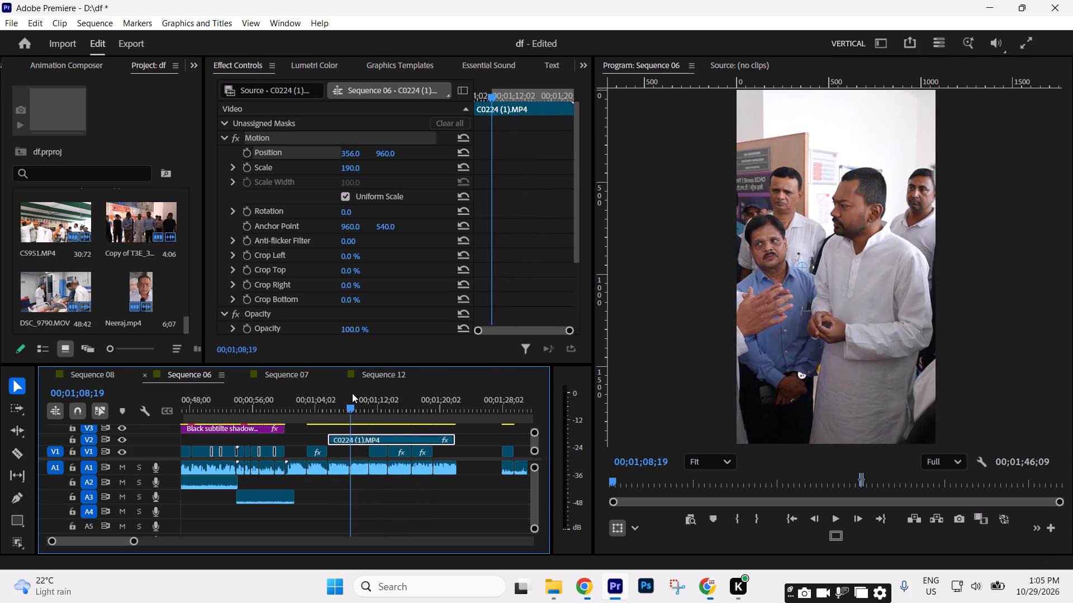
{"action": "left_click_drag", "start_coordinate": [352, 393], "coordinate": [350, 393]}
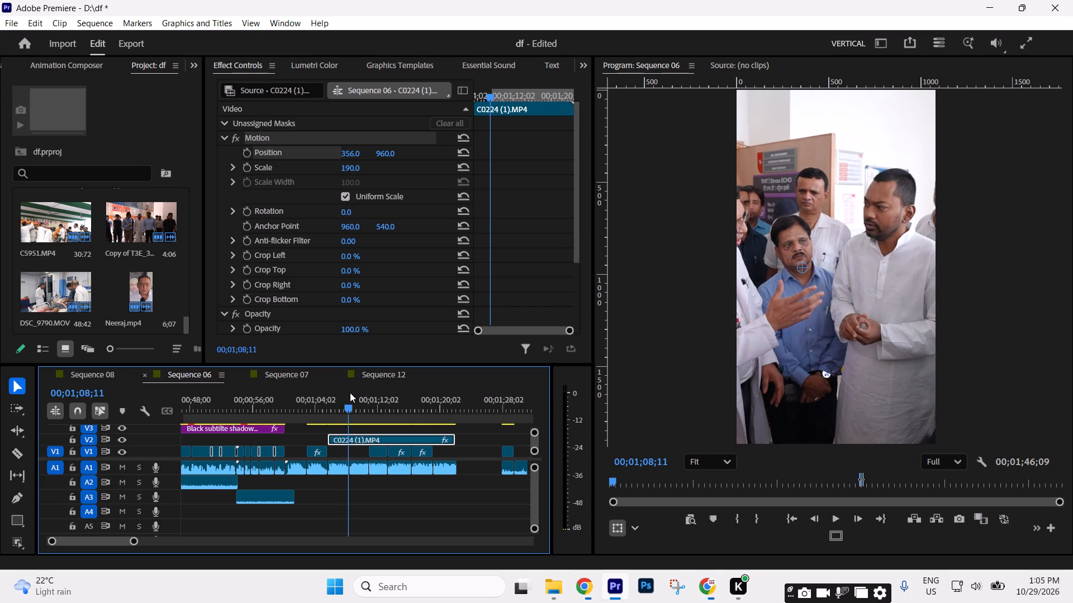
{"action": "left_click_drag", "start_coordinate": [350, 393], "coordinate": [351, 393]}
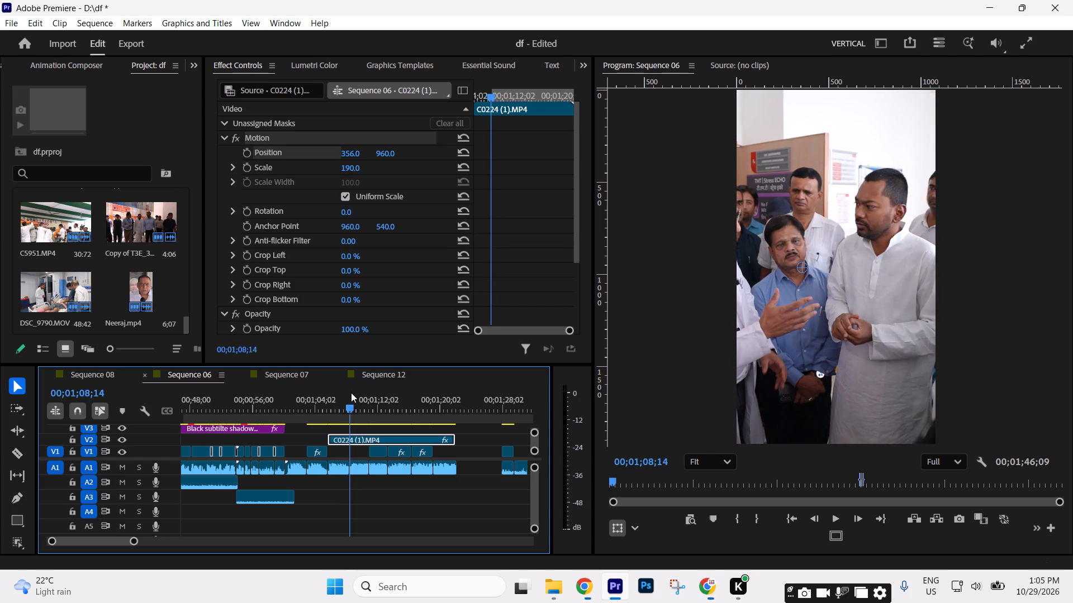
{"action": "left_click_drag", "start_coordinate": [351, 393], "coordinate": [351, 396]}
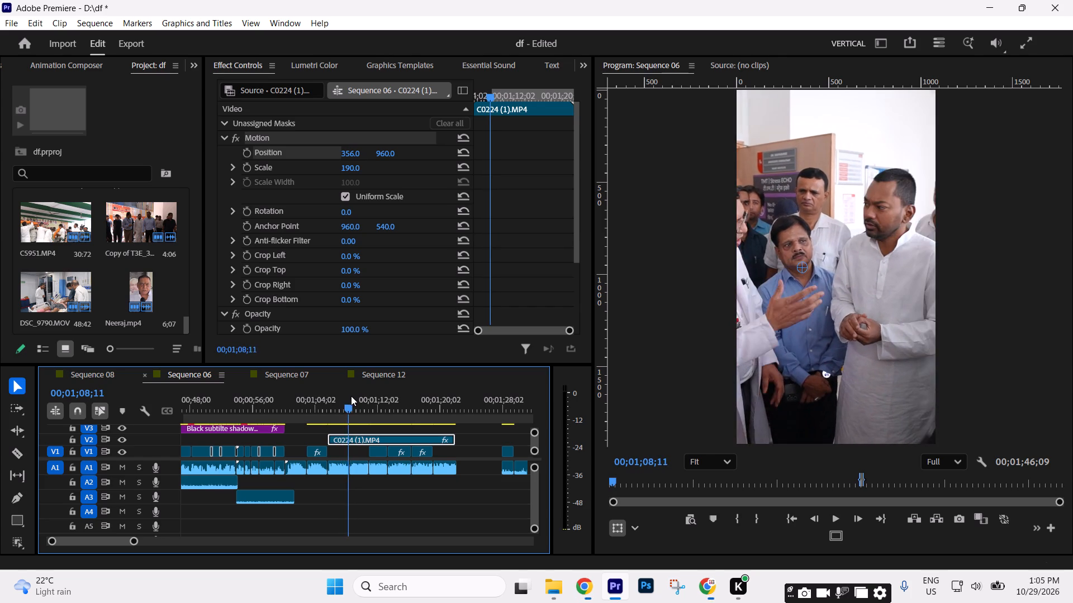
{"action": "left_click_drag", "start_coordinate": [351, 396], "coordinate": [346, 396]}
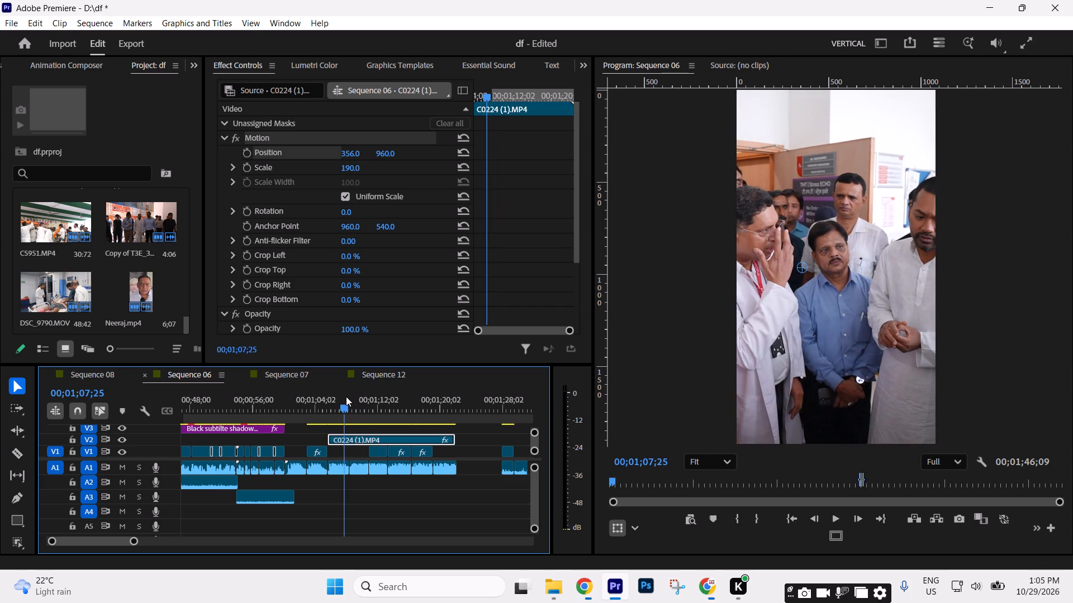
{"action": "left_click_drag", "start_coordinate": [346, 396], "coordinate": [345, 398]}
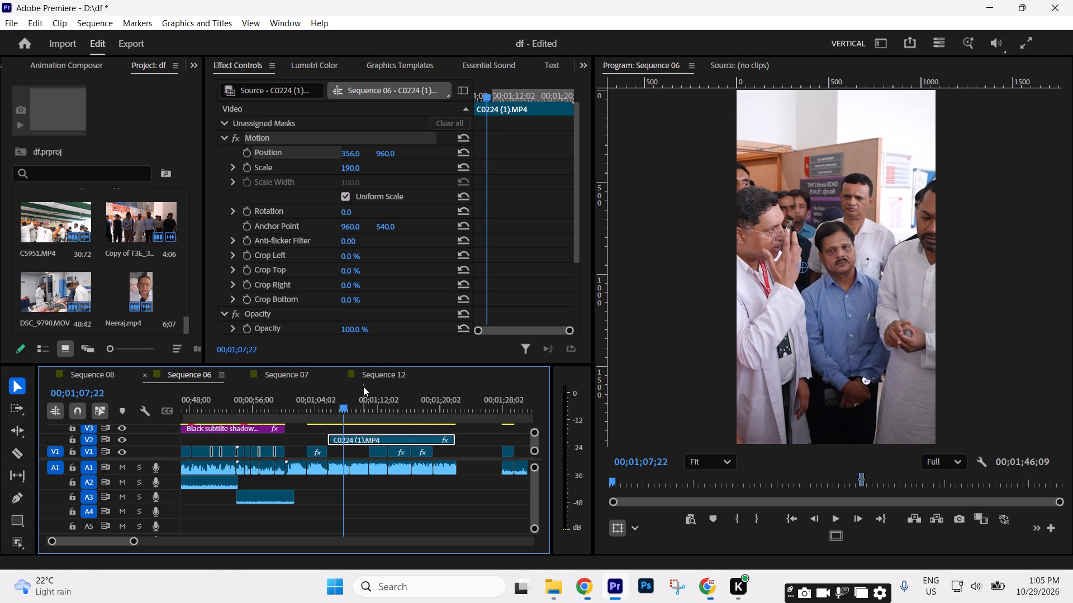
{"action": "key", "text": "c"}
{"action": "left_click", "coordinate": [345, 441]}
{"action": "key", "text": "v"}
{"action": "left_click_drag", "start_coordinate": [367, 438], "coordinate": [354, 438]}
{"action": "left_click_drag", "start_coordinate": [335, 411], "coordinate": [341, 413]}
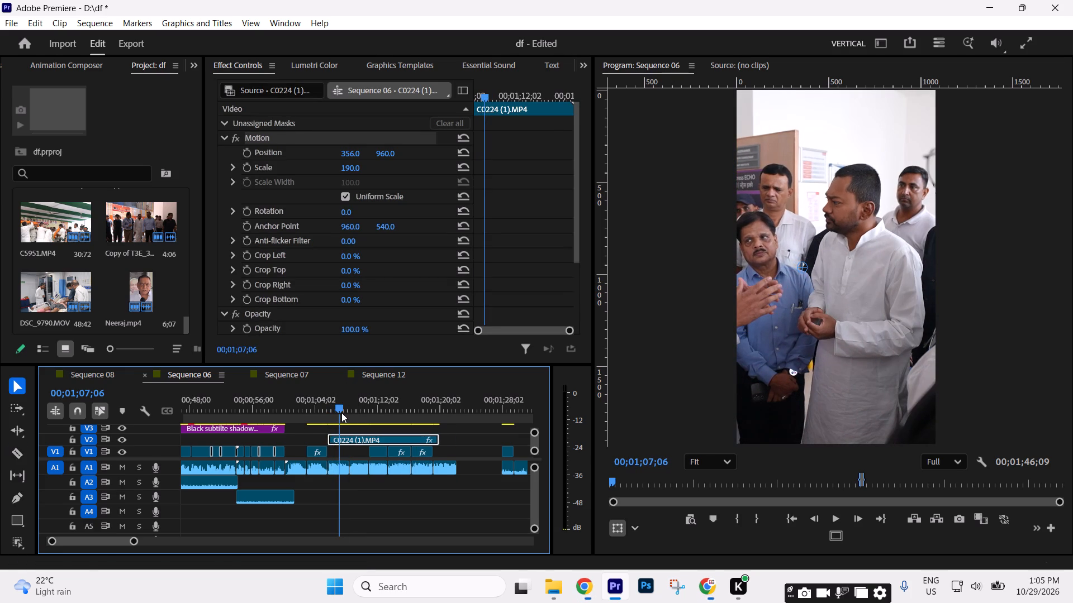
Split the V2 C0224 (1).MP4 clip at about 00;01;08, delete the remainder and move the kept part down to V1.
{"action": "key", "text": "c"}
{"action": "left_click", "coordinate": [349, 438]}
{"action": "key", "text": "v"}
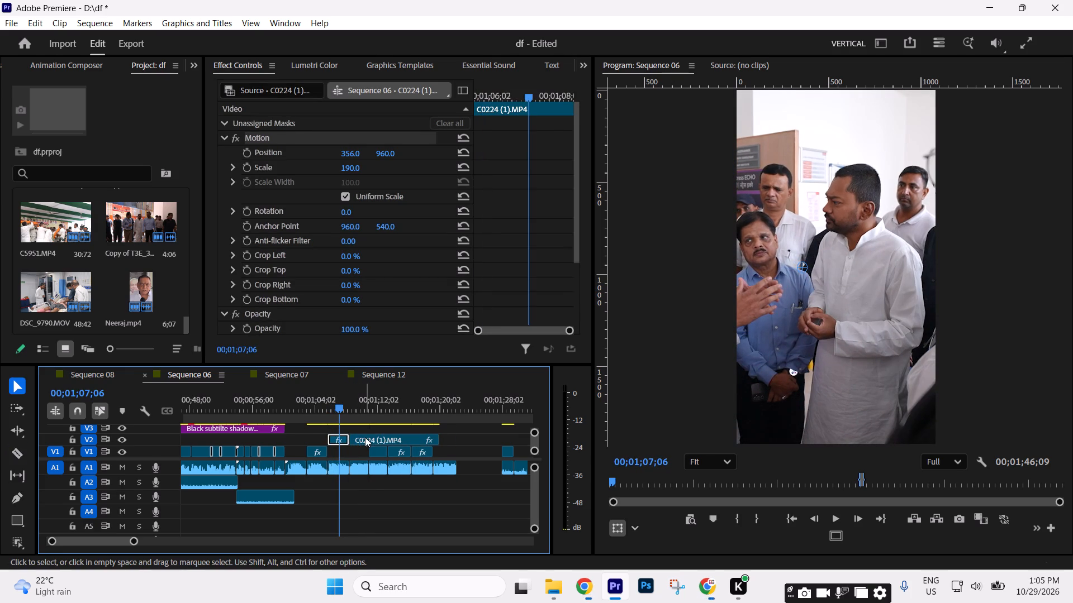
{"action": "left_click", "coordinate": [365, 437]}
{"action": "key", "text": "Delete"}
{"action": "left_click_drag", "start_coordinate": [340, 439], "coordinate": [338, 446]}
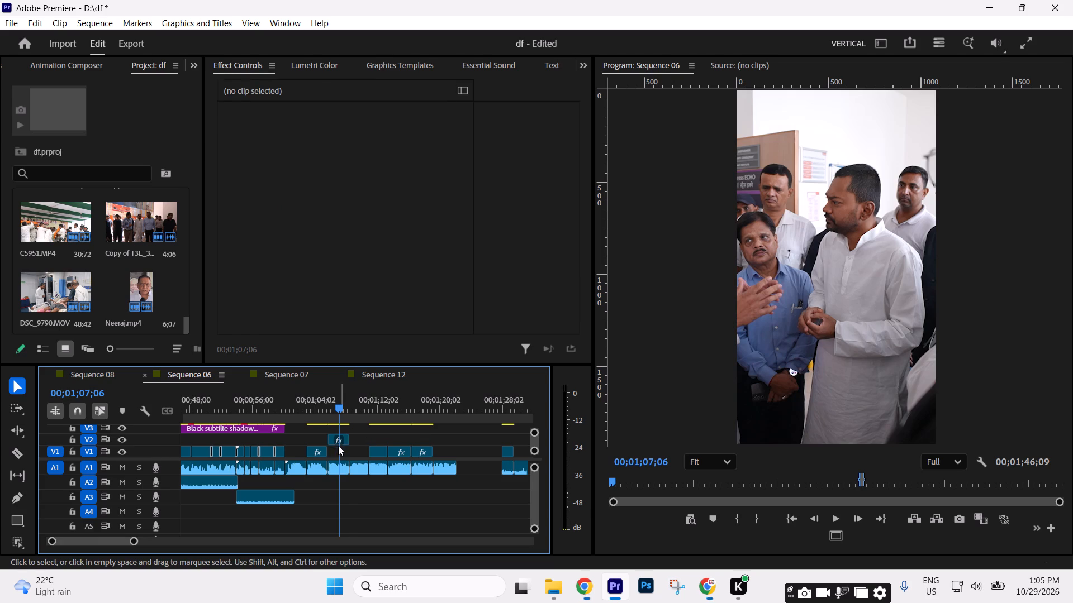
{"action": "left_click_drag", "start_coordinate": [338, 446], "coordinate": [338, 453]}
Review the reel's later clips and the raw footage between about 01;44;00 and 01;50;00 for another usable shot.
{"action": "left_click_drag", "start_coordinate": [346, 407], "coordinate": [395, 417]}
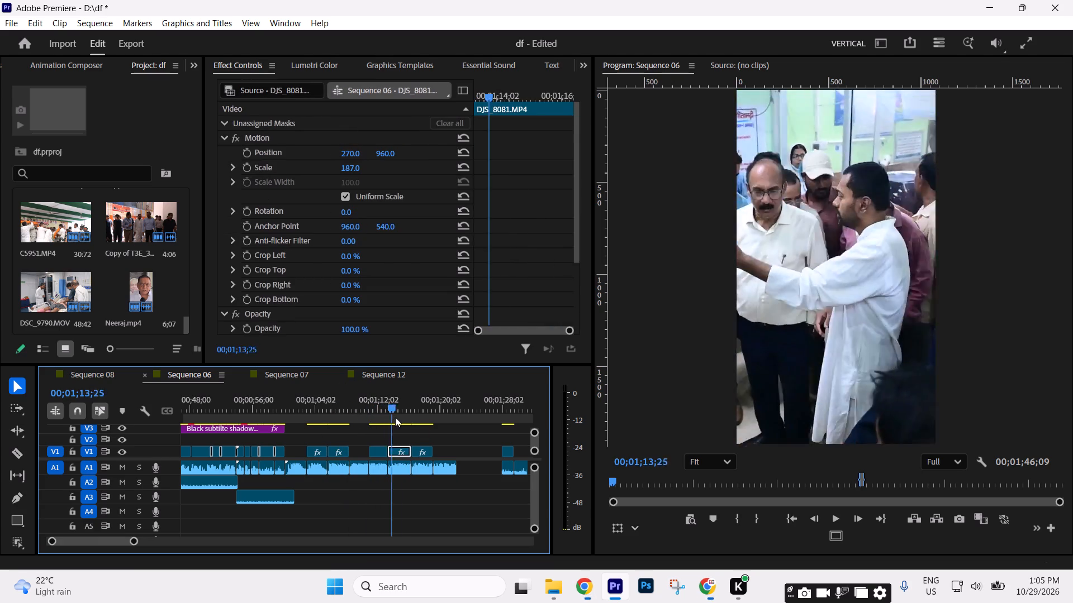
{"action": "left_click_drag", "start_coordinate": [395, 417], "coordinate": [426, 417]}
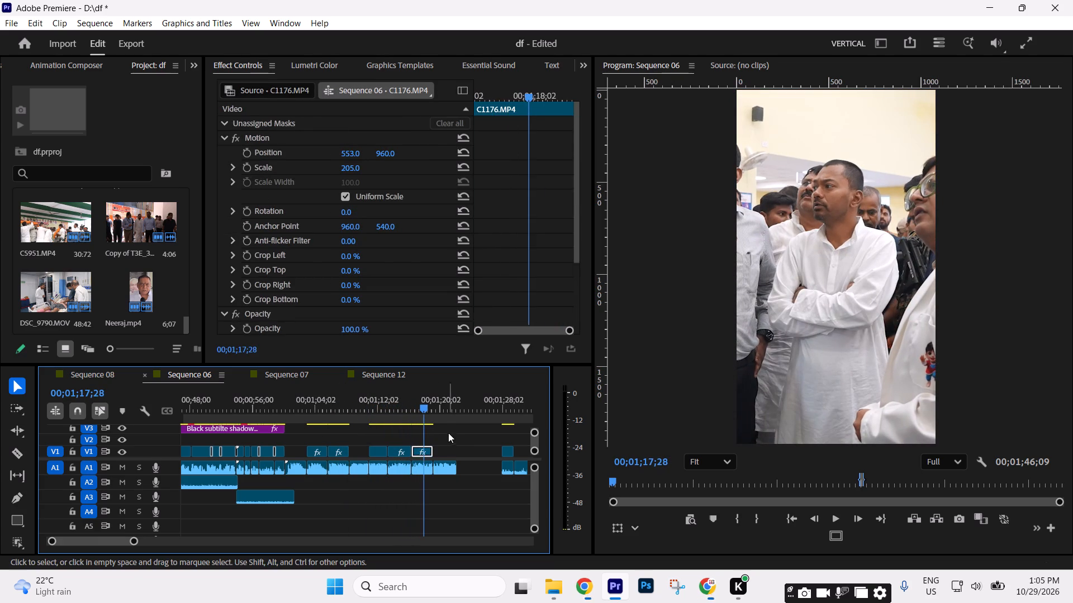
{"action": "left_click", "coordinate": [459, 439]}
{"action": "left_click_drag", "start_coordinate": [135, 540], "coordinate": [249, 537]}
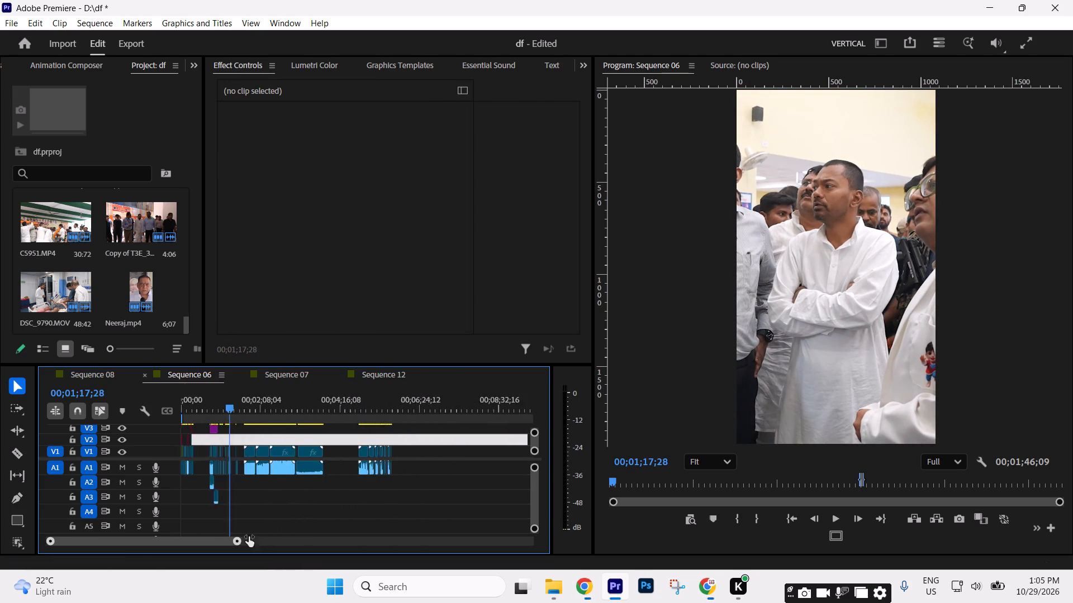
{"action": "left_click_drag", "start_coordinate": [249, 537], "coordinate": [450, 527]}
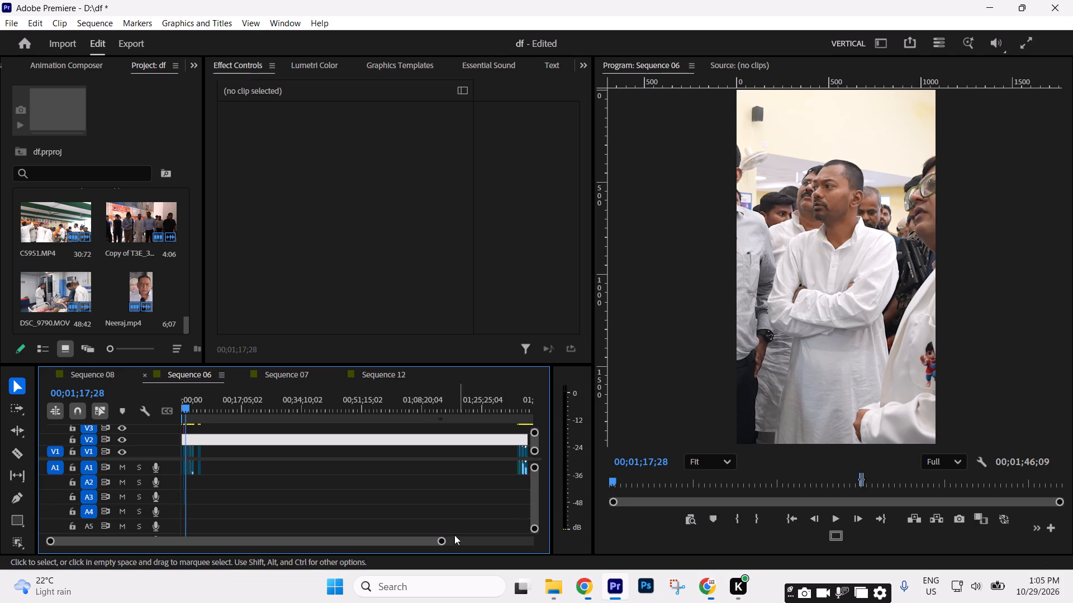
{"action": "left_click_drag", "start_coordinate": [439, 538], "coordinate": [515, 539]}
{"action": "left_click_drag", "start_coordinate": [387, 411], "coordinate": [392, 410]}
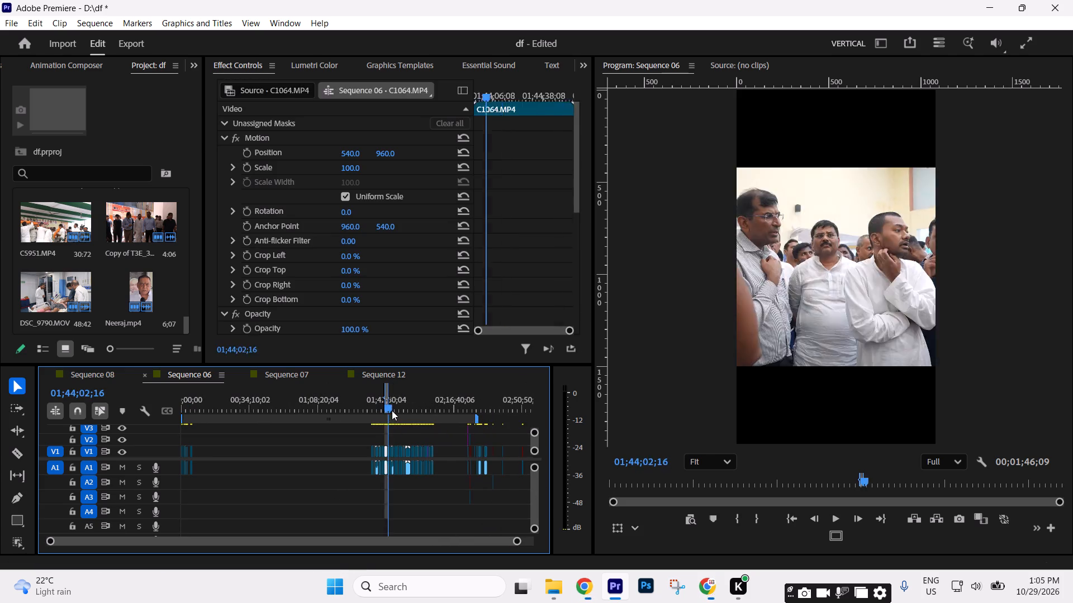
{"action": "left_click_drag", "start_coordinate": [392, 410], "coordinate": [402, 412]}
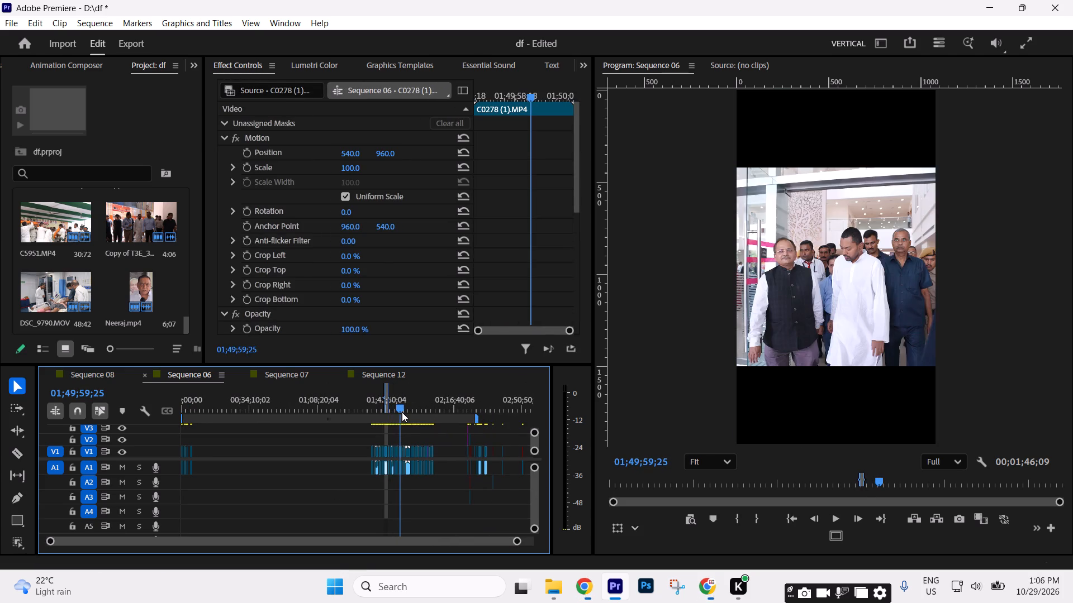
{"action": "left_click_drag", "start_coordinate": [402, 412], "coordinate": [401, 412]}
{"action": "key", "text": "space"}
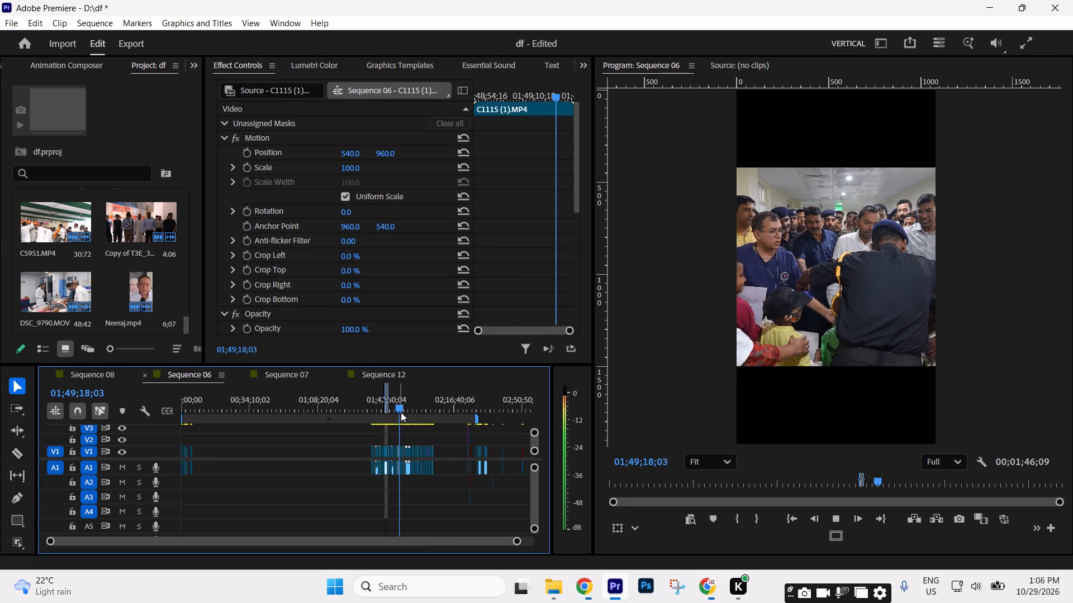
{"action": "key", "text": "space"}
{"action": "key", "text": "space"}
{"action": "left_click_drag", "start_coordinate": [517, 540], "coordinate": [264, 535]}
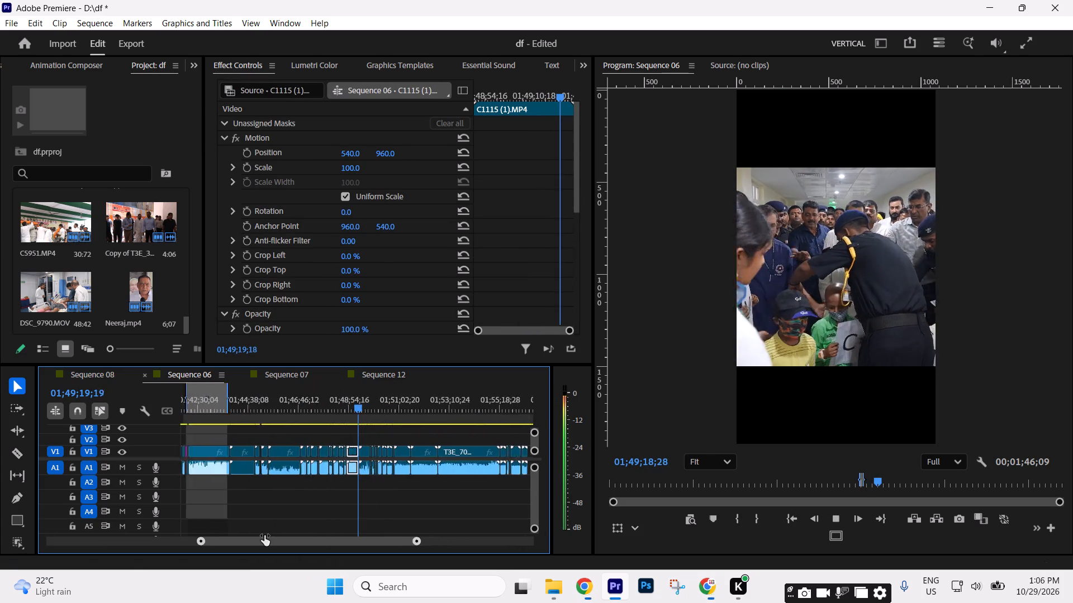
{"action": "left_click_drag", "start_coordinate": [264, 535], "coordinate": [260, 535]}
{"action": "left_click", "coordinate": [362, 405]}
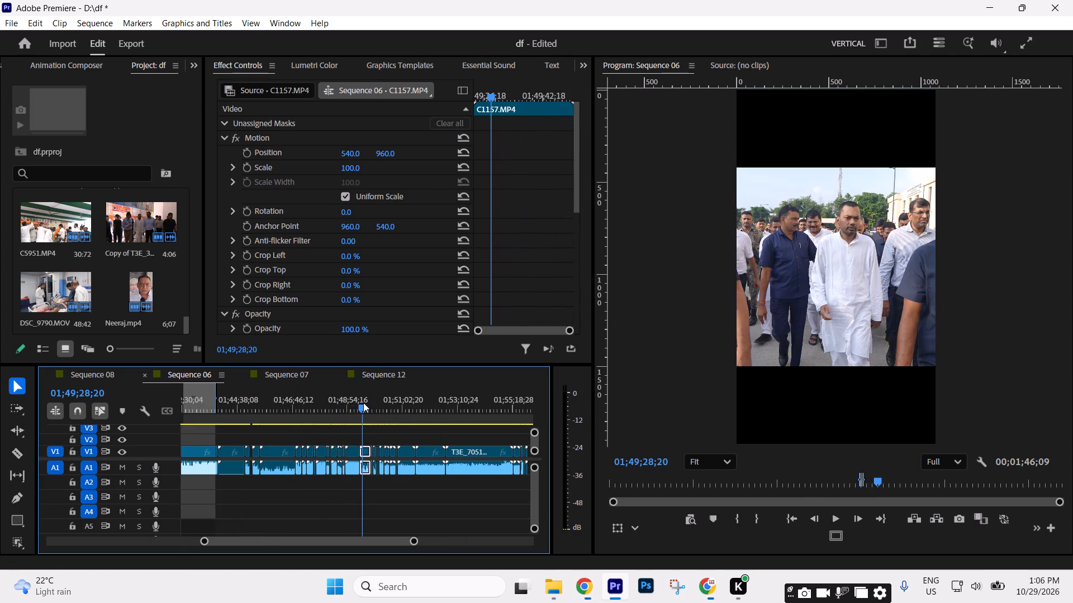
{"action": "key", "text": "space"}
{"action": "key", "text": "space"}
{"action": "left_click_drag", "start_coordinate": [415, 541], "coordinate": [327, 541]}
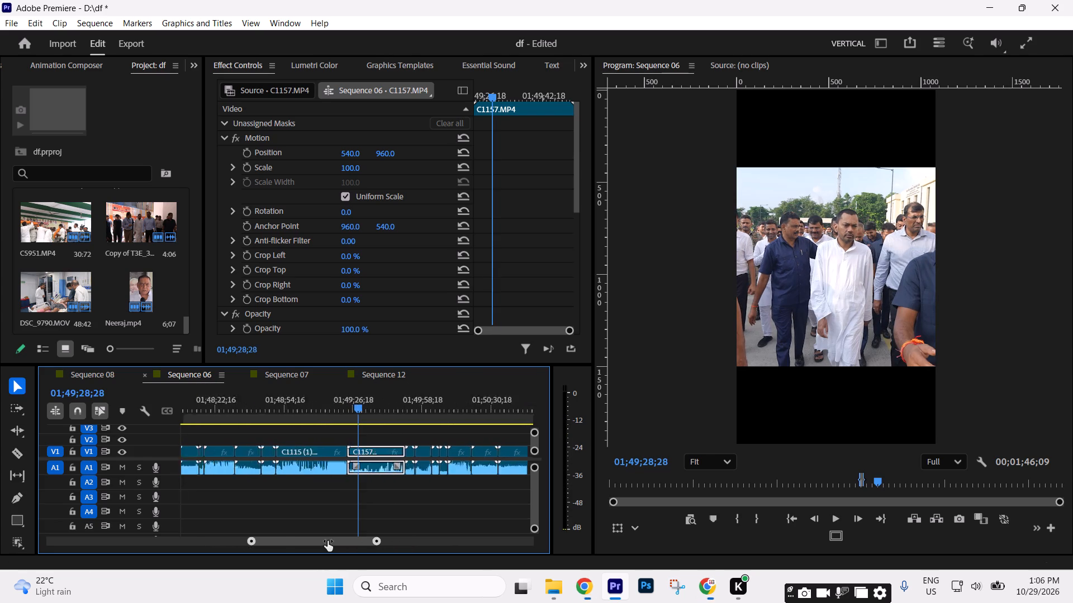
{"action": "left_click_drag", "start_coordinate": [327, 541], "coordinate": [284, 541]}
Split the raw C1157.MP4 clip at about 01;49;27;15, where the man in white looks toward the camera.
{"action": "left_click_drag", "start_coordinate": [338, 396], "coordinate": [342, 406]}
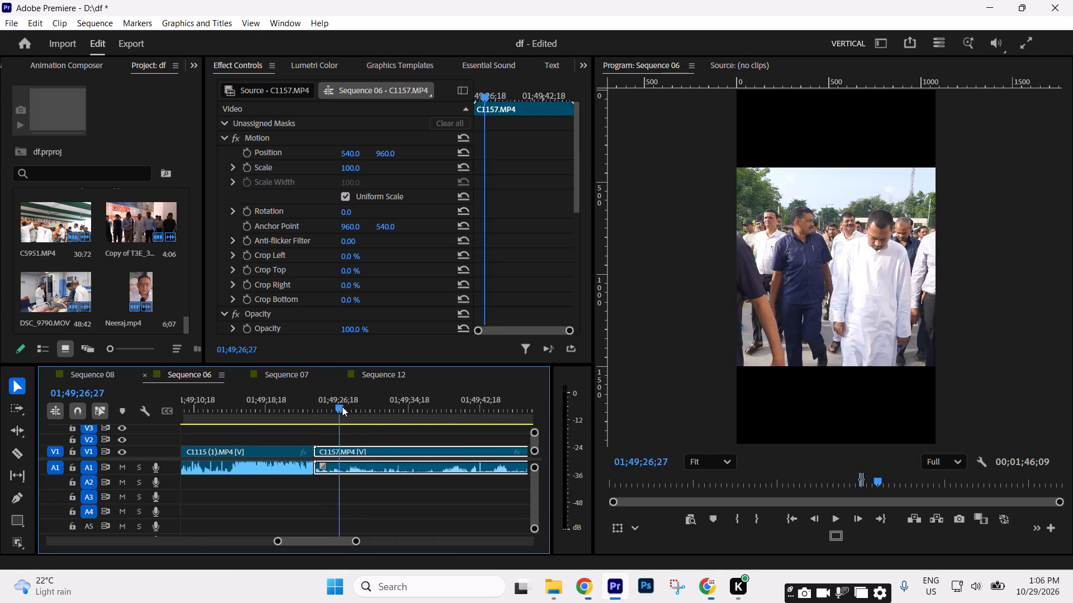
{"action": "left_click_drag", "start_coordinate": [342, 406], "coordinate": [348, 409]}
{"action": "key", "text": "c"}
{"action": "left_click", "coordinate": [345, 449]}
{"action": "key", "text": "v"}
Review the rest of C1157.MP4 and split it again at 01;49;29;13 to isolate a short portion.
{"action": "left_click_drag", "start_coordinate": [348, 404], "coordinate": [368, 408]}
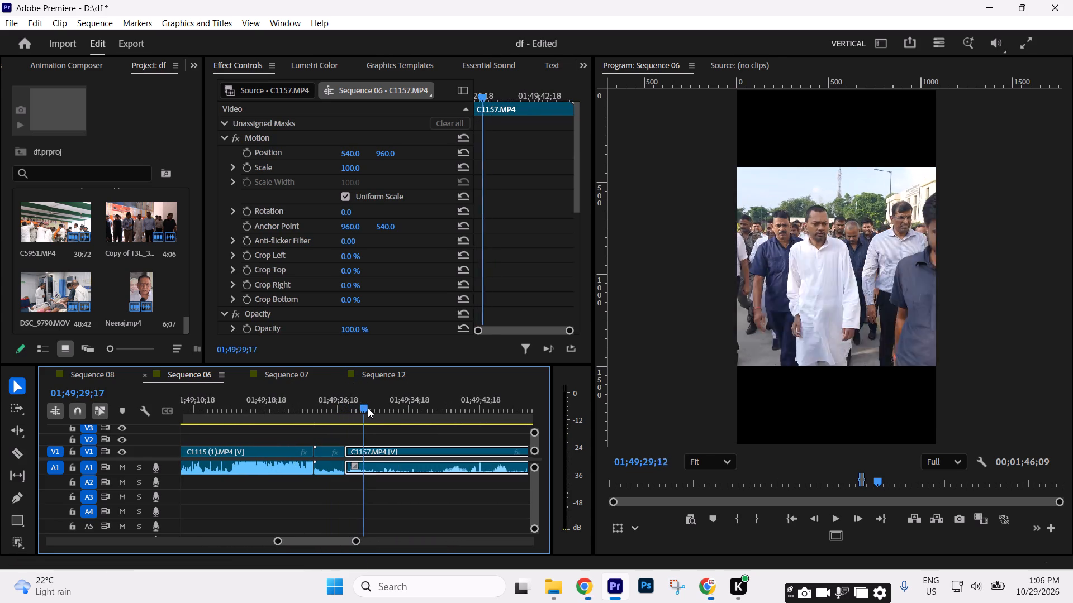
{"action": "left_click_drag", "start_coordinate": [368, 408], "coordinate": [376, 411]}
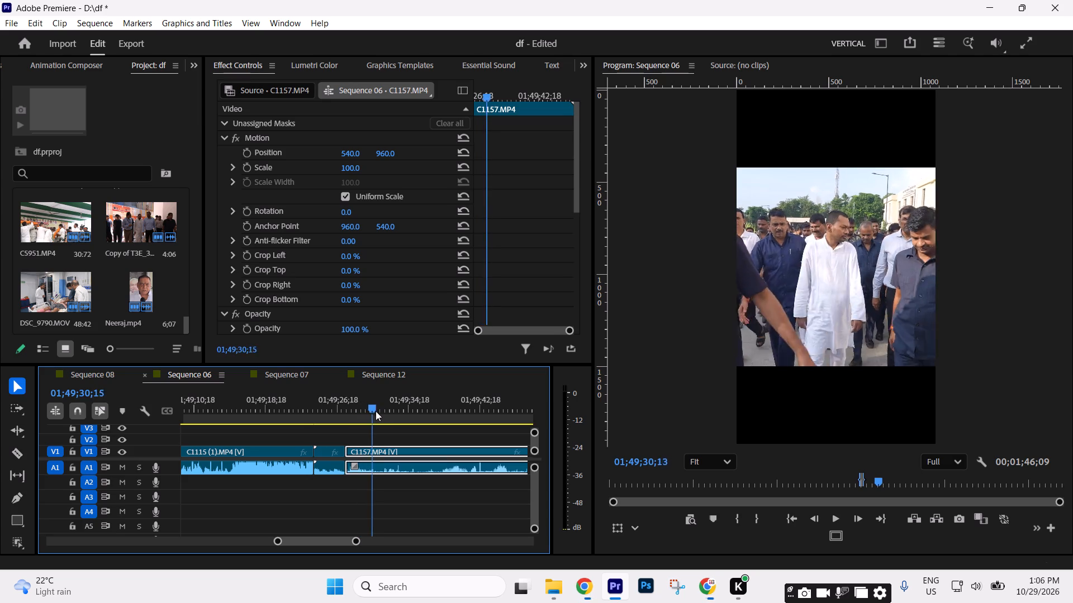
{"action": "left_click_drag", "start_coordinate": [376, 411], "coordinate": [414, 417]}
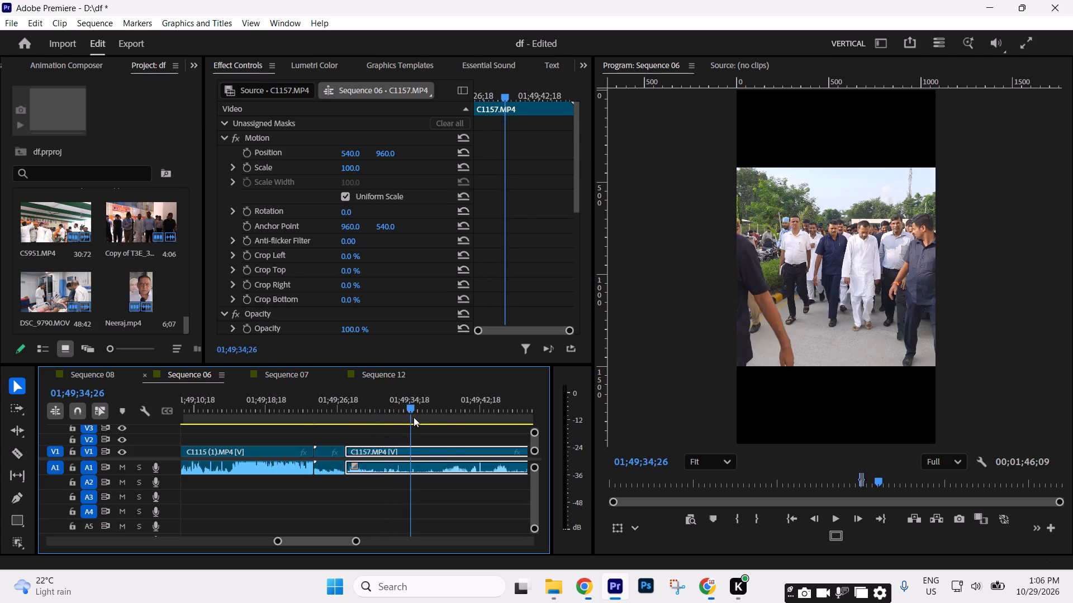
{"action": "left_click_drag", "start_coordinate": [414, 417], "coordinate": [476, 420]}
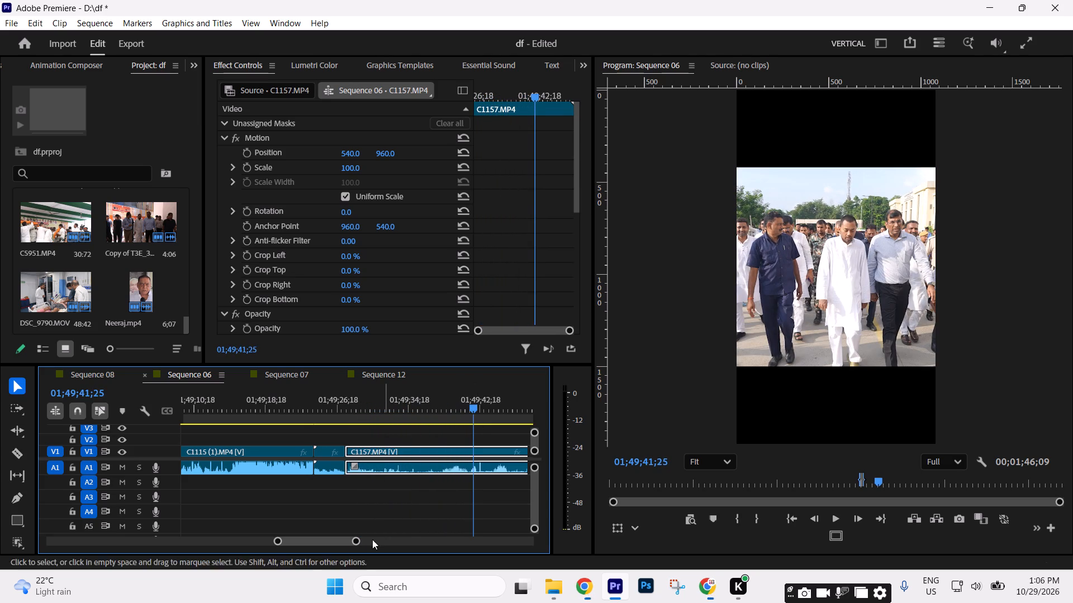
{"action": "left_click_drag", "start_coordinate": [357, 539], "coordinate": [393, 533]}
{"action": "left_click_drag", "start_coordinate": [360, 408], "coordinate": [379, 407]}
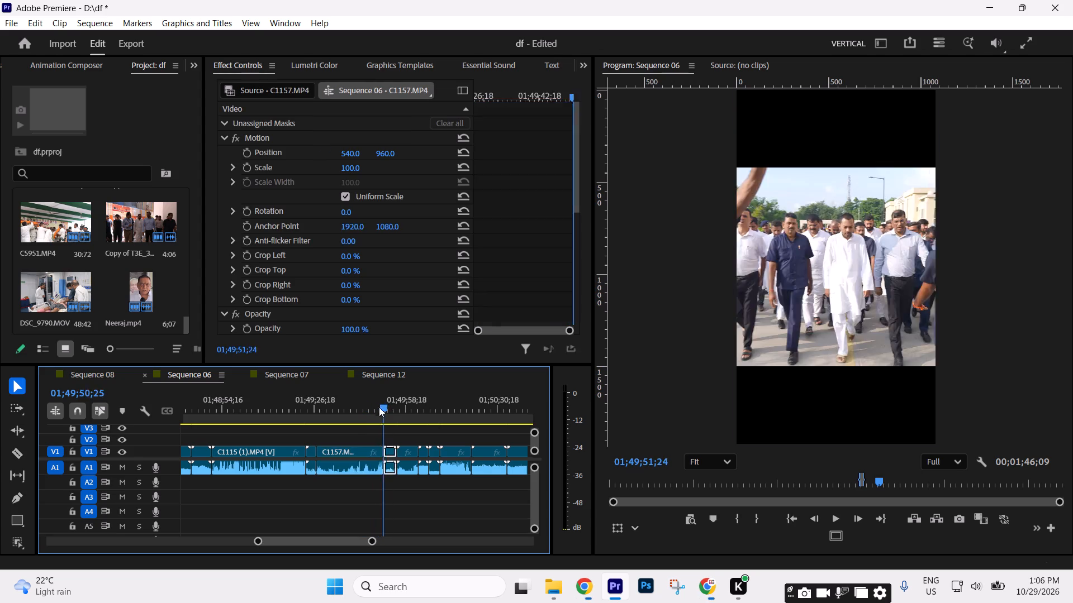
{"action": "left_click_drag", "start_coordinate": [379, 407], "coordinate": [320, 404]}
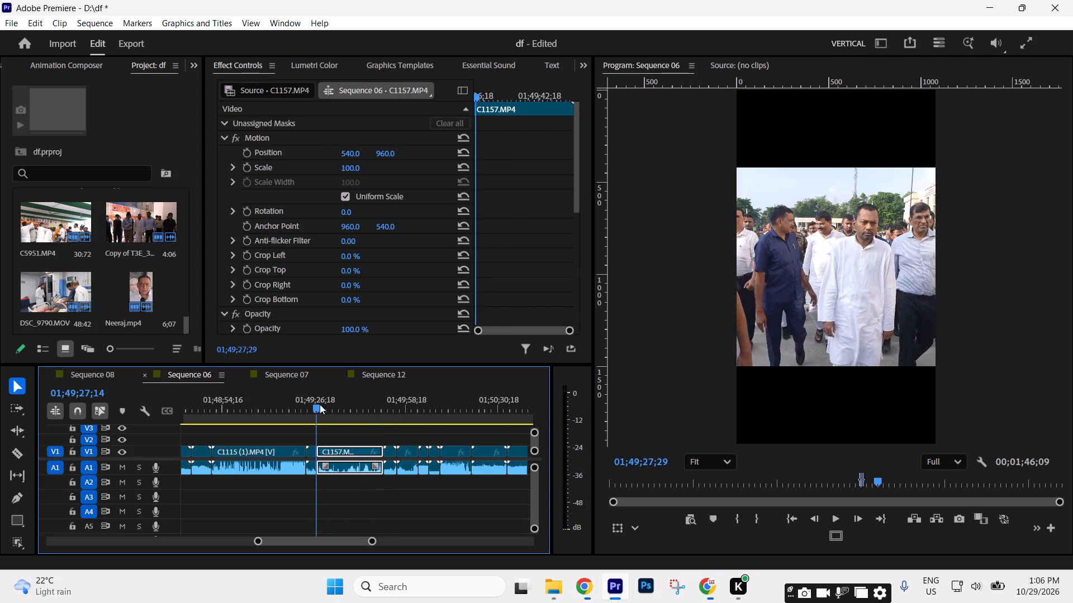
{"action": "left_click_drag", "start_coordinate": [320, 404], "coordinate": [326, 407]}
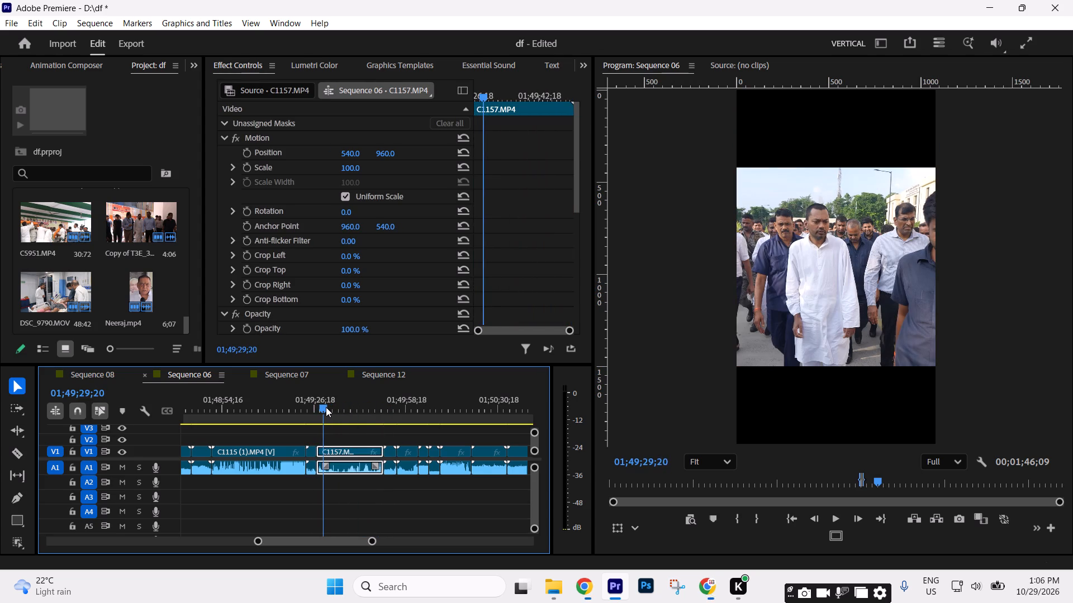
{"action": "left_click_drag", "start_coordinate": [326, 407], "coordinate": [325, 407]}
{"action": "key", "text": "c"}
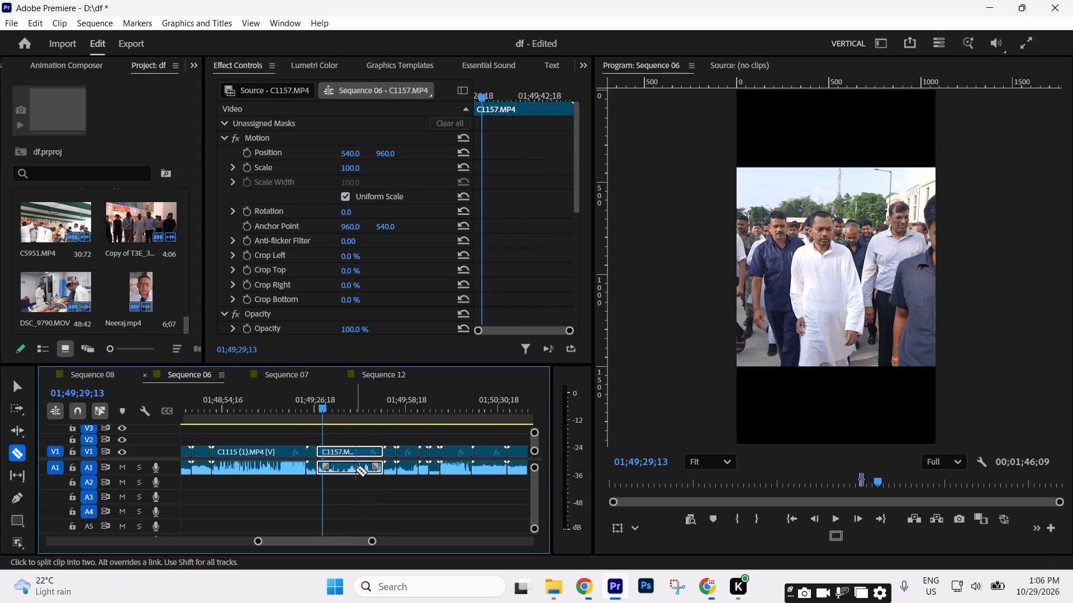
{"action": "left_click", "coordinate": [321, 449]}
{"action": "key", "text": "v"}
Unlink the isolated C1157.MP4 portion before 01;49;29;13 from its audio and cut only its video.
{"action": "left_click_drag", "start_coordinate": [341, 439], "coordinate": [314, 447]}
{"action": "key", "text": "ctrl+l"}
{"action": "key", "text": "minus"}
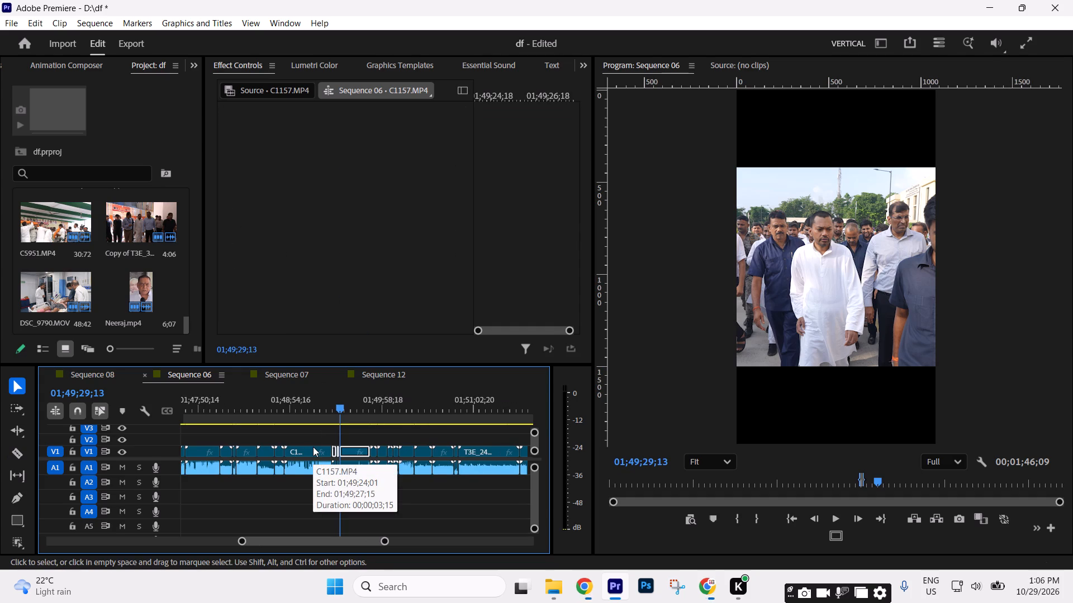
{"action": "left_click", "coordinate": [327, 439]}
{"action": "left_click", "coordinate": [338, 449]}
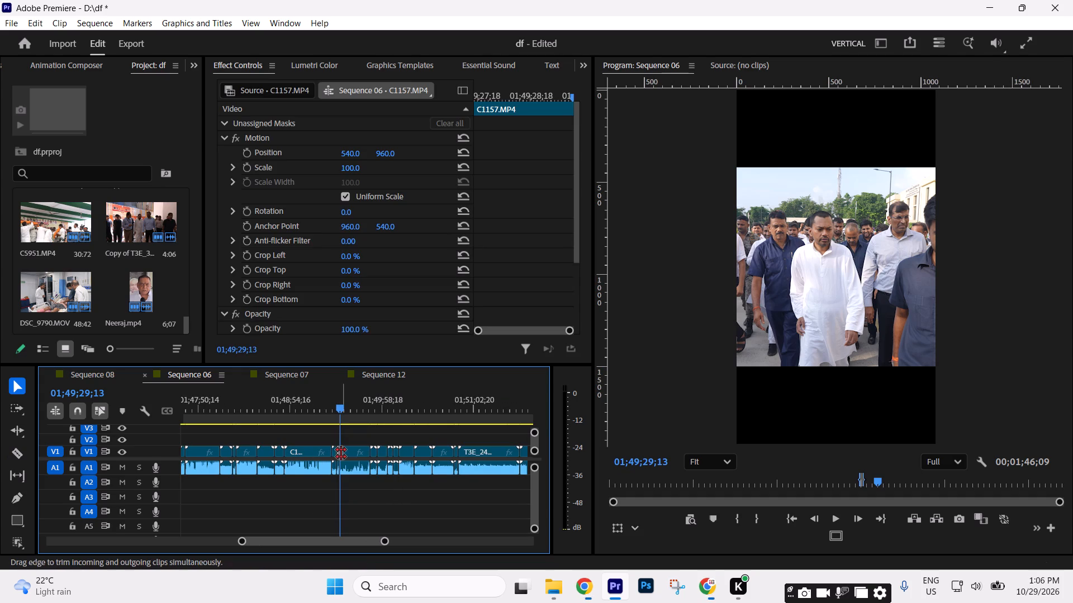
{"action": "key", "text": "ctrl+x"}
Paste the C1157.MP4 video portion on V1 in the empty stretch around 00;01;25.
{"action": "left_click_drag", "start_coordinate": [386, 539], "coordinate": [456, 542]}
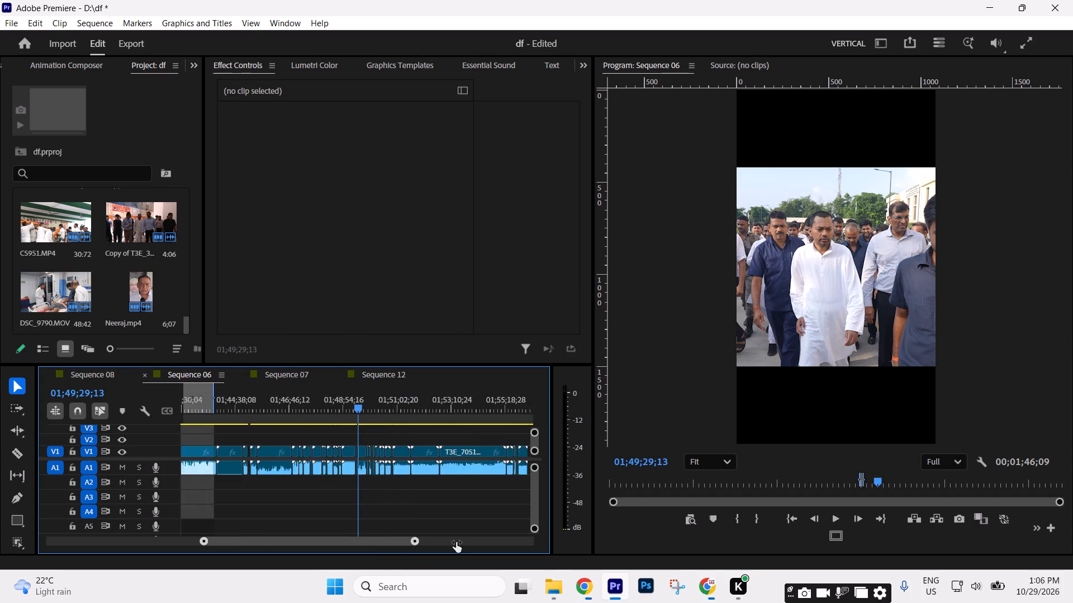
{"action": "left_click_drag", "start_coordinate": [456, 542], "coordinate": [841, 556]}
{"action": "left_click_drag", "start_coordinate": [448, 539], "coordinate": [257, 542]}
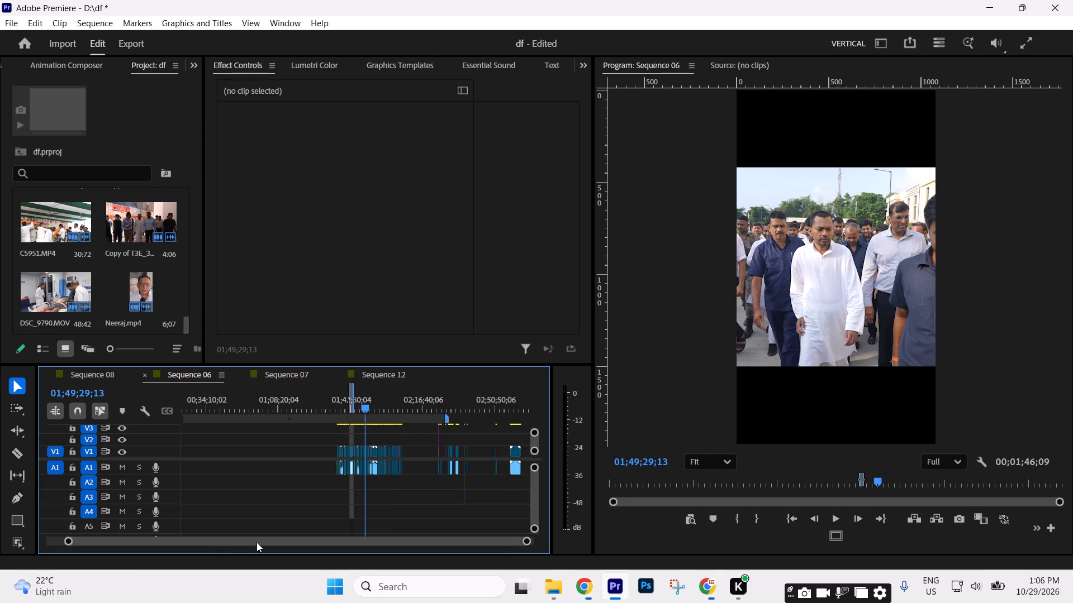
{"action": "left_click_drag", "start_coordinate": [257, 542], "coordinate": [198, 542]}
{"action": "left_click_drag", "start_coordinate": [263, 409], "coordinate": [0, 437]}
{"action": "left_click_drag", "start_coordinate": [509, 540], "coordinate": [441, 545]}
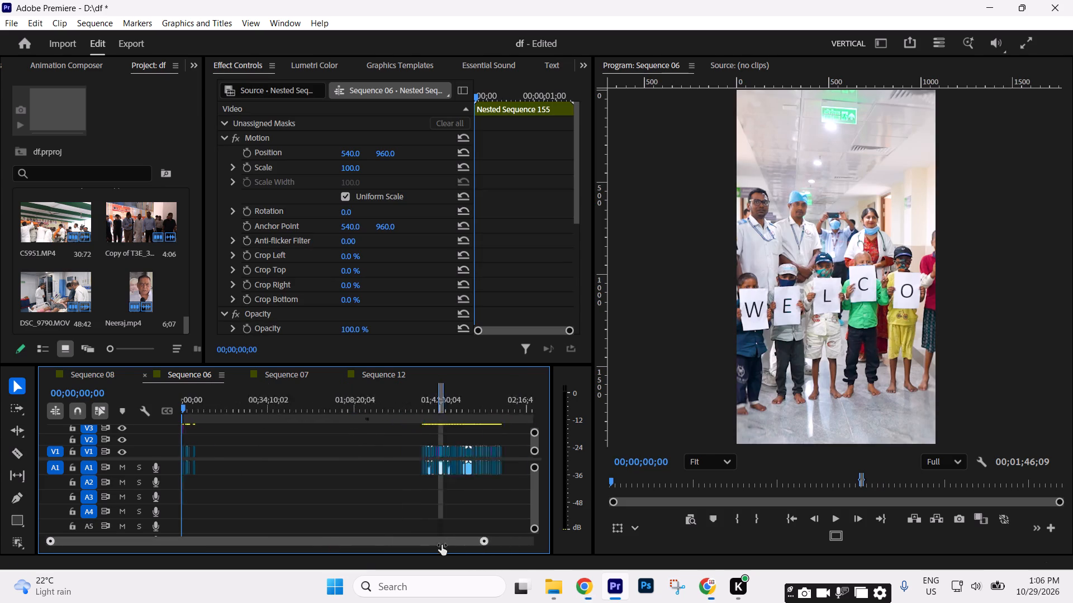
{"action": "left_click_drag", "start_coordinate": [441, 545], "coordinate": [189, 545]}
{"action": "left_click_drag", "start_coordinate": [311, 415], "coordinate": [316, 415]}
{"action": "key", "text": "shift+v"}
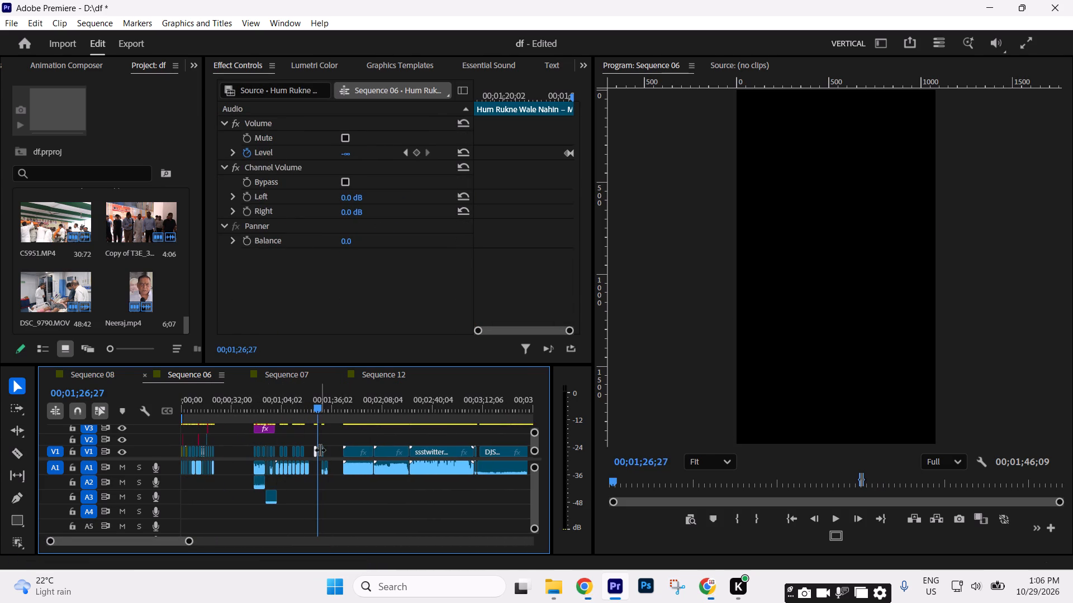
Move the pasted C1157.MP4 clip to V2 at about 00;01;00, aligned with the end of Black subtilte shadow.png on V3.
{"action": "left_click_drag", "start_coordinate": [315, 449], "coordinate": [279, 439]}
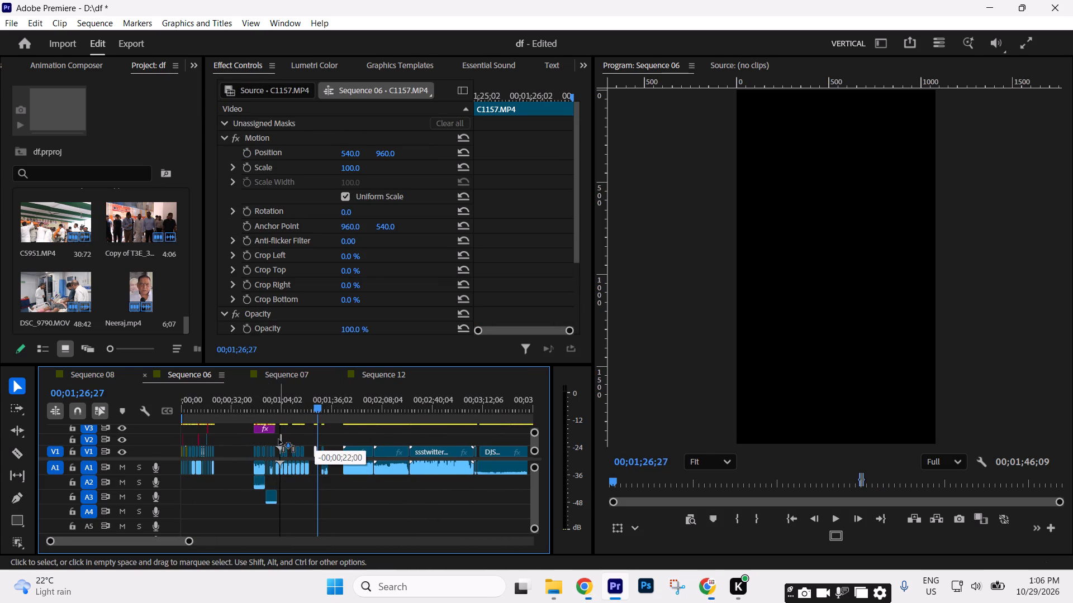
{"action": "left_click_drag", "start_coordinate": [279, 439], "coordinate": [276, 439]}
{"action": "left_click", "coordinate": [281, 414]}
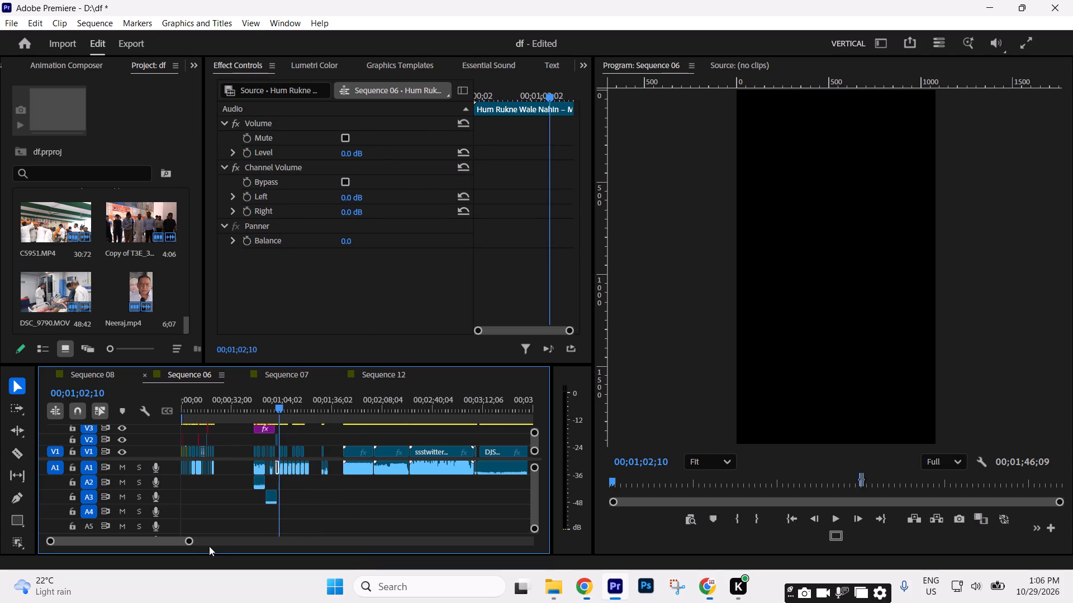
{"action": "left_click_drag", "start_coordinate": [192, 540], "coordinate": [107, 538]}
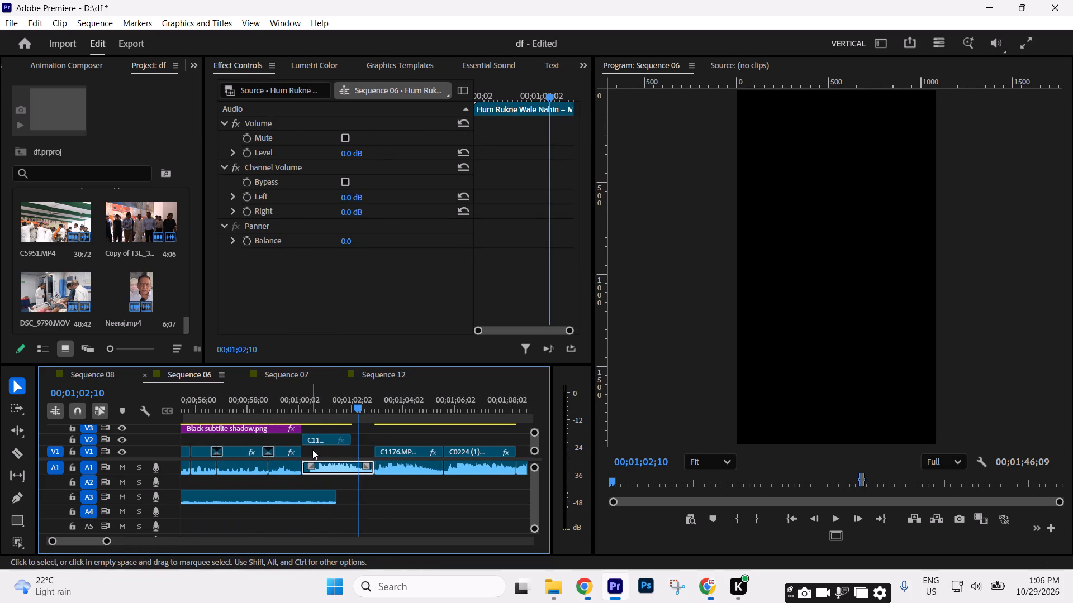
{"action": "left_click", "coordinate": [318, 442]}
{"action": "left_click_drag", "start_coordinate": [322, 439], "coordinate": [317, 439]}
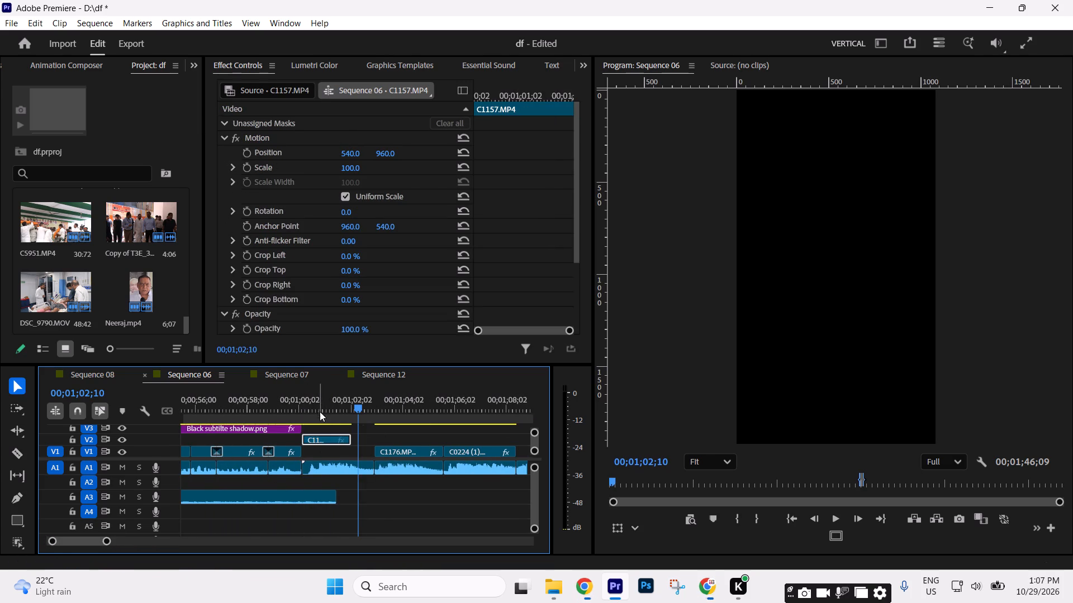
Reframe the V2 C1157.MP4 clip to fill the vertical frame, with scale 186 and horizontal position 466.
{"action": "left_click", "coordinate": [320, 406]}
{"action": "left_click_drag", "start_coordinate": [353, 164], "coordinate": [407, 169]}
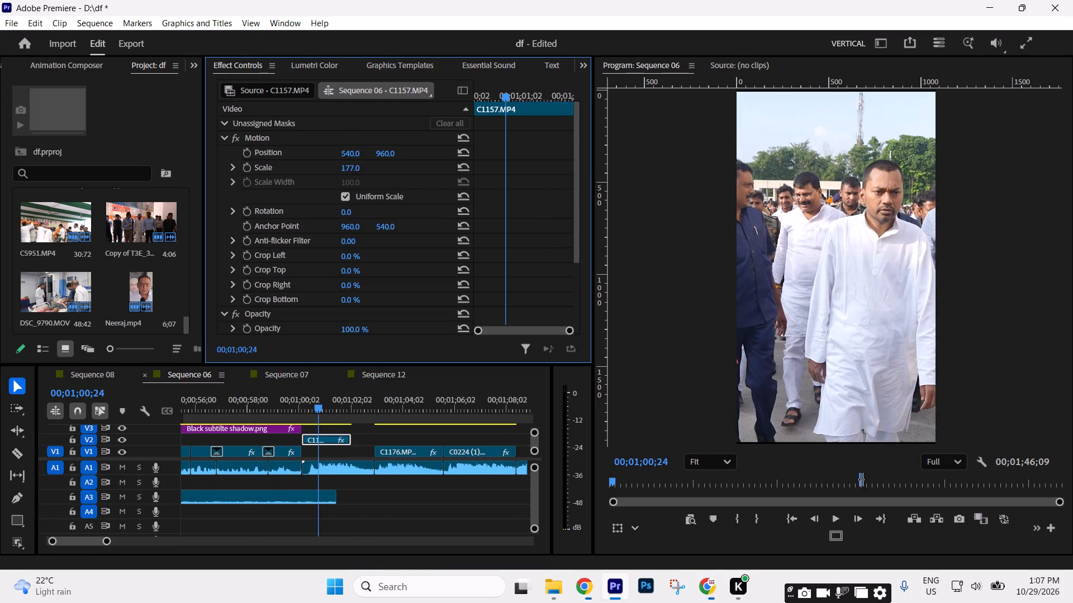
{"action": "left_click_drag", "start_coordinate": [407, 169], "coordinate": [414, 169]}
{"action": "left_click_drag", "start_coordinate": [357, 151], "coordinate": [134, 166]}
{"action": "key", "text": "space"}
{"action": "key", "text": "space"}
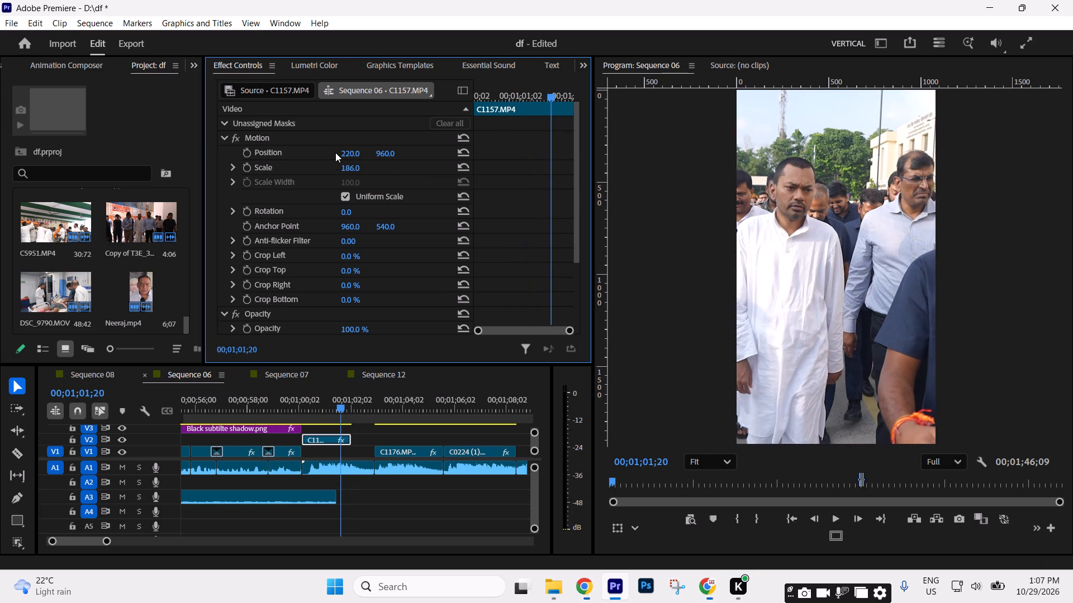
{"action": "left_click_drag", "start_coordinate": [344, 154], "coordinate": [517, 164]}
{"action": "key", "text": "space"}
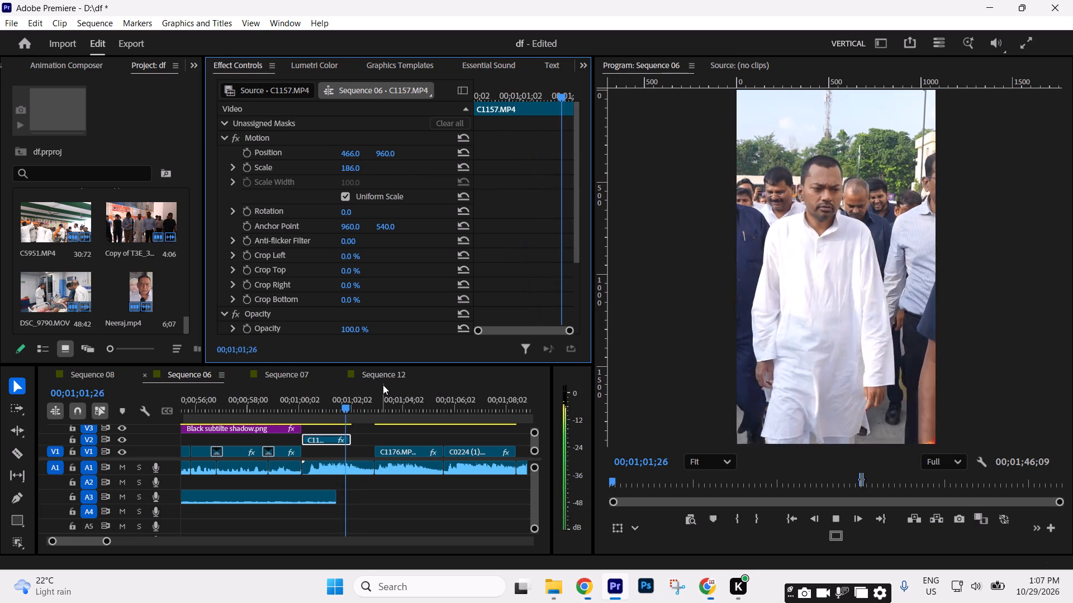
{"action": "key", "text": "space"}
{"action": "left_click_drag", "start_coordinate": [328, 409], "coordinate": [314, 419]}
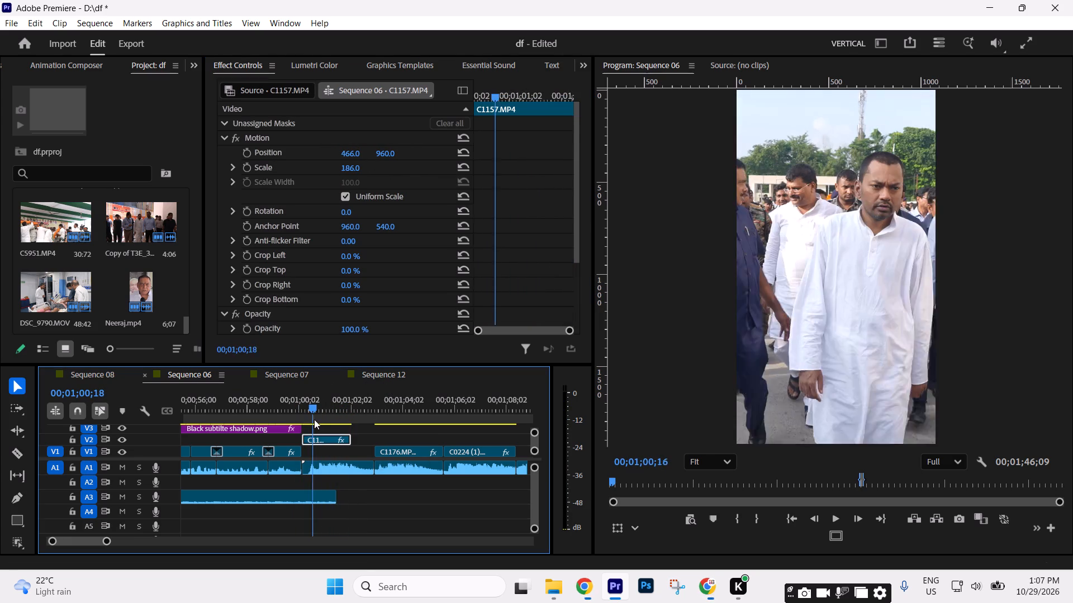
Slow the V2 C1157.MP4 clip down to 60% speed.
{"action": "left_click_drag", "start_coordinate": [314, 419], "coordinate": [334, 425]}
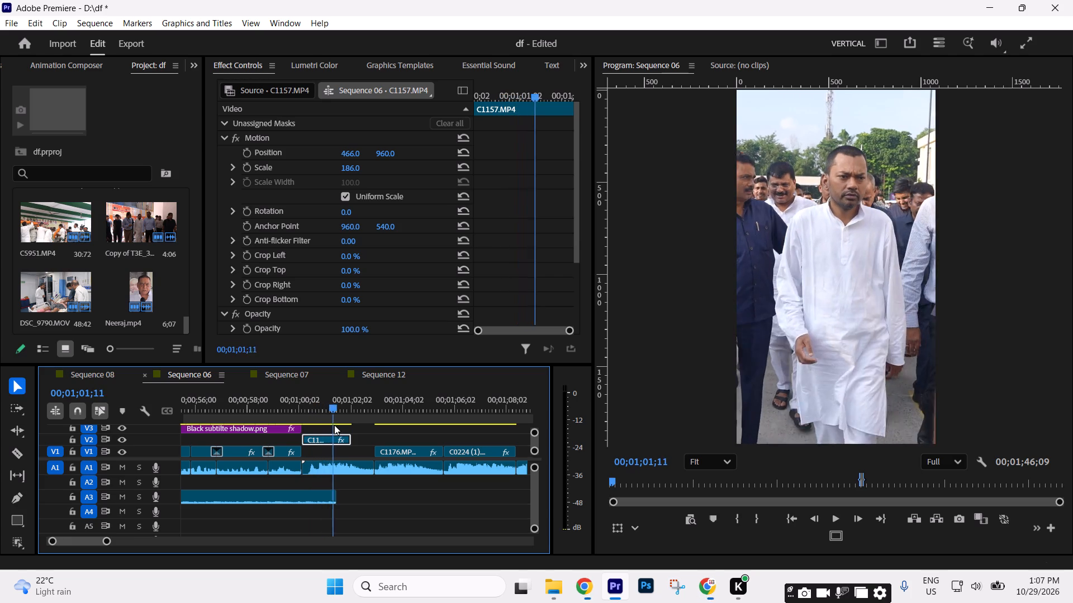
{"action": "left_click_drag", "start_coordinate": [334, 425], "coordinate": [341, 427]}
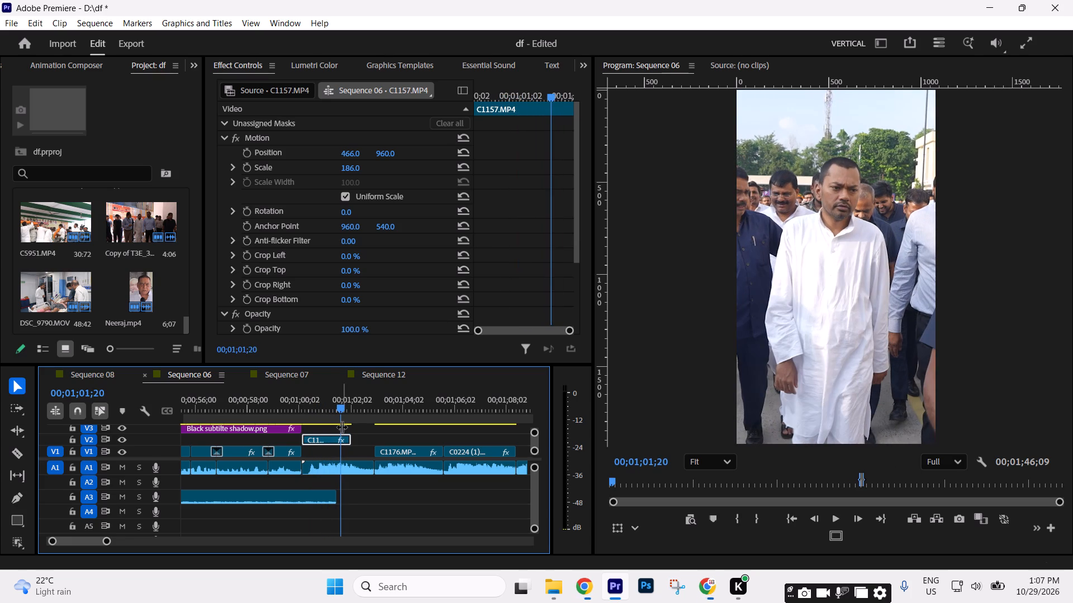
{"action": "key", "text": "ctrl+r"}
{"action": "type", "text": "60"}
{"action": "key", "text": "Return"}
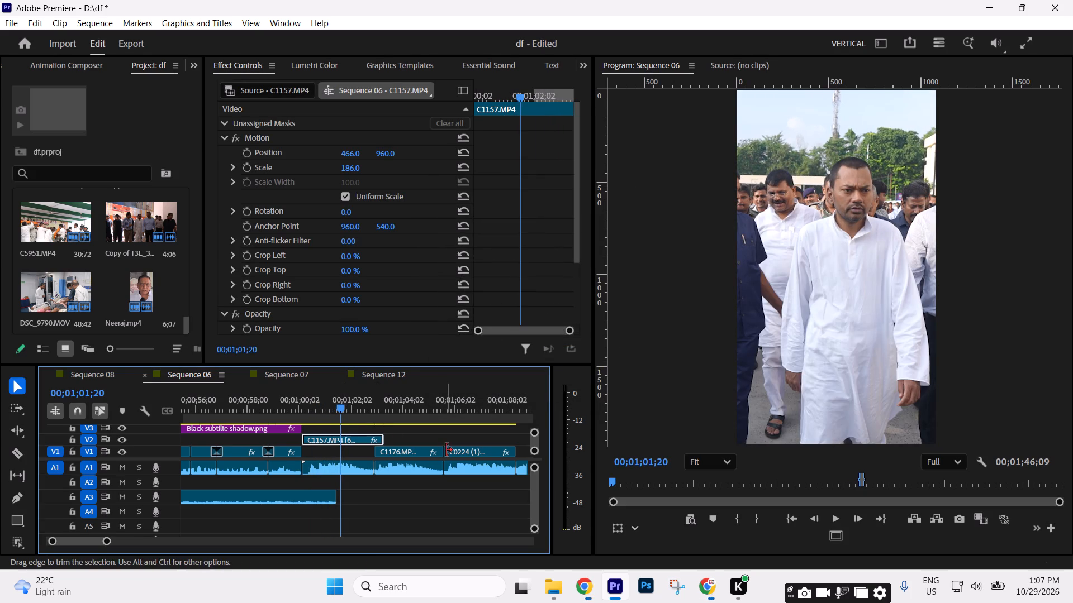
Trim the end of the V2 C1157.MP4 clip to the start of C1176.MP4 and move it down into the V1 gap.
{"action": "key", "text": "space"}
{"action": "key", "text": "space"}
{"action": "key", "text": "space"}
{"action": "key", "text": "space"}
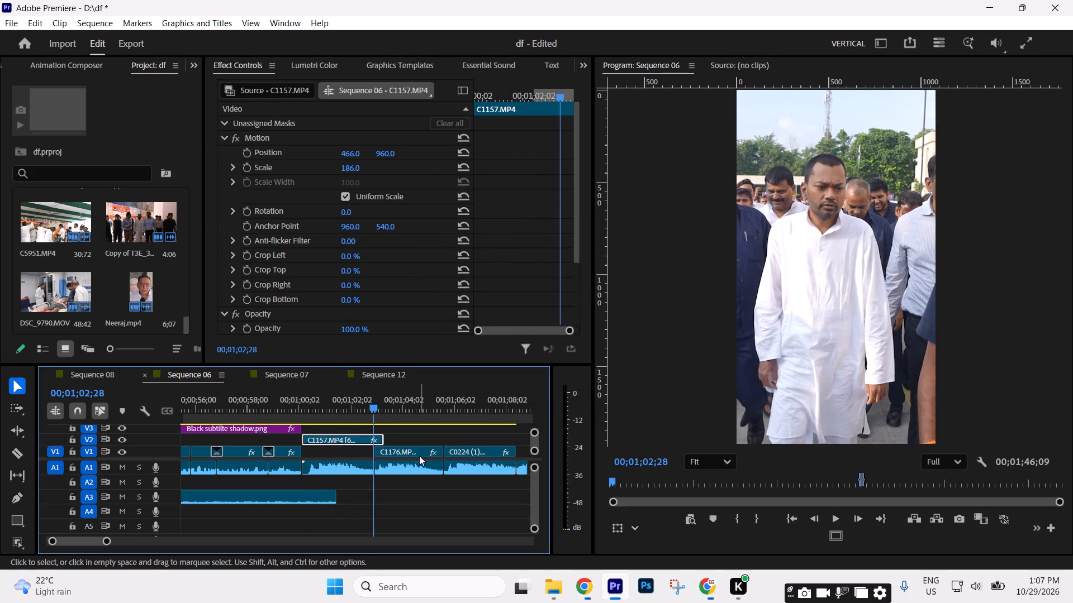
{"action": "left_click_drag", "start_coordinate": [392, 439], "coordinate": [386, 437]}
{"action": "left_click_drag", "start_coordinate": [347, 440], "coordinate": [346, 442]}
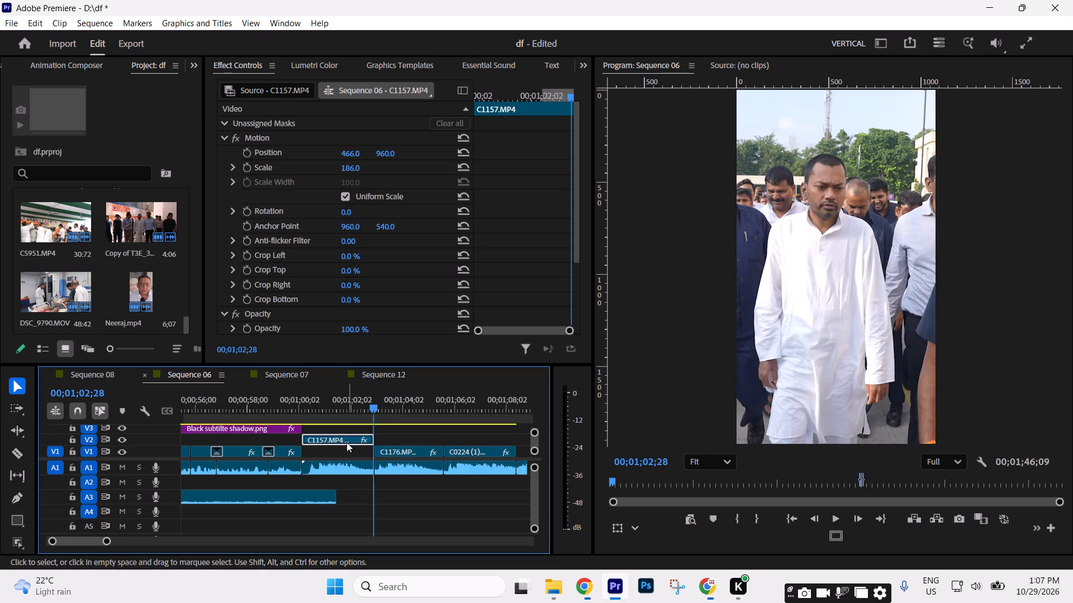
{"action": "left_click_drag", "start_coordinate": [346, 442], "coordinate": [346, 448]}
Keyframe the C1157.MP4 clip's horizontal position: 215 at its start, 354 at 00;01;01;18 and 575 at 00;01;02;25.
{"action": "left_click", "coordinate": [308, 391]}
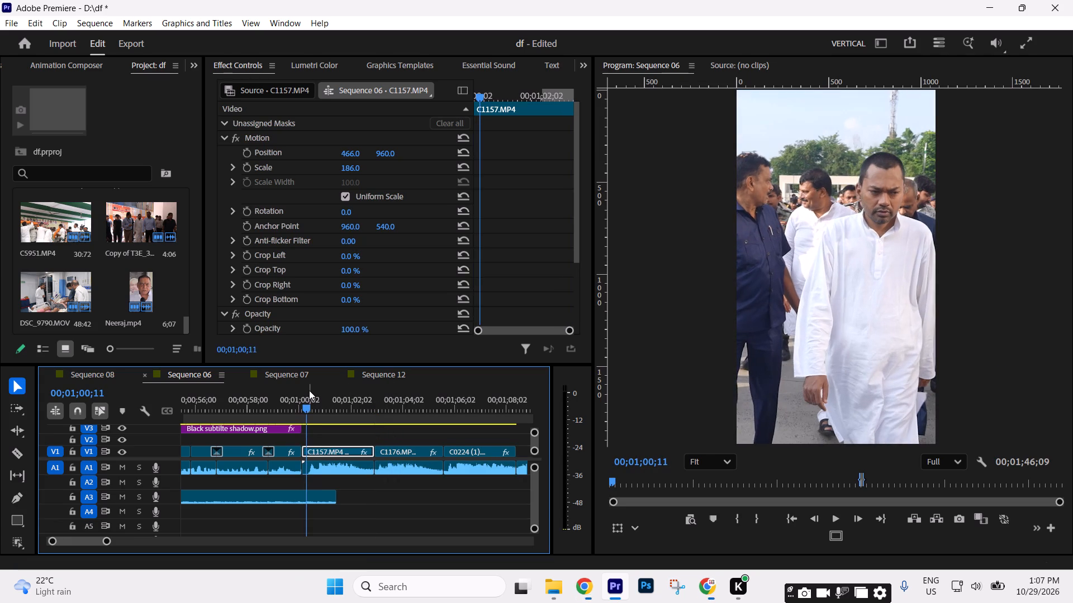
{"action": "key", "text": "Up"}
{"action": "left_click", "coordinate": [251, 154]}
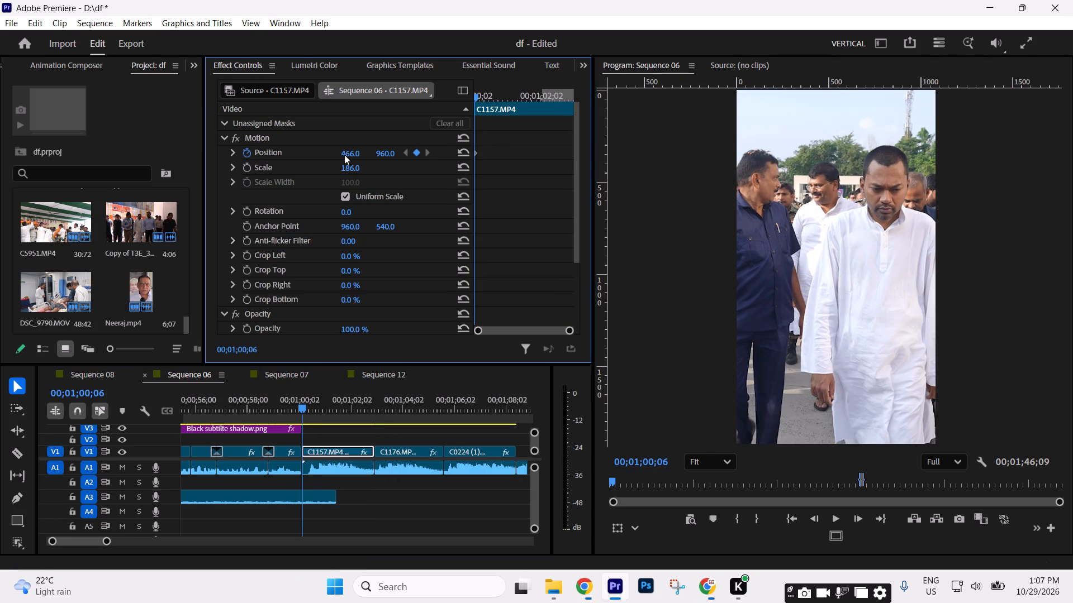
{"action": "left_click_drag", "start_coordinate": [352, 156], "coordinate": [164, 156]}
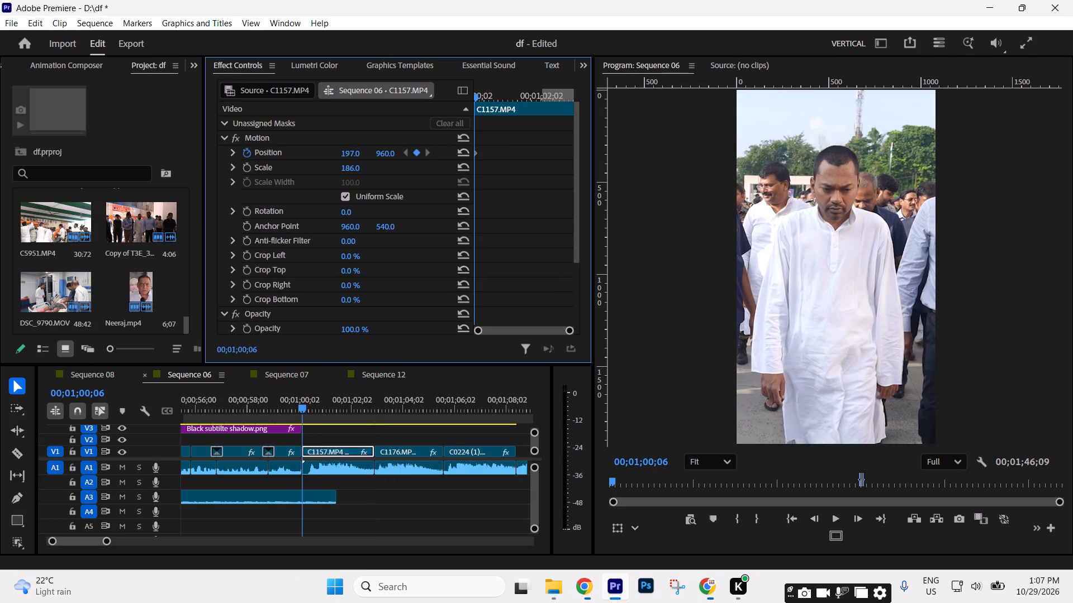
{"action": "left_click_drag", "start_coordinate": [164, 156], "coordinate": [176, 156]}
{"action": "left_click_drag", "start_coordinate": [305, 408], "coordinate": [319, 407]}
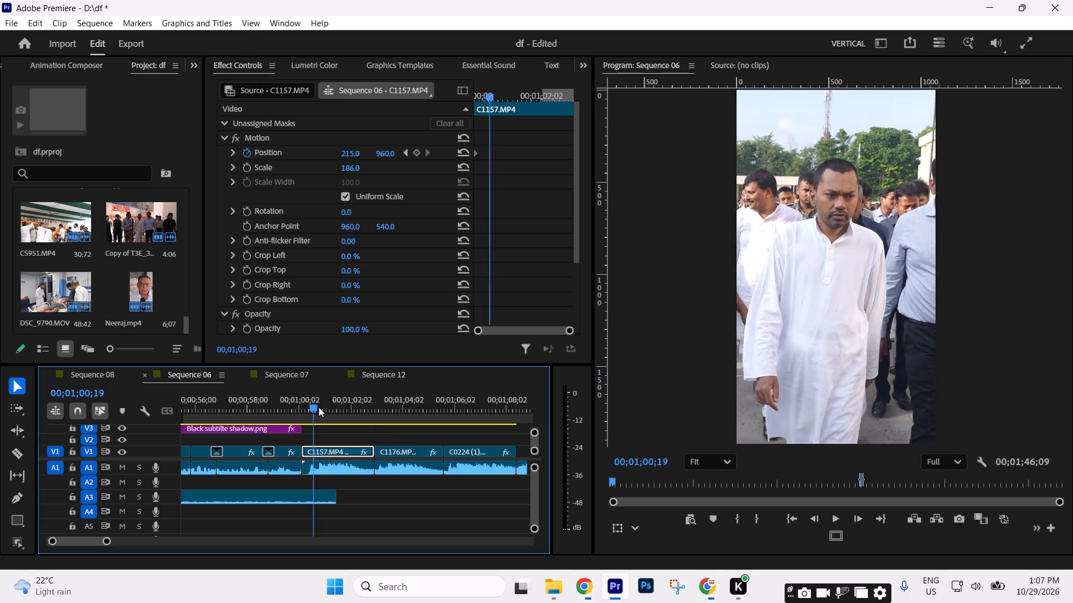
{"action": "left_click_drag", "start_coordinate": [319, 407], "coordinate": [343, 408]}
{"action": "left_click_drag", "start_coordinate": [353, 151], "coordinate": [450, 154]}
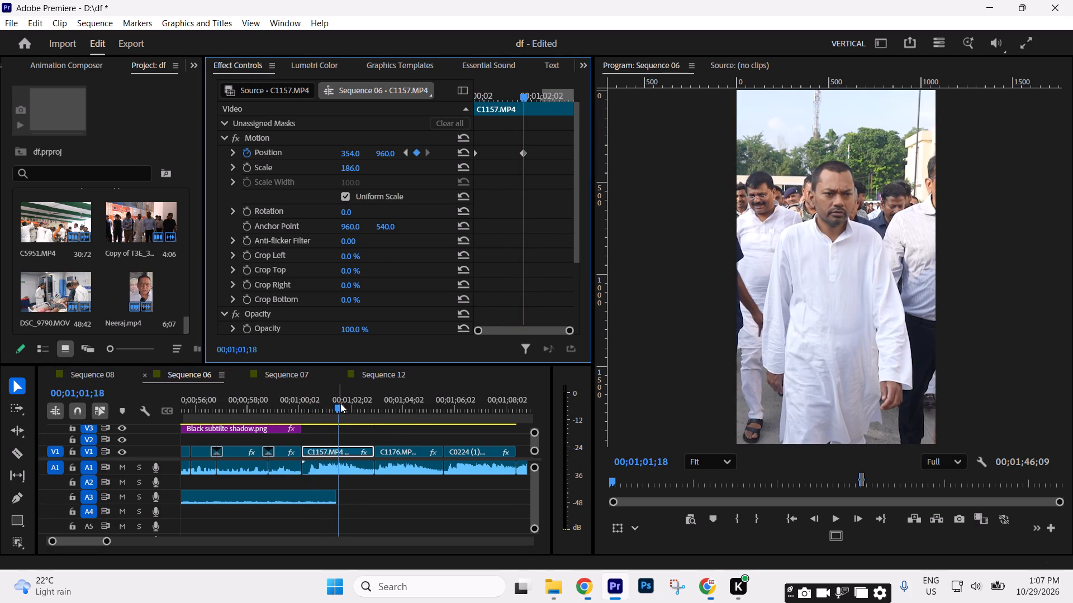
{"action": "left_click_drag", "start_coordinate": [341, 403], "coordinate": [373, 409]}
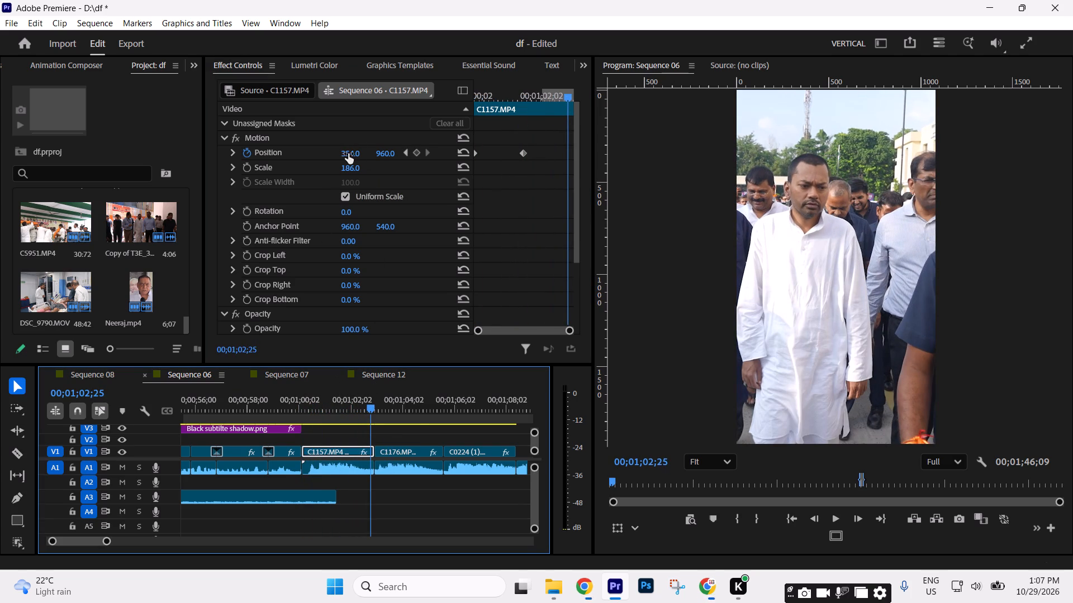
{"action": "left_click_drag", "start_coordinate": [348, 154], "coordinate": [502, 161]}
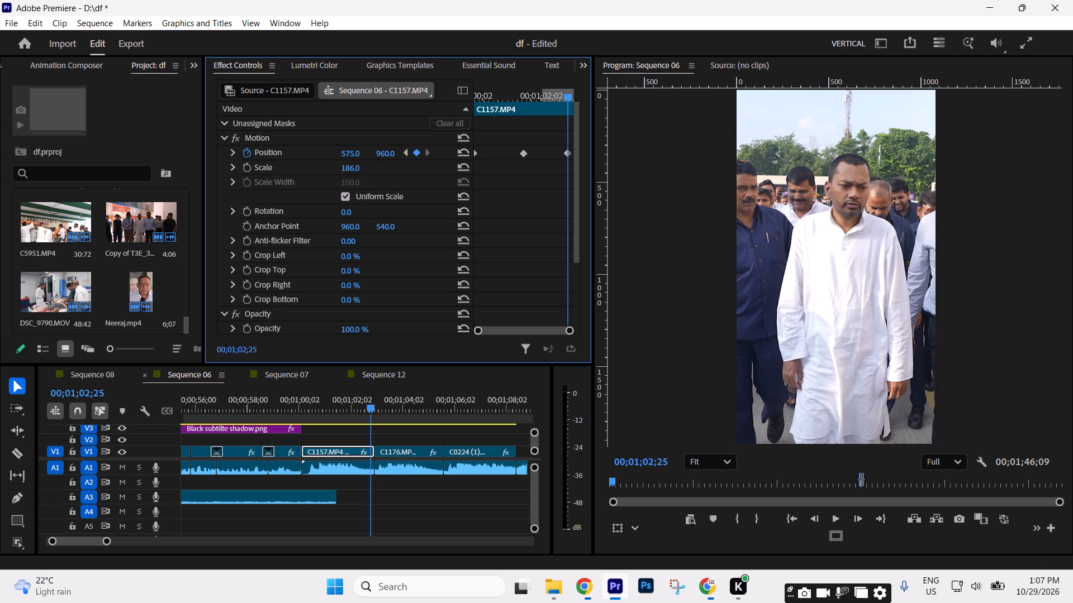
{"action": "left_click_drag", "start_coordinate": [502, 161], "coordinate": [502, 161]}
Play back the keyframed C1157.MP4 clip and the V1 clips after it, checking their framing up to about 00;01;14.
{"action": "left_click", "coordinate": [336, 416]}
{"action": "left_click", "coordinate": [378, 432]}
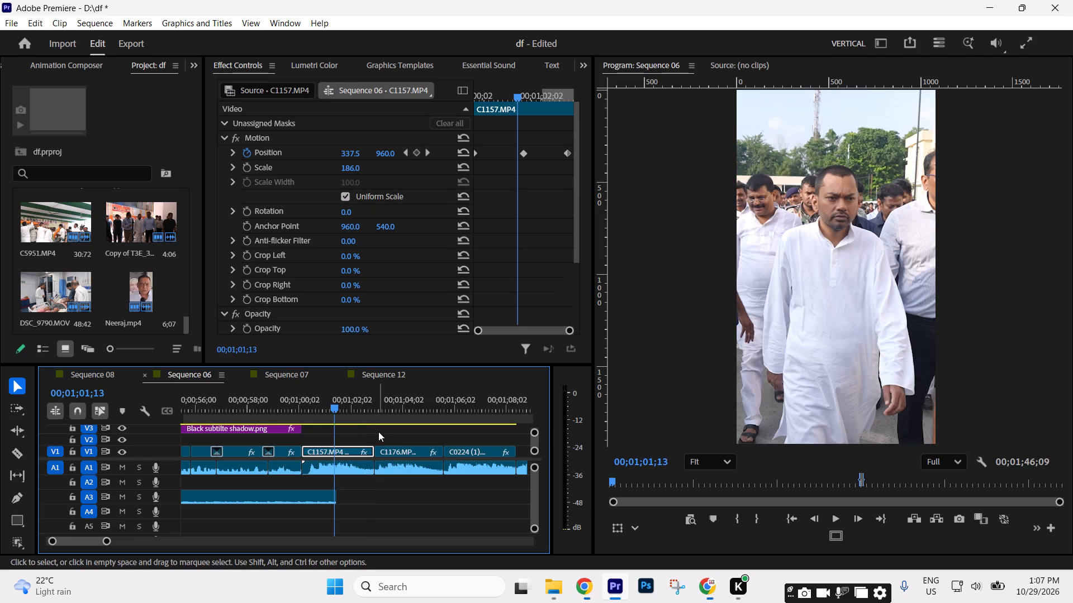
{"action": "key", "text": "Up"}
{"action": "key", "text": "space"}
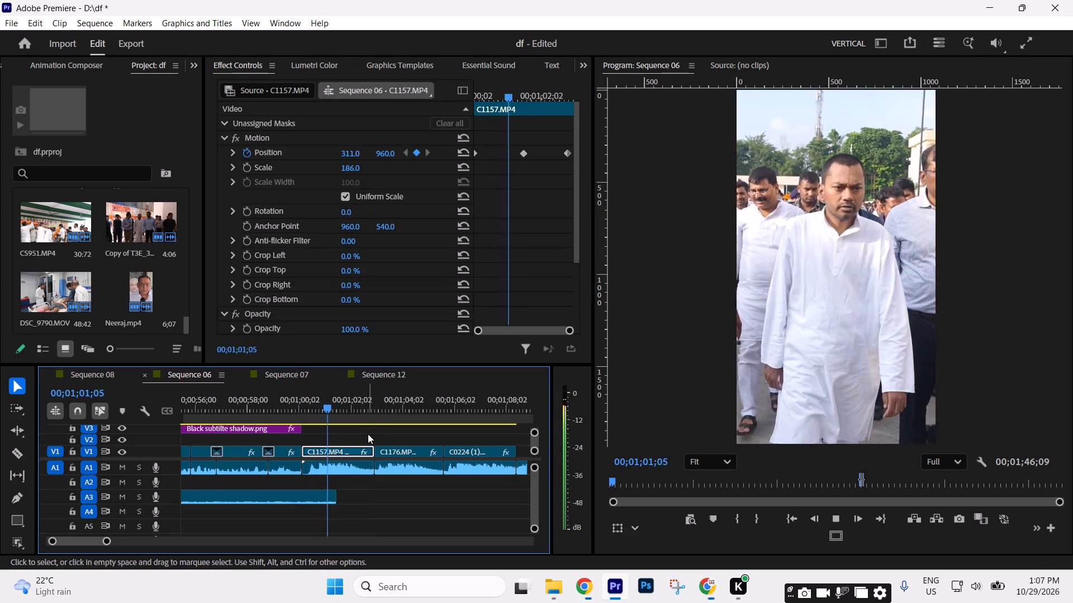
{"action": "key", "text": "space"}
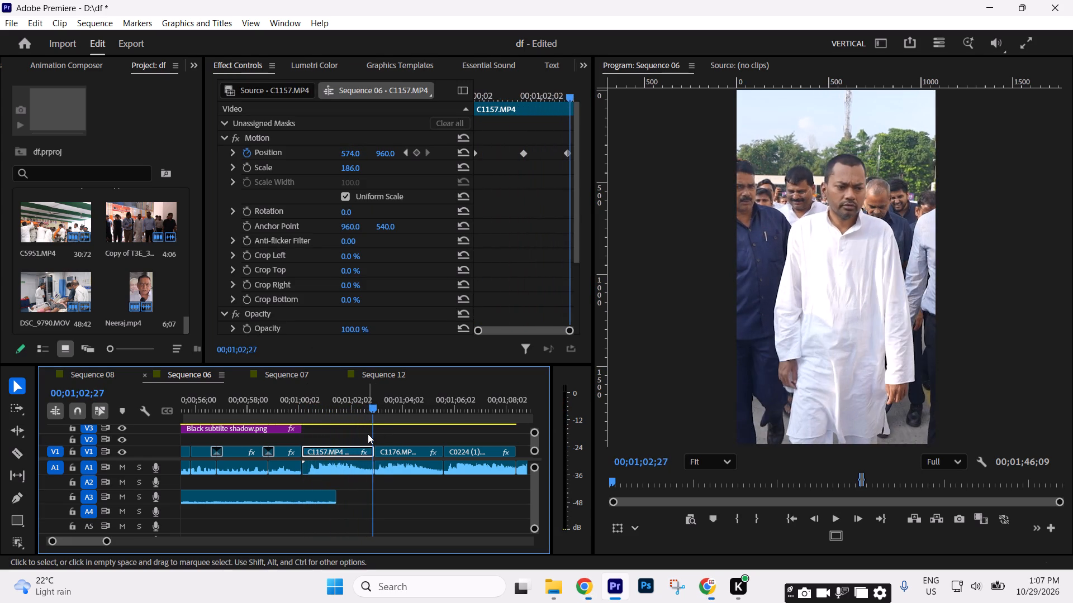
{"action": "key", "text": "space"}
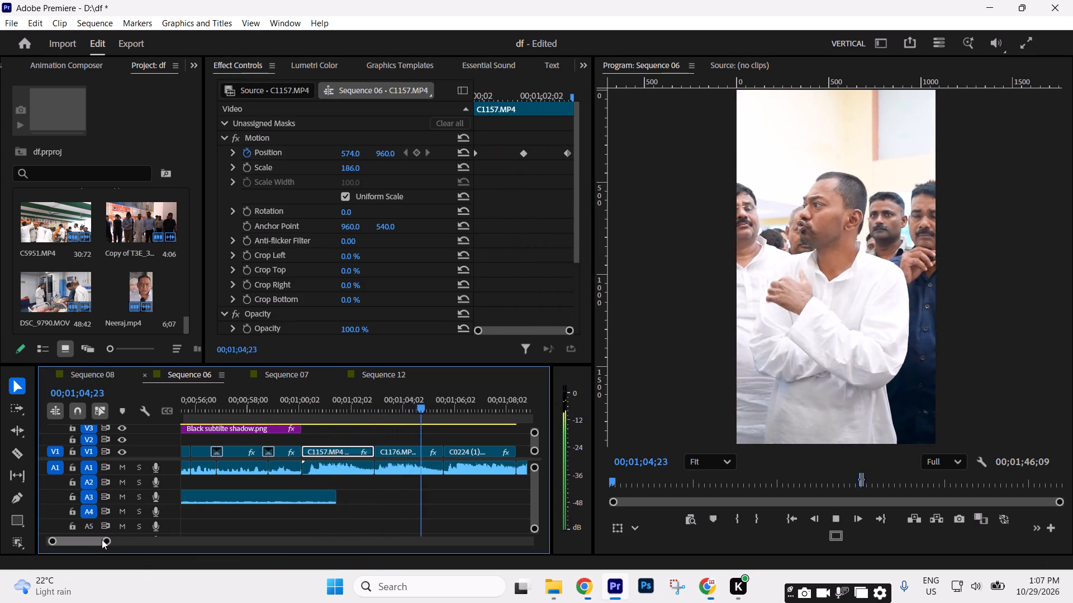
{"action": "left_click_drag", "start_coordinate": [102, 540], "coordinate": [113, 540]}
{"action": "key", "text": "space"}
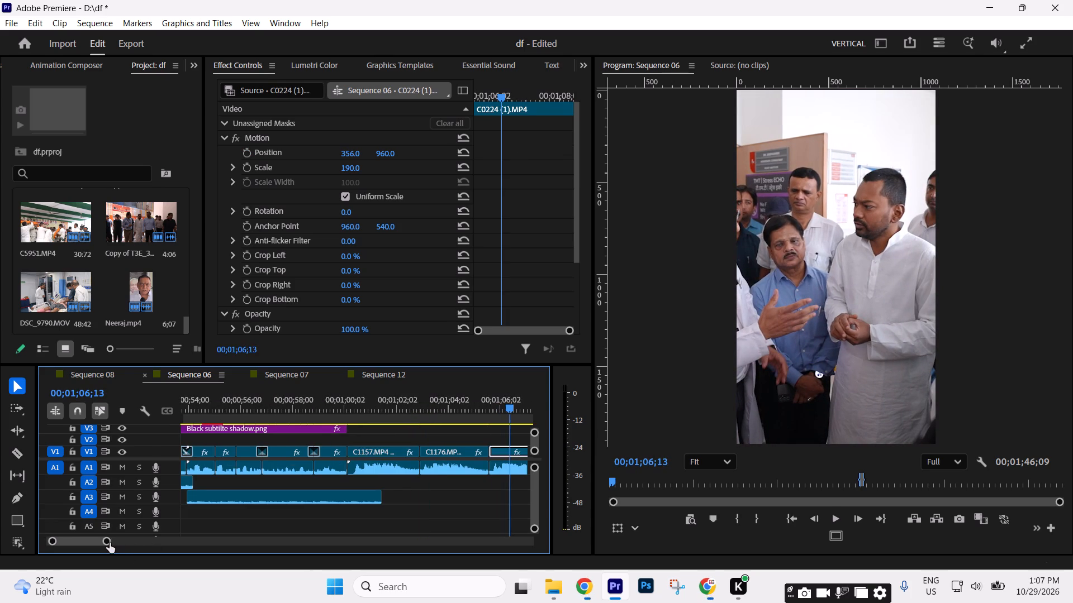
{"action": "left_click_drag", "start_coordinate": [110, 543], "coordinate": [126, 540]}
{"action": "key", "text": "space"}
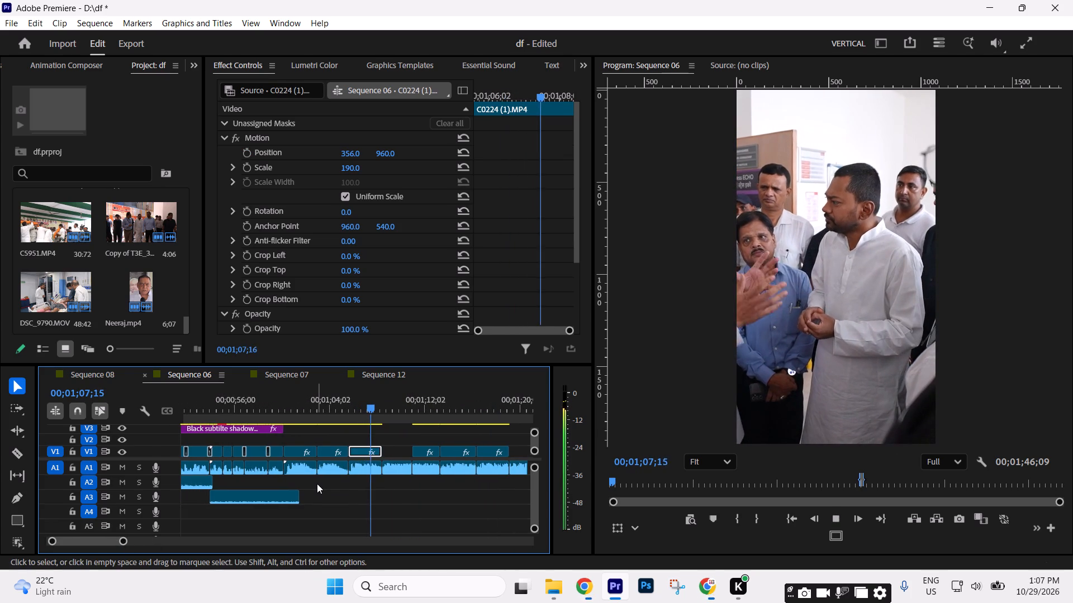
{"action": "key", "text": "space"}
{"action": "key", "text": "space"}
{"action": "key", "text": "space"}
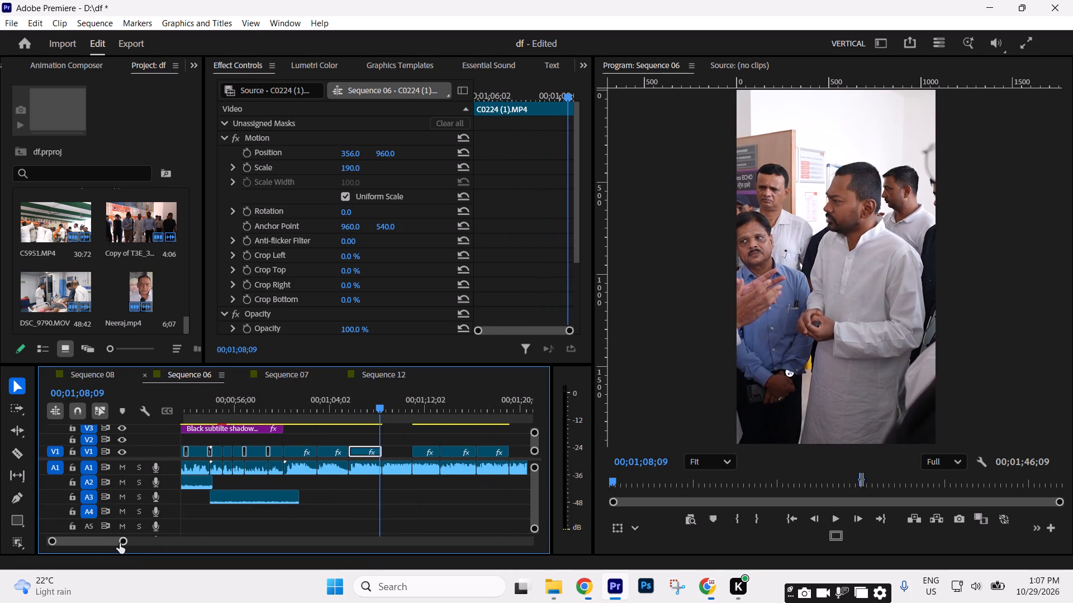
{"action": "left_click_drag", "start_coordinate": [120, 543], "coordinate": [148, 541]}
{"action": "left_click_drag", "start_coordinate": [358, 403], "coordinate": [378, 406]}
{"action": "key", "text": "space"}
{"action": "key", "text": "space"}
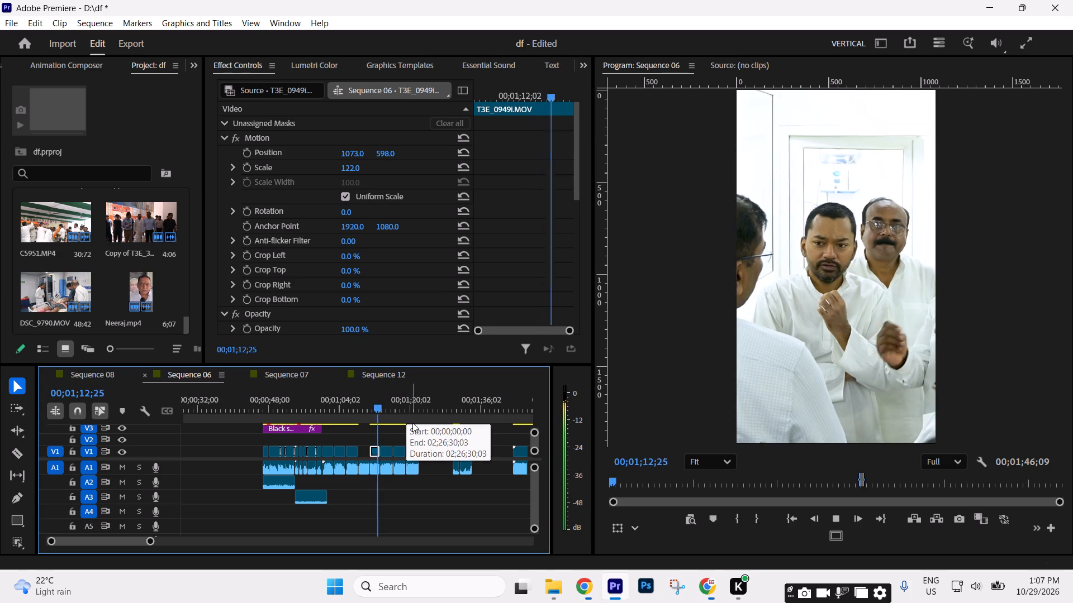
{"action": "key", "text": "space"}
{"action": "key", "text": "space"}
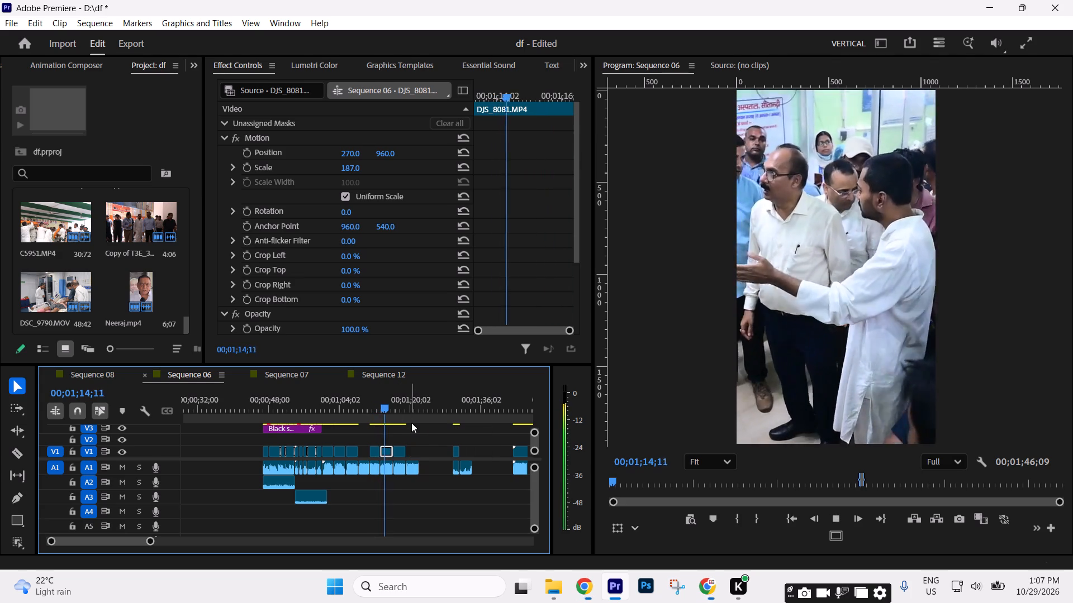
{"action": "key", "text": "space"}
Reframe the V1 DJS_8081.MP4 clip at 00;01;13;11 with horizontal position 436 and play it back.
{"action": "left_click", "coordinate": [383, 412]}
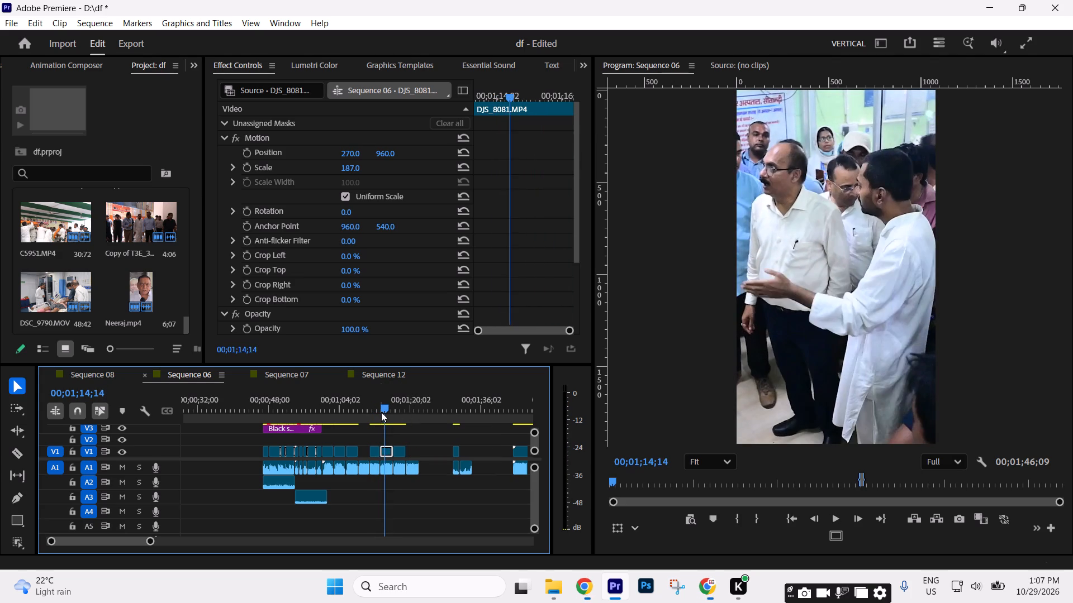
{"action": "key", "text": "Up"}
{"action": "left_click_drag", "start_coordinate": [349, 153], "coordinate": [436, 152]}
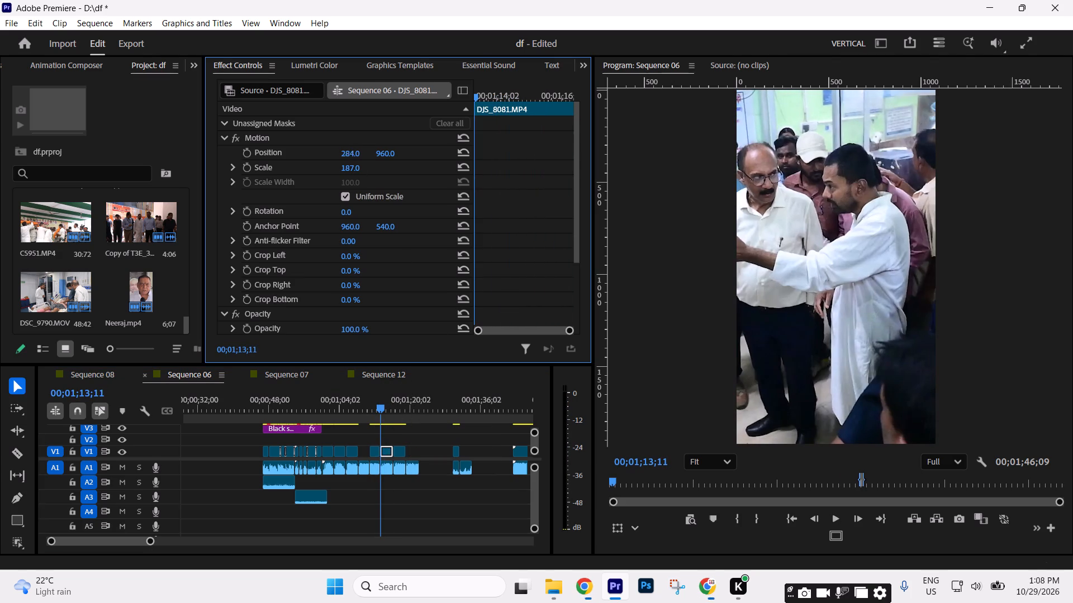
{"action": "left_click_drag", "start_coordinate": [436, 152], "coordinate": [464, 149]}
{"action": "key", "text": "space"}
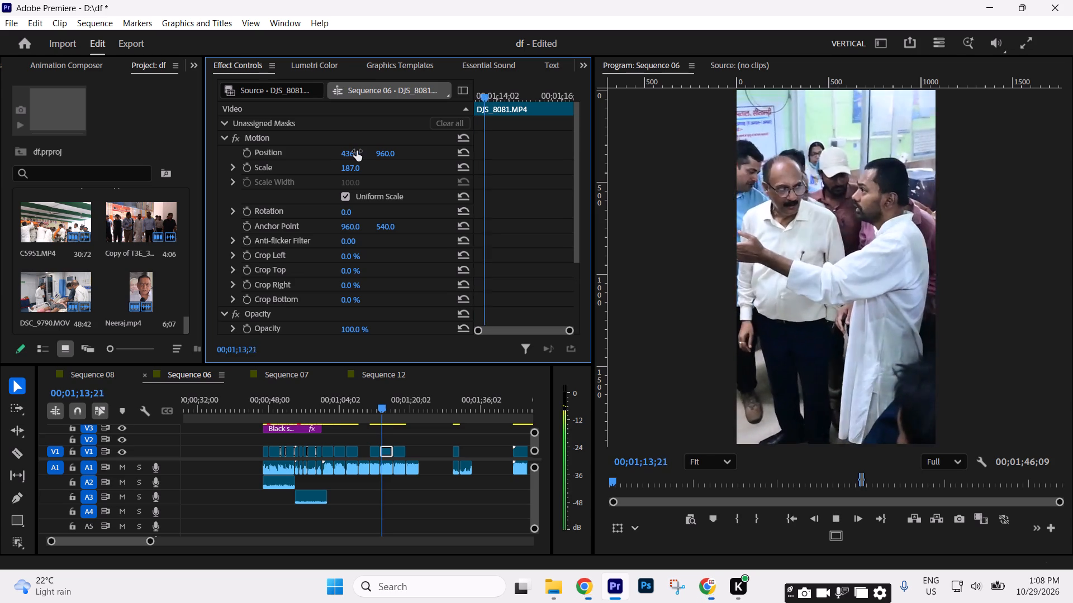
{"action": "key", "text": "space"}
Keyframe the DJS_8081.MP4 clip's position from its start and set horizontal position 351 at 00;01;14;03.
{"action": "key", "text": "Up"}
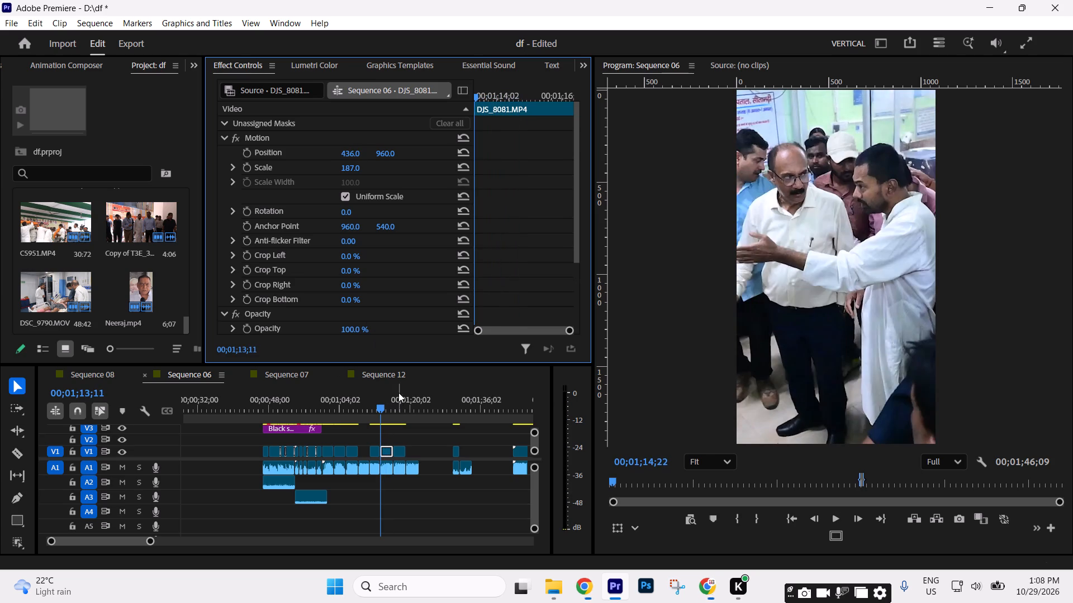
{"action": "left_click", "coordinate": [248, 152]}
{"action": "key", "text": "Right"}
{"action": "key", "text": "Right"}
{"action": "key", "text": "Right"}
{"action": "key", "text": "Right"}
{"action": "key", "text": "Right"}
{"action": "key", "text": "Right"}
{"action": "key", "text": "Right"}
{"action": "key", "text": "Right"}
{"action": "key", "text": "Right"}
{"action": "key", "text": "Right"}
{"action": "key", "text": "Right"}
{"action": "key", "text": "Right"}
{"action": "key", "text": "Right"}
{"action": "key", "text": "Right"}
{"action": "key", "text": "Right"}
{"action": "key", "text": "Right"}
{"action": "key", "text": "Right"}
{"action": "key", "text": "Right"}
{"action": "key", "text": "Right"}
{"action": "key", "text": "Right"}
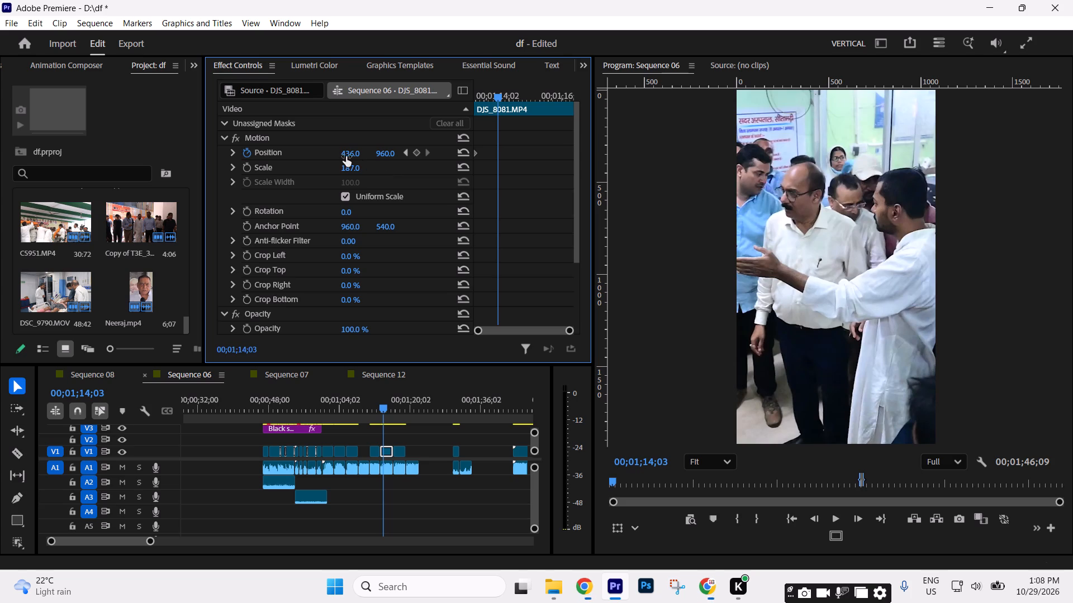
{"action": "left_click_drag", "start_coordinate": [346, 156], "coordinate": [288, 149]}
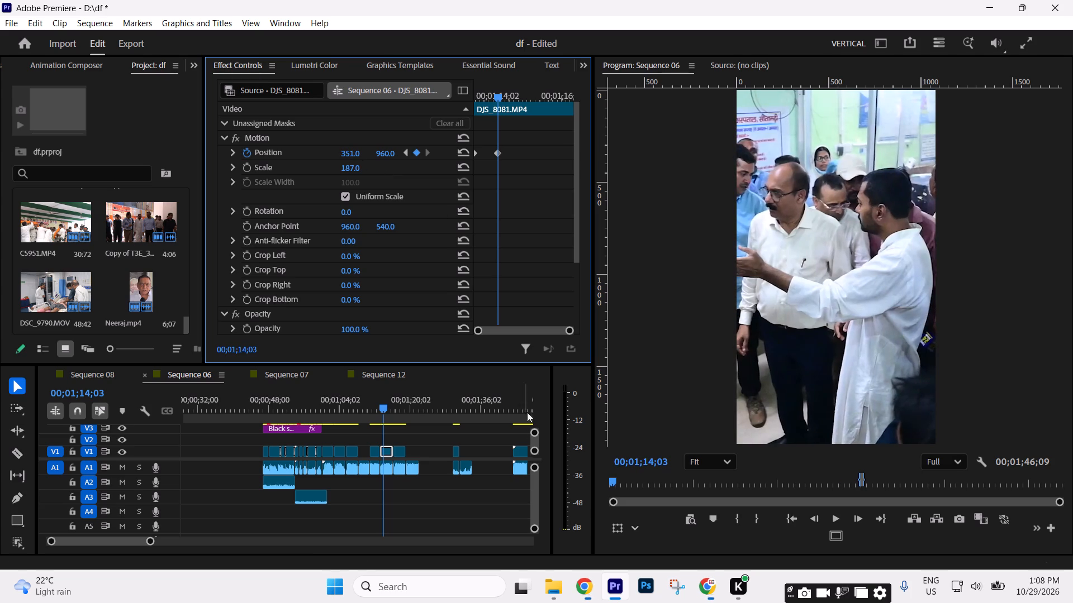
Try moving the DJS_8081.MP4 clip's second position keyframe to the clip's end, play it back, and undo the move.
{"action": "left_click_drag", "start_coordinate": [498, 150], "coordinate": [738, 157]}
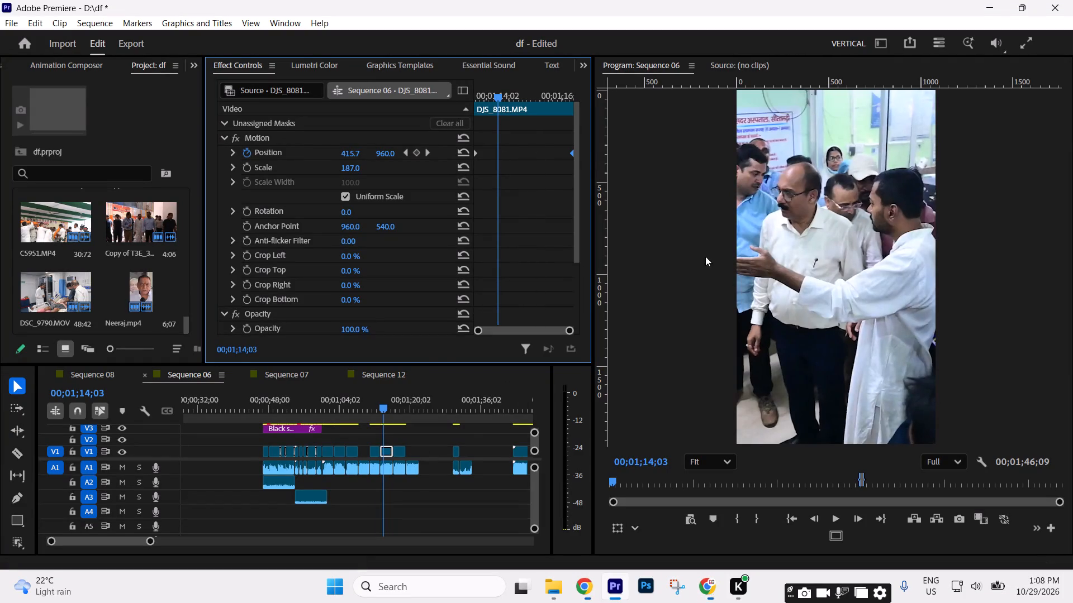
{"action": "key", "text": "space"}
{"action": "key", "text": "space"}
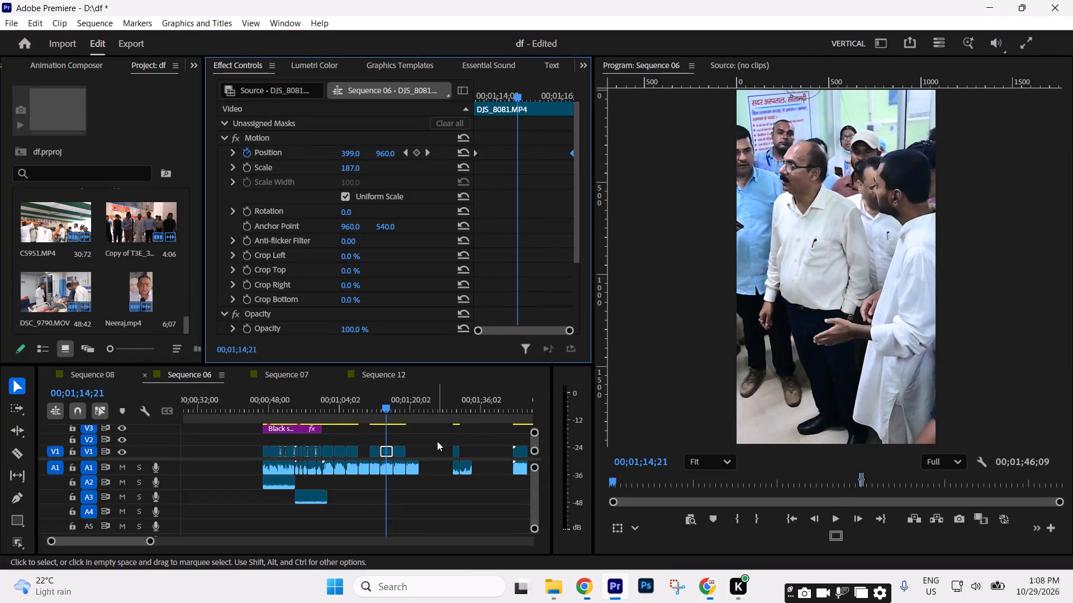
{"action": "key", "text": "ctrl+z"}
Add a third position keyframe with horizontal position 289 to DJS_8081.MP4 and move it to the clip's end.
{"action": "left_click_drag", "start_coordinate": [525, 95], "coordinate": [549, 95]}
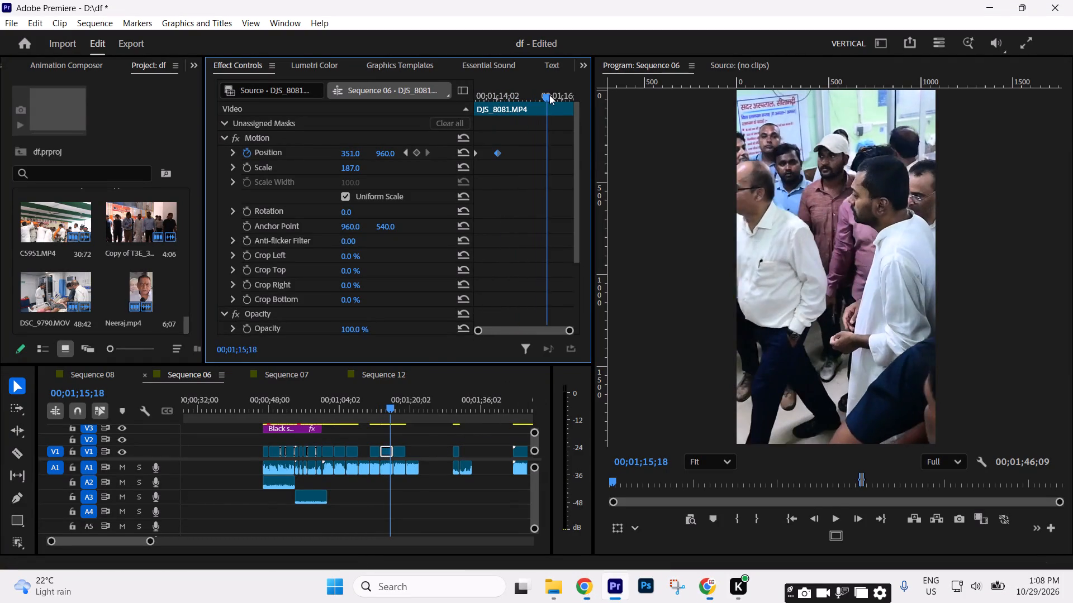
{"action": "left_click_drag", "start_coordinate": [549, 95], "coordinate": [551, 95]}
{"action": "left_click_drag", "start_coordinate": [349, 154], "coordinate": [306, 155]}
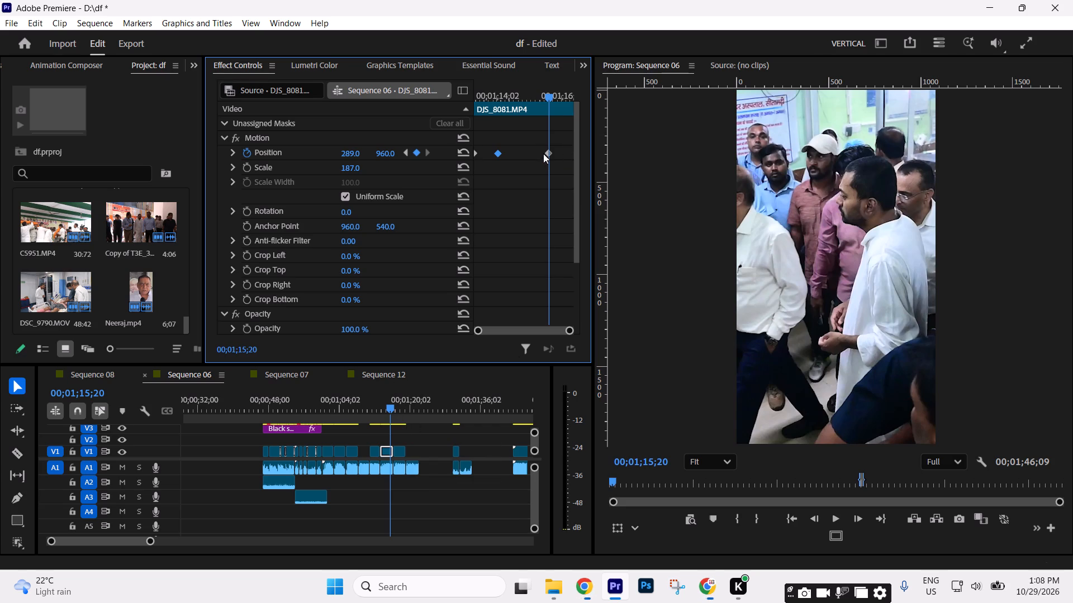
{"action": "left_click_drag", "start_coordinate": [543, 154], "coordinate": [639, 159]}
{"action": "left_click_drag", "start_coordinate": [547, 151], "coordinate": [797, 178]}
{"action": "key", "text": "space"}
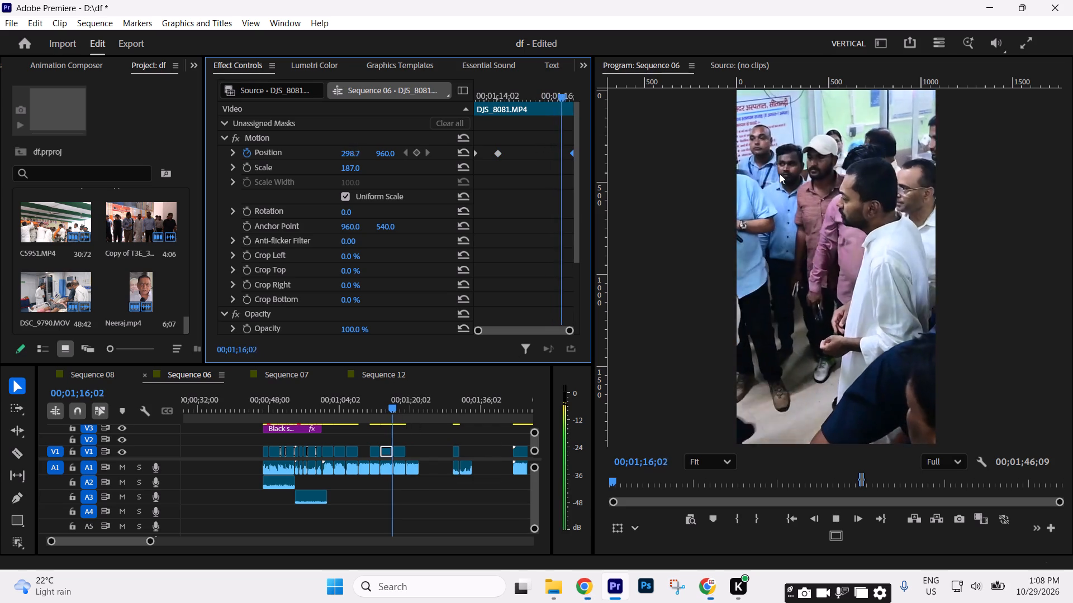
{"action": "key", "text": "space"}
Check the V1 clips up to the empty section after C1176.MP4 and save the project.
{"action": "key", "text": "space"}
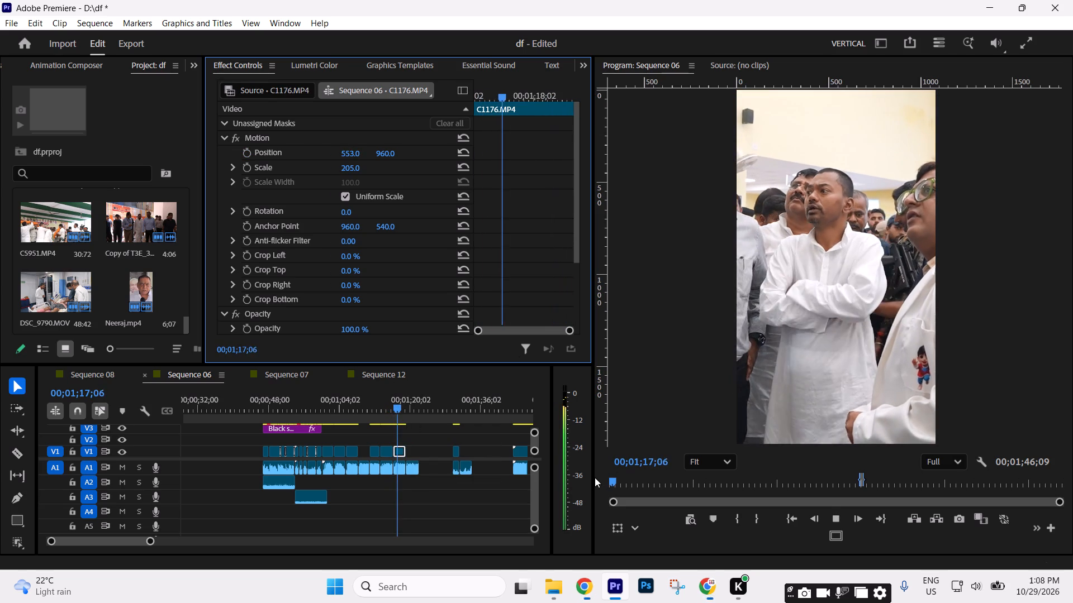
{"action": "left_click_drag", "start_coordinate": [337, 414], "coordinate": [352, 417]}
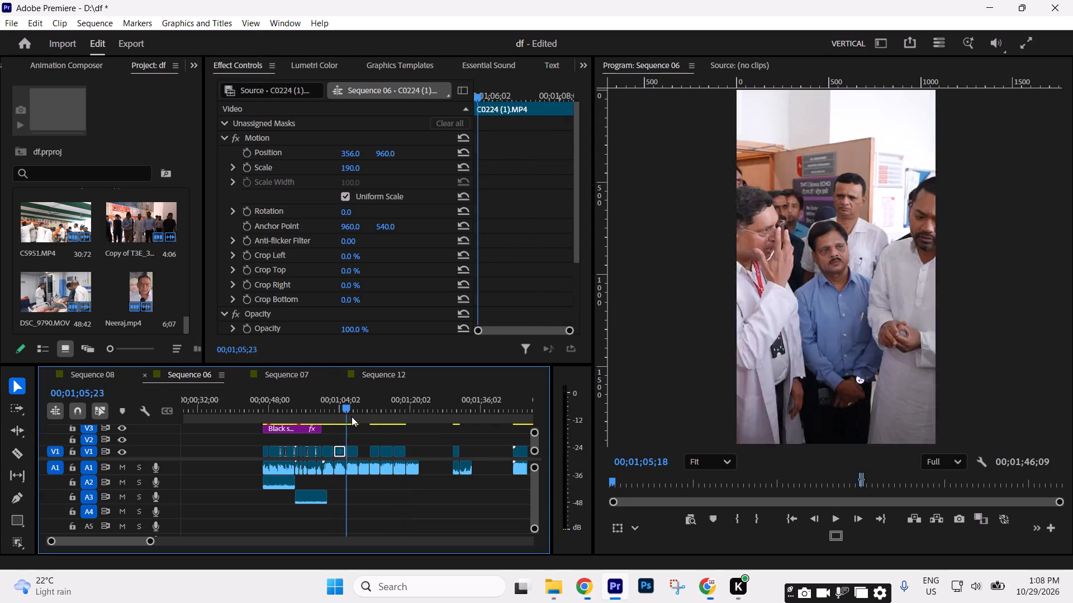
{"action": "left_click_drag", "start_coordinate": [352, 417], "coordinate": [409, 420]}
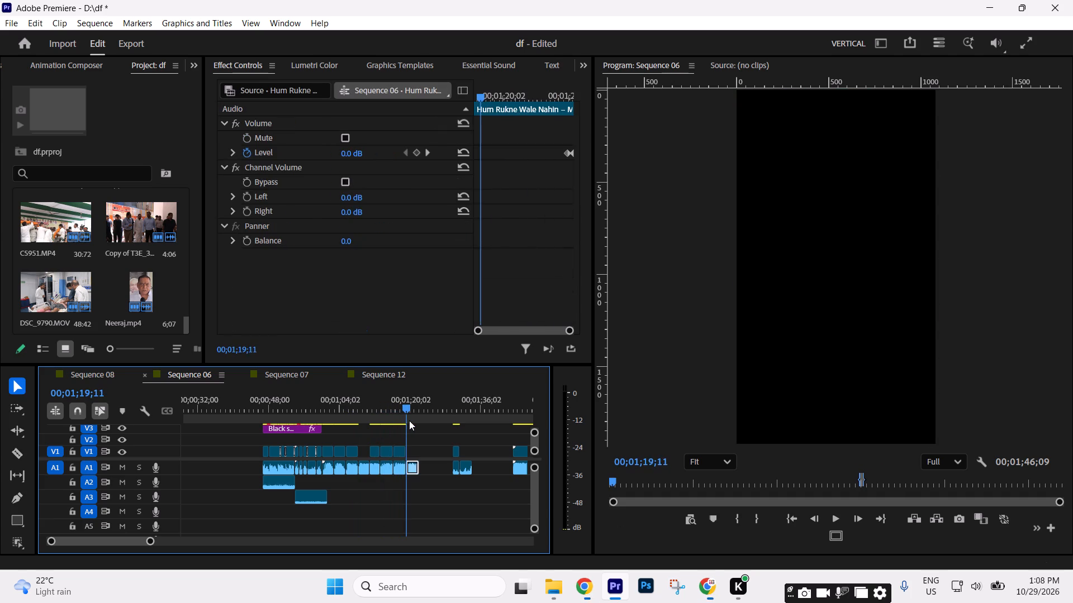
{"action": "left_click_drag", "start_coordinate": [409, 420], "coordinate": [406, 420]}
{"action": "left_click", "coordinate": [434, 447]}
{"action": "key", "text": "ctrl+s"}
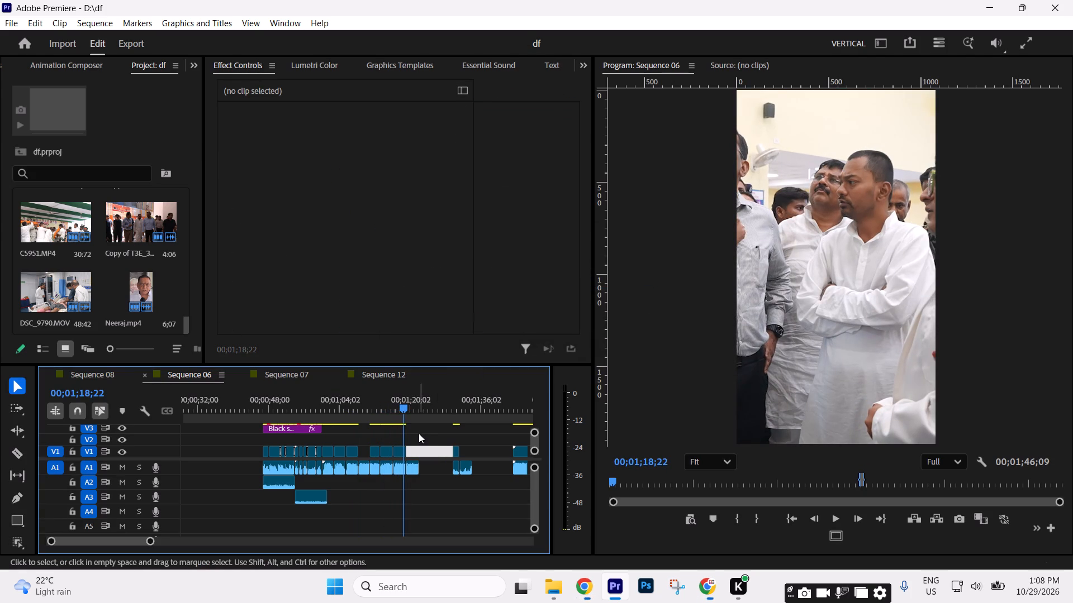
Find the shot change in the Reels 12.mp4 clip on V1 and split the clip at 00;01;55;13.
{"action": "key", "text": "minus"}
{"action": "type", "text": "--"}
{"action": "key", "text": "minus"}
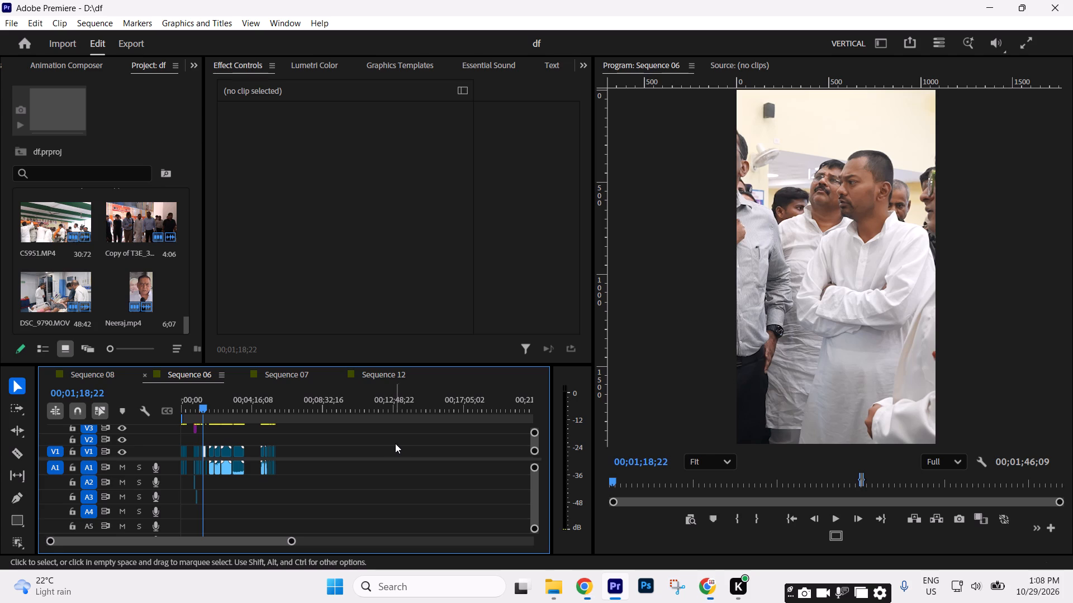
{"action": "key", "text": "equal"}
{"action": "key", "text": "equal"}
{"action": "key", "text": "equal"}
{"action": "left_click_drag", "start_coordinate": [427, 411], "coordinate": [439, 413]}
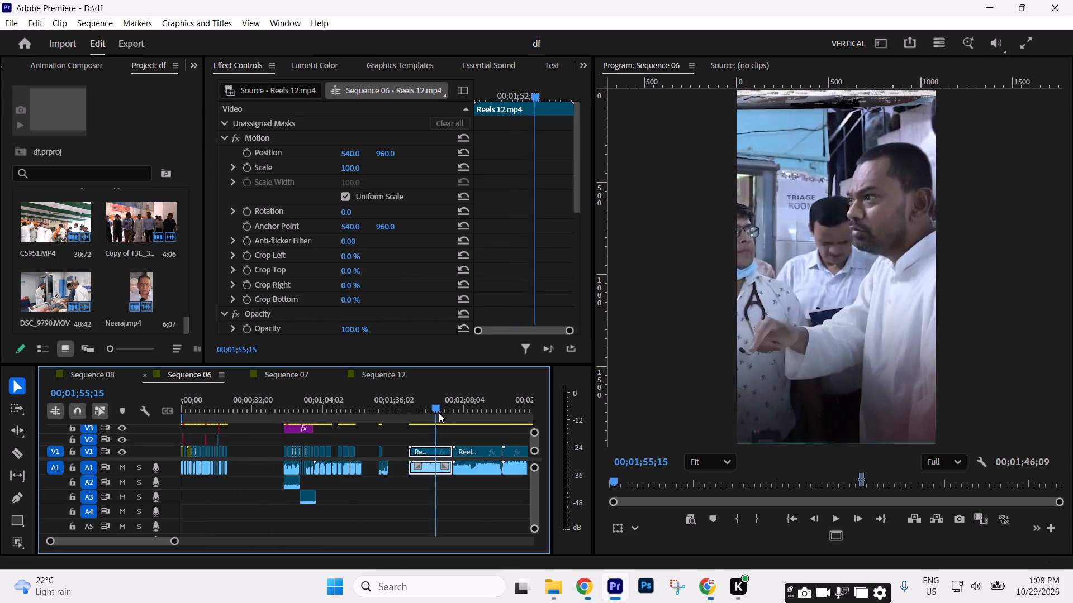
{"action": "left_click_drag", "start_coordinate": [439, 413], "coordinate": [450, 415]}
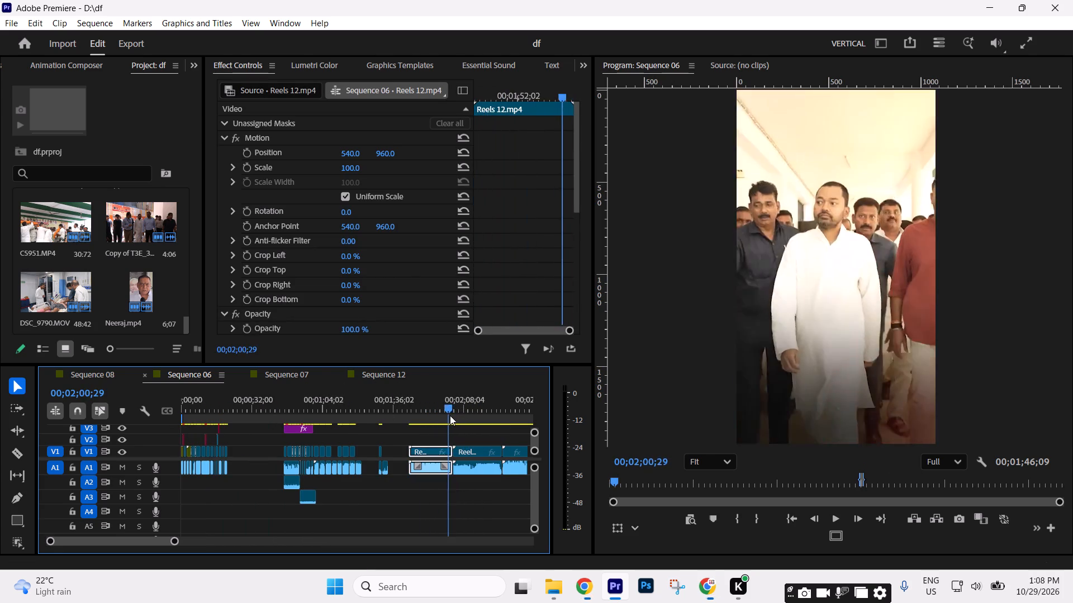
{"action": "left_click_drag", "start_coordinate": [450, 415], "coordinate": [436, 415]}
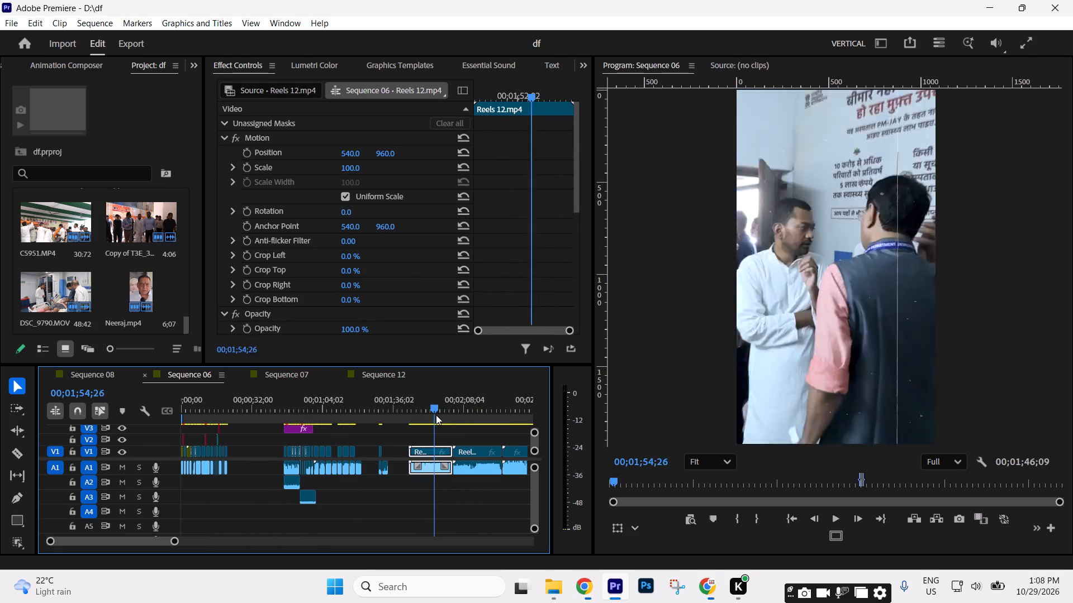
{"action": "left_click_drag", "start_coordinate": [436, 415], "coordinate": [438, 416]}
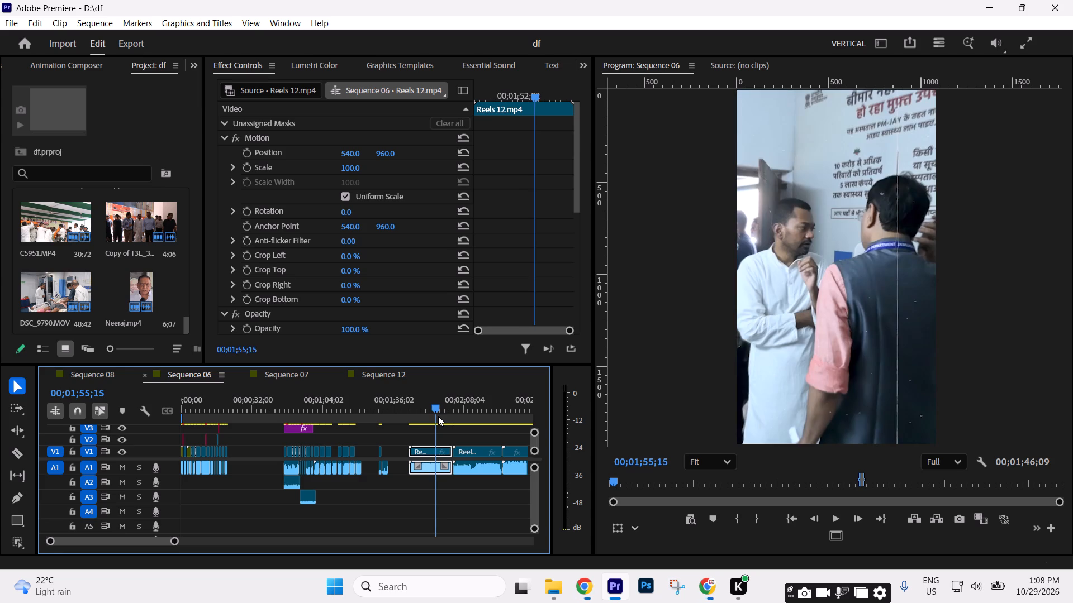
{"action": "left_click_drag", "start_coordinate": [438, 416], "coordinate": [438, 416]}
{"action": "key", "text": "Left"}
{"action": "key", "text": "Left"}
{"action": "key", "text": "Left"}
{"action": "key", "text": "Left"}
{"action": "key", "text": "Left"}
{"action": "key", "text": "Left"}
{"action": "key", "text": "Left"}
{"action": "key", "text": "Left"}
{"action": "key", "text": "Left"}
{"action": "key", "text": "Left"}
{"action": "key", "text": "Left"}
{"action": "key", "text": "Left"}
{"action": "key", "text": "Left"}
{"action": "key", "text": "Left"}
{"action": "key", "text": "Left"}
{"action": "key", "text": "Left"}
{"action": "key", "text": "Left"}
{"action": "key", "text": "Left"}
{"action": "key", "text": "Left"}
{"action": "key", "text": "Left"}
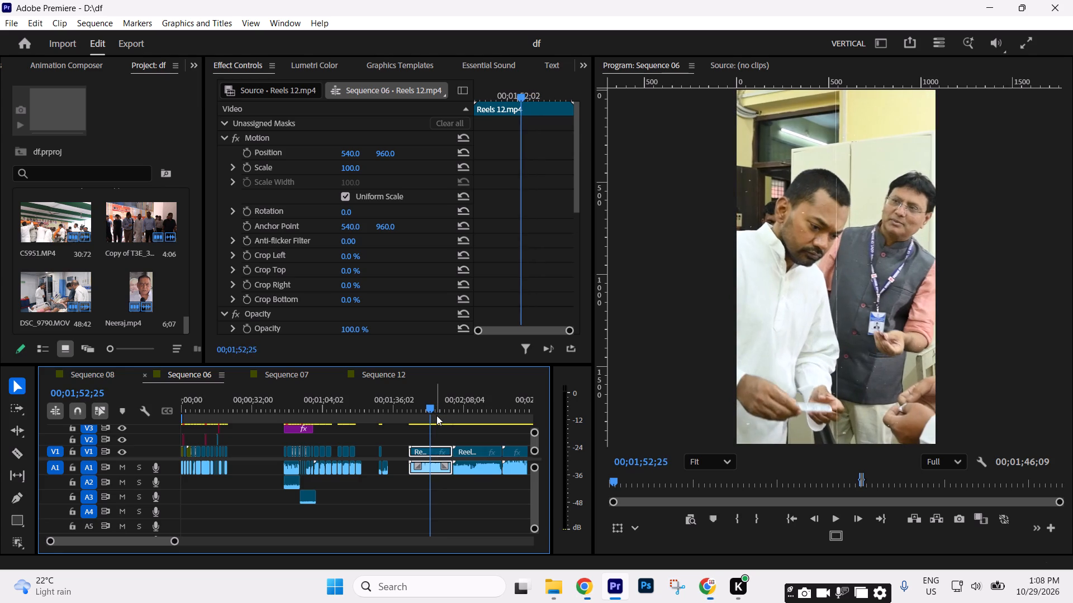
{"action": "key", "text": "Right"}
{"action": "key", "text": "Right"}
{"action": "key", "text": "Right"}
{"action": "key", "text": "Right"}
{"action": "key", "text": "Right"}
{"action": "key", "text": "Right"}
{"action": "key", "text": "Right"}
{"action": "key", "text": "Right"}
{"action": "key", "text": "Right"}
{"action": "key", "text": "Right"}
{"action": "key", "text": "Right"}
{"action": "key", "text": "Right"}
{"action": "key", "text": "Right"}
{"action": "key", "text": "Right"}
{"action": "key", "text": "Right"}
{"action": "key", "text": "Right"}
{"action": "key", "text": "Right"}
{"action": "key", "text": "Right"}
{"action": "key", "text": "Right"}
{"action": "key", "text": "Right"}
{"action": "key", "text": "Right"}
{"action": "key", "text": "Right"}
{"action": "key", "text": "Right"}
{"action": "key", "text": "Right"}
{"action": "key", "text": "Right"}
{"action": "key", "text": "Right"}
{"action": "key", "text": "Right"}
{"action": "key", "text": "Right"}
{"action": "key", "text": "Right"}
{"action": "key", "text": "Right"}
{"action": "key", "text": "Right"}
{"action": "key", "text": "Right"}
{"action": "key", "text": "Right"}
{"action": "key", "text": "Right"}
{"action": "key", "text": "Right"}
{"action": "key", "text": "Right"}
{"action": "key", "text": "Right"}
{"action": "key", "text": "Right"}
{"action": "key", "text": "Right"}
{"action": "key", "text": "Right"}
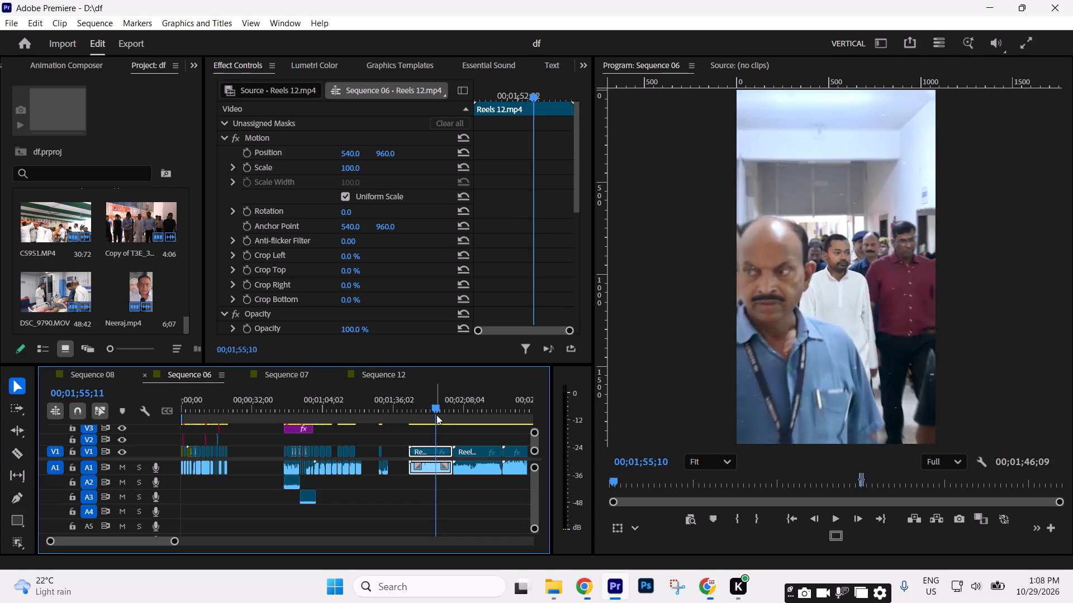
{"action": "key", "text": "Left"}
{"action": "key", "text": "Left"}
{"action": "key", "text": "Left"}
{"action": "key", "text": "Left"}
{"action": "key", "text": "Left"}
{"action": "key", "text": "Left"}
{"action": "key", "text": "Left"}
{"action": "key", "text": "Left"}
{"action": "key", "text": "Left"}
{"action": "key", "text": "Left"}
{"action": "key", "text": "Left"}
{"action": "key", "text": "Right"}
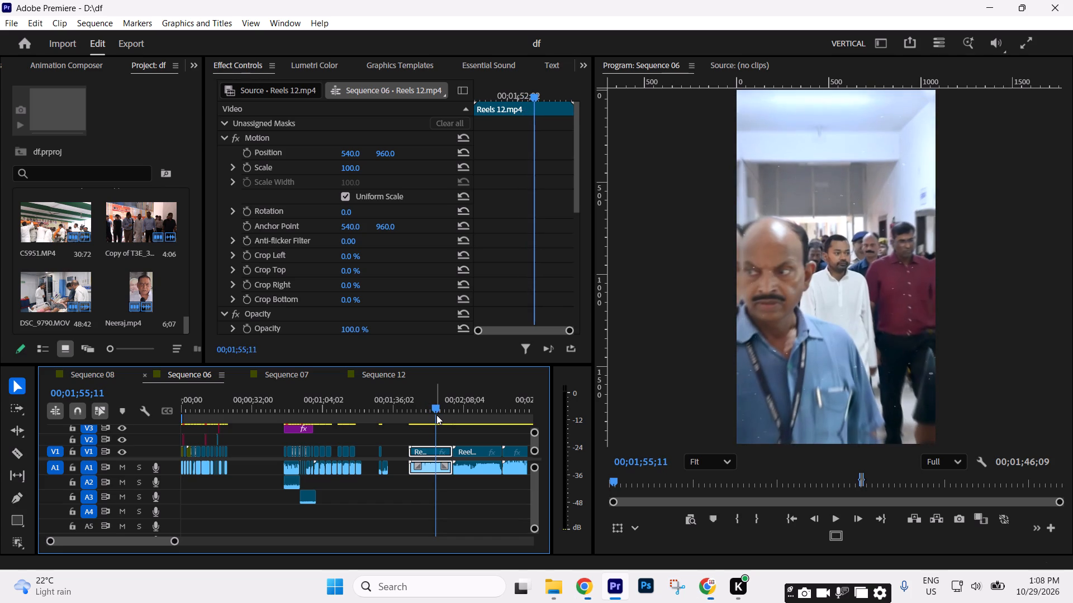
{"action": "key", "text": "Right"}
{"action": "key", "text": "Right"}
{"action": "key", "text": "c"}
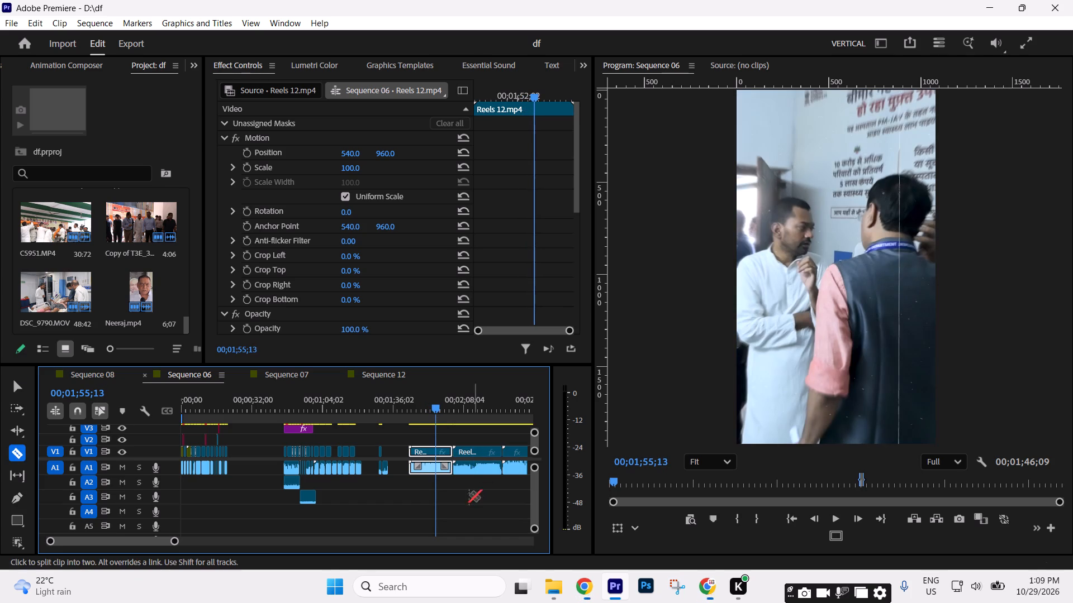
{"action": "left_click", "coordinate": [437, 451]}
{"action": "key", "text": "v"}
Play the second part of Reels 12.mp4 and split it at the end of the shot, at 00;01;57;25.
{"action": "key", "text": "space"}
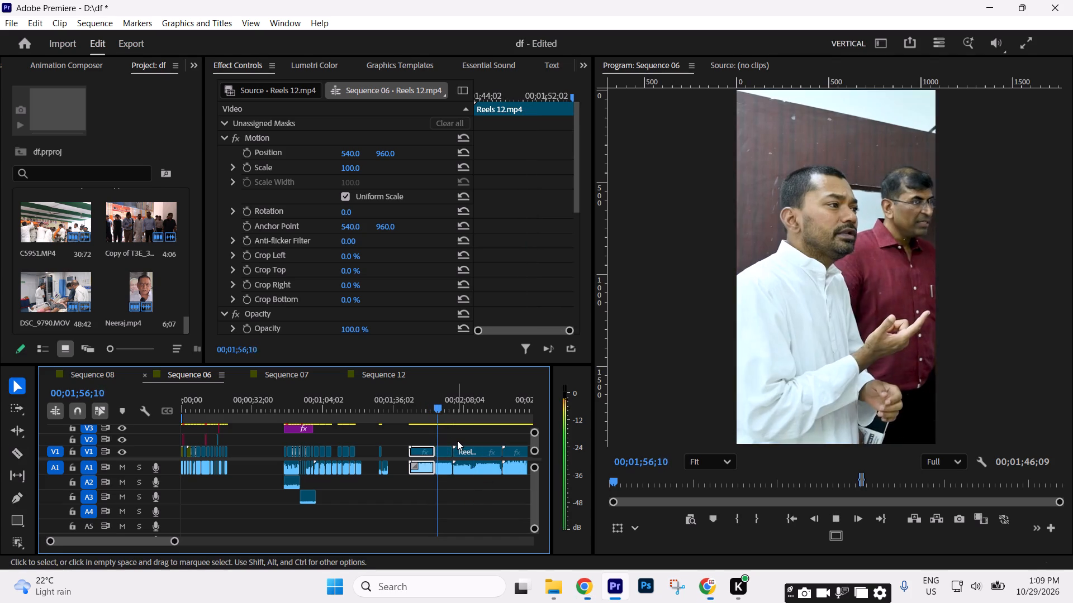
{"action": "key", "text": "space"}
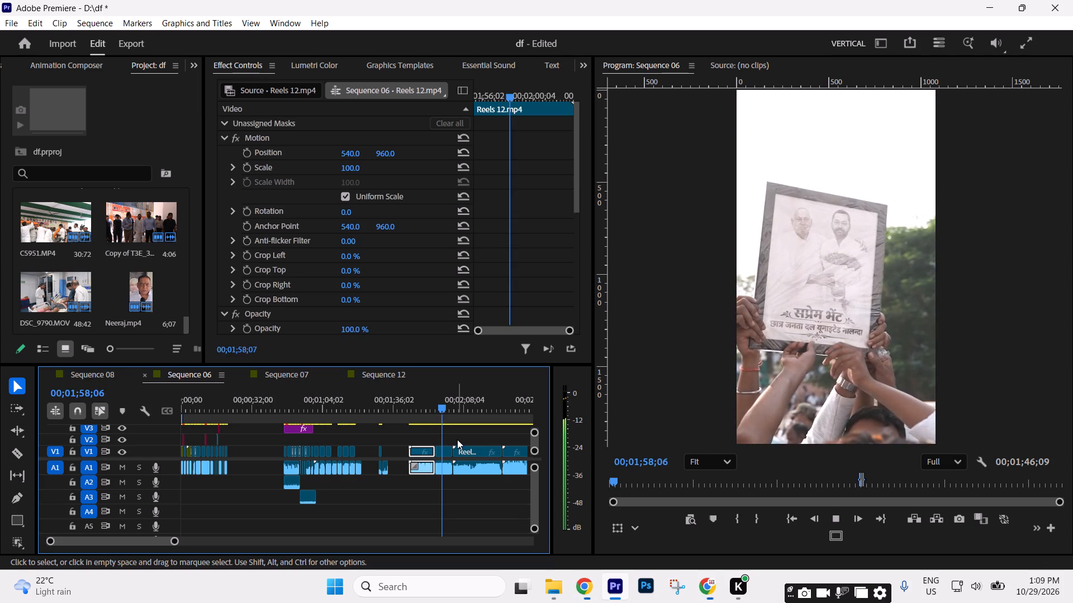
{"action": "left_click", "coordinate": [469, 435]}
{"action": "key", "text": "equal"}
{"action": "key", "text": "equal"}
{"action": "key", "text": "equal"}
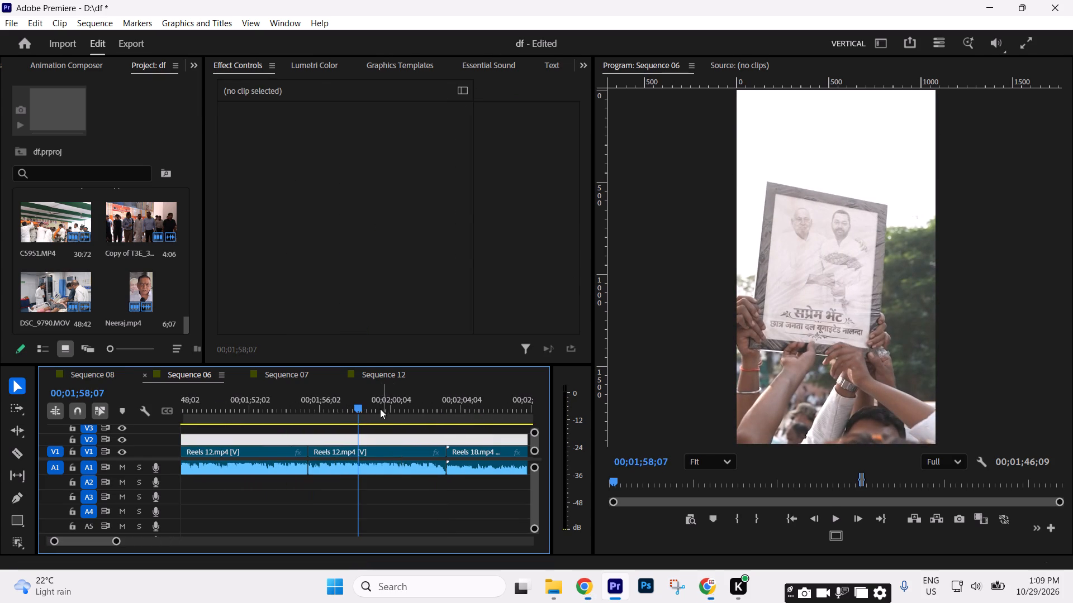
{"action": "left_click_drag", "start_coordinate": [362, 407], "coordinate": [352, 406]}
{"action": "key", "text": "v"}
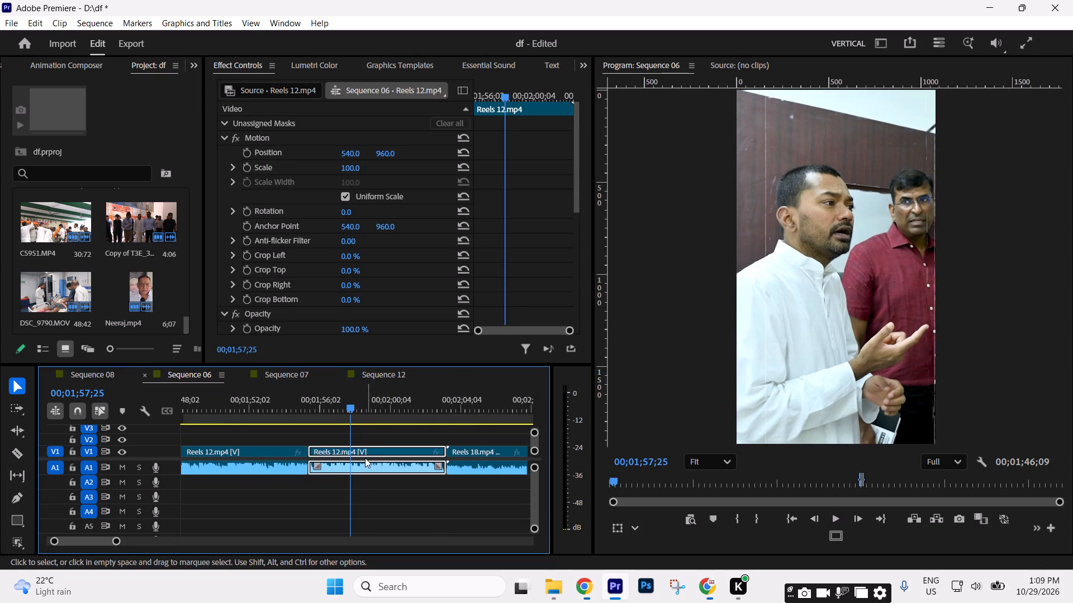
{"action": "key", "text": "c"}
{"action": "left_click", "coordinate": [355, 453]}
{"action": "key", "text": "v"}
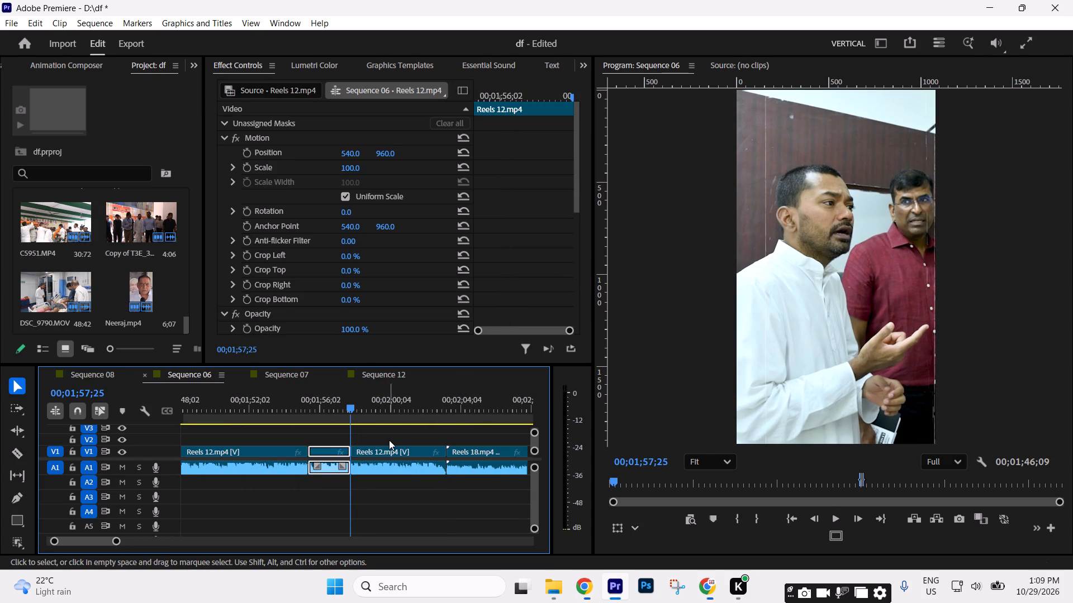
Unlink the audio from the video of the three Reels 12.mp4 pieces.
{"action": "left_click_drag", "start_coordinate": [389, 440], "coordinate": [288, 456]}
{"action": "key", "text": "ctrl+l"}
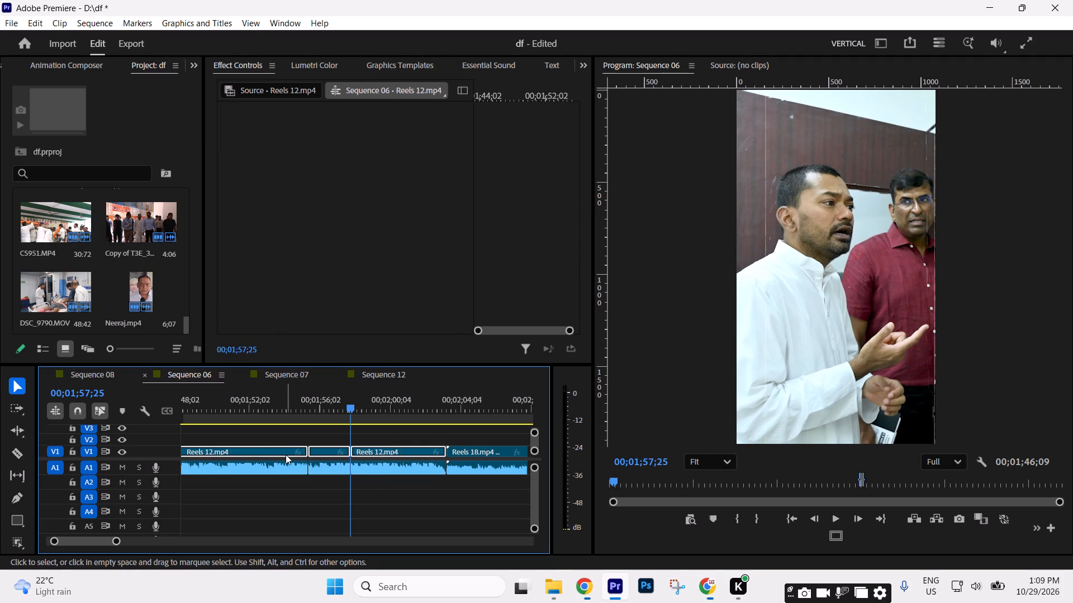
{"action": "left_click", "coordinate": [286, 434]}
Cut the middle Reels 12.mp4 video piece and paste it onto V2, above the V1 gap starting at 00;01;08;14.
{"action": "left_click", "coordinate": [321, 447]}
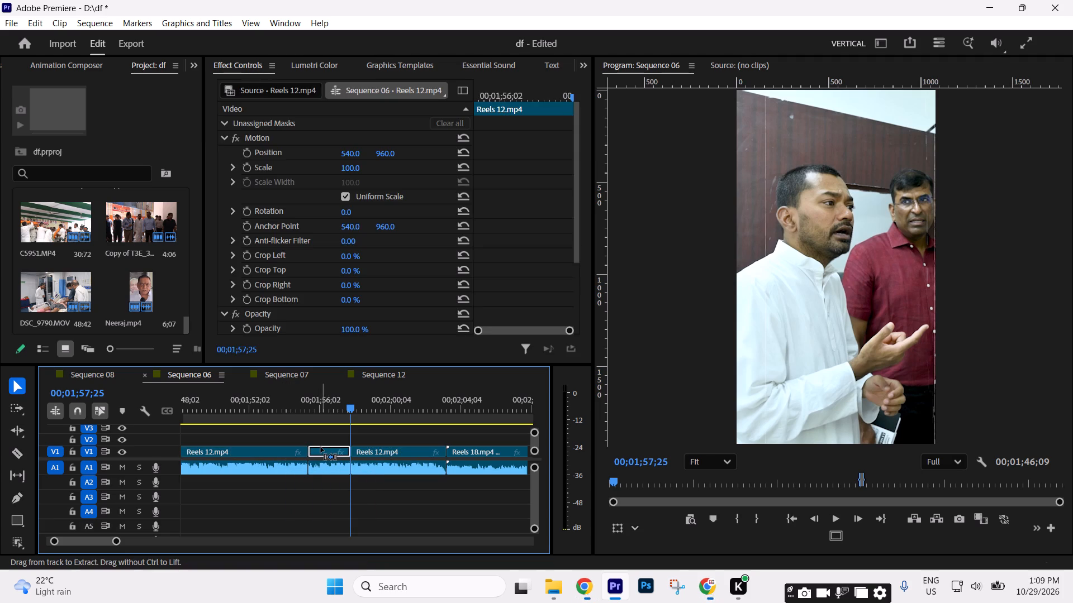
{"action": "key", "text": "ctrl+x"}
{"action": "key", "text": "minus"}
{"action": "key", "text": "minus"}
{"action": "key", "text": "minus"}
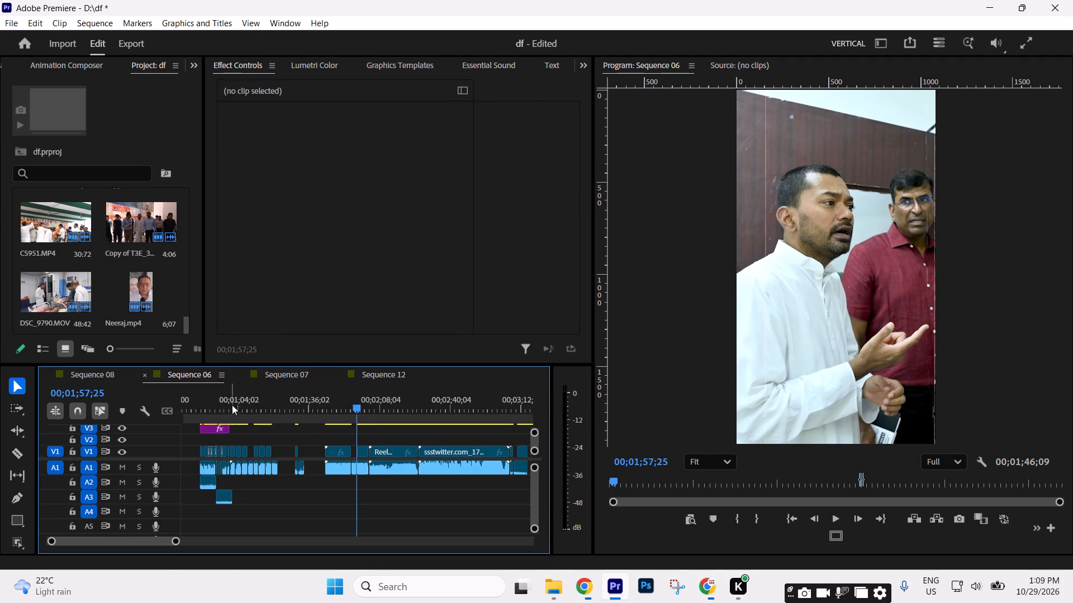
{"action": "left_click_drag", "start_coordinate": [261, 409], "coordinate": [278, 411]}
{"action": "type", "text": "=="}
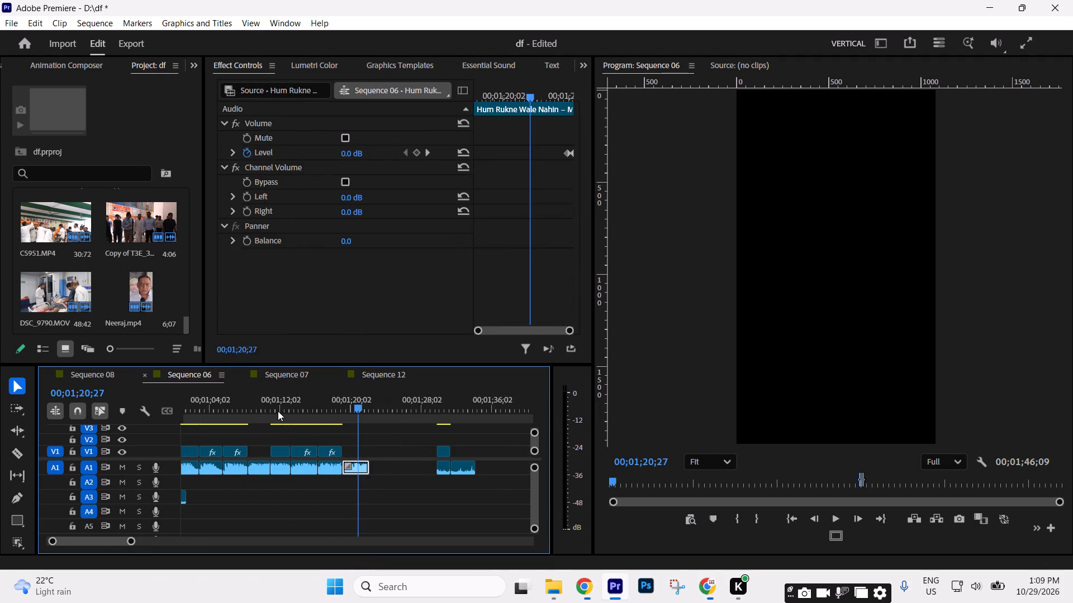
{"action": "key", "text": "ctrl+v"}
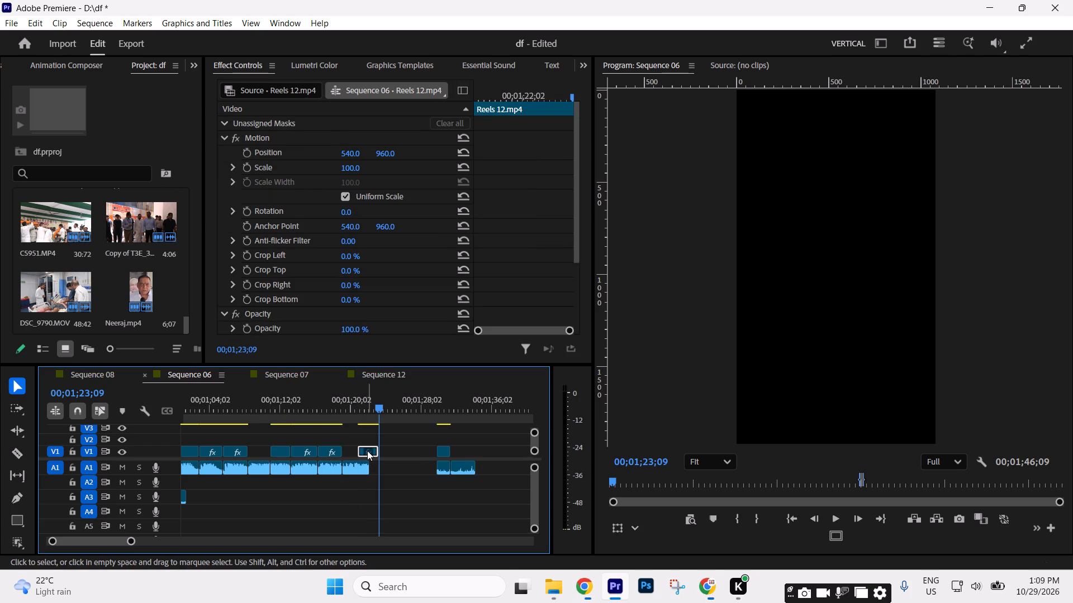
{"action": "left_click_drag", "start_coordinate": [367, 451], "coordinate": [256, 442]}
{"action": "left_click", "coordinate": [257, 408]}
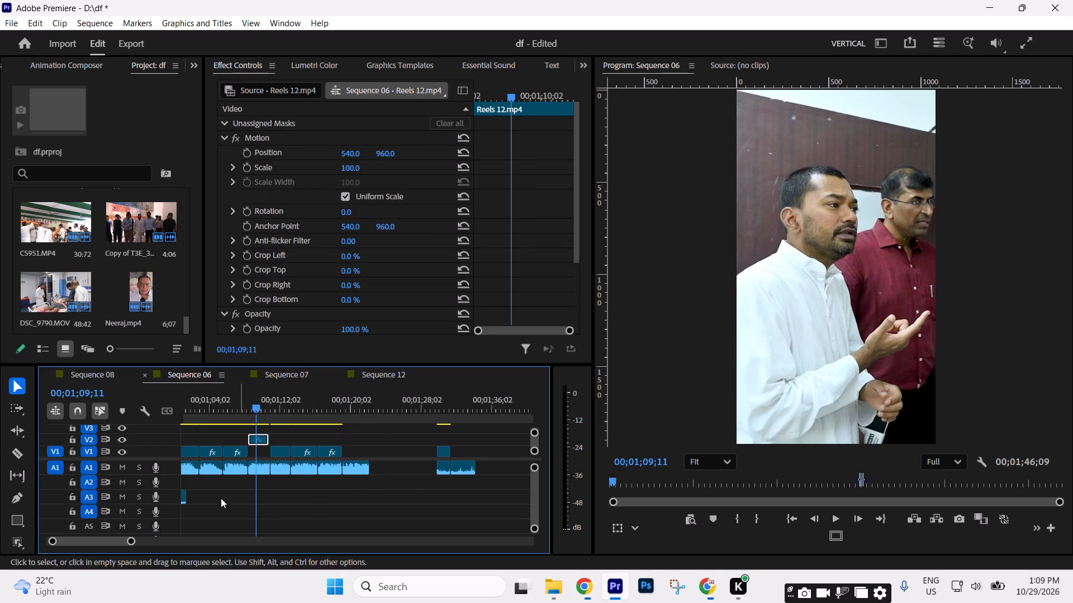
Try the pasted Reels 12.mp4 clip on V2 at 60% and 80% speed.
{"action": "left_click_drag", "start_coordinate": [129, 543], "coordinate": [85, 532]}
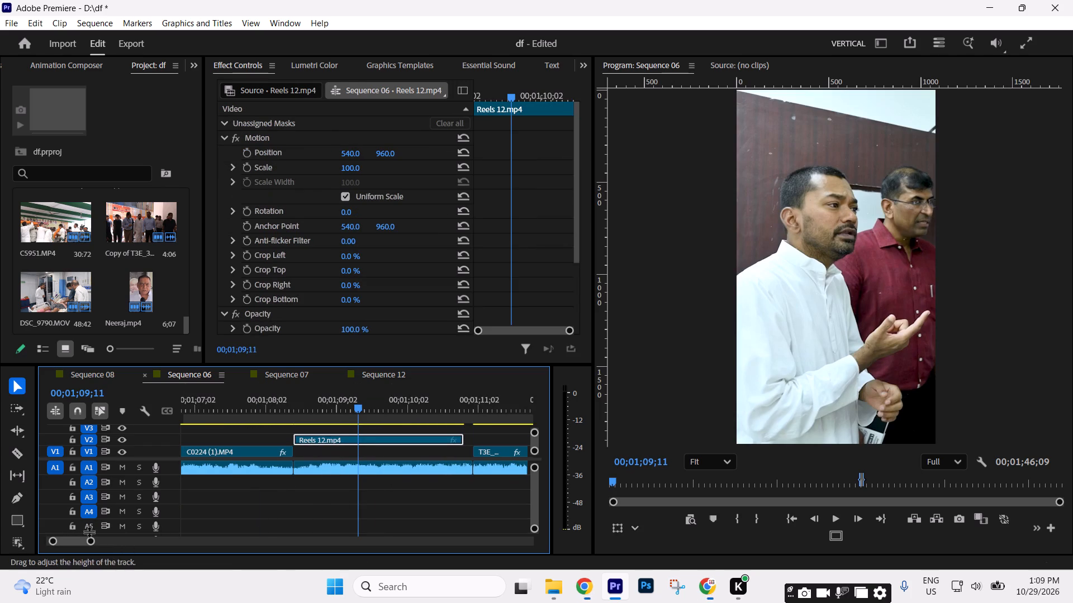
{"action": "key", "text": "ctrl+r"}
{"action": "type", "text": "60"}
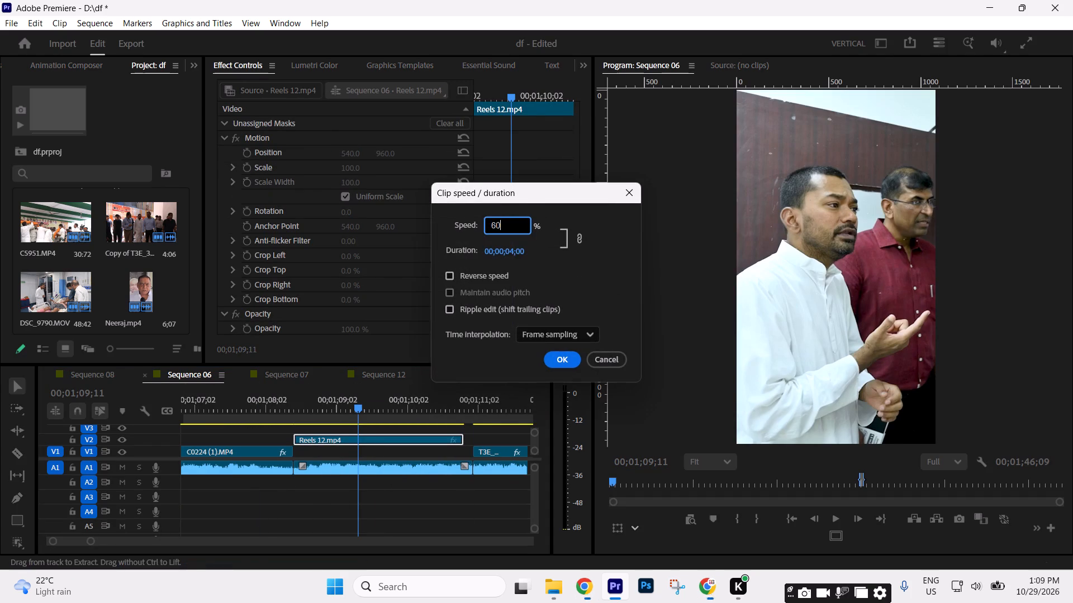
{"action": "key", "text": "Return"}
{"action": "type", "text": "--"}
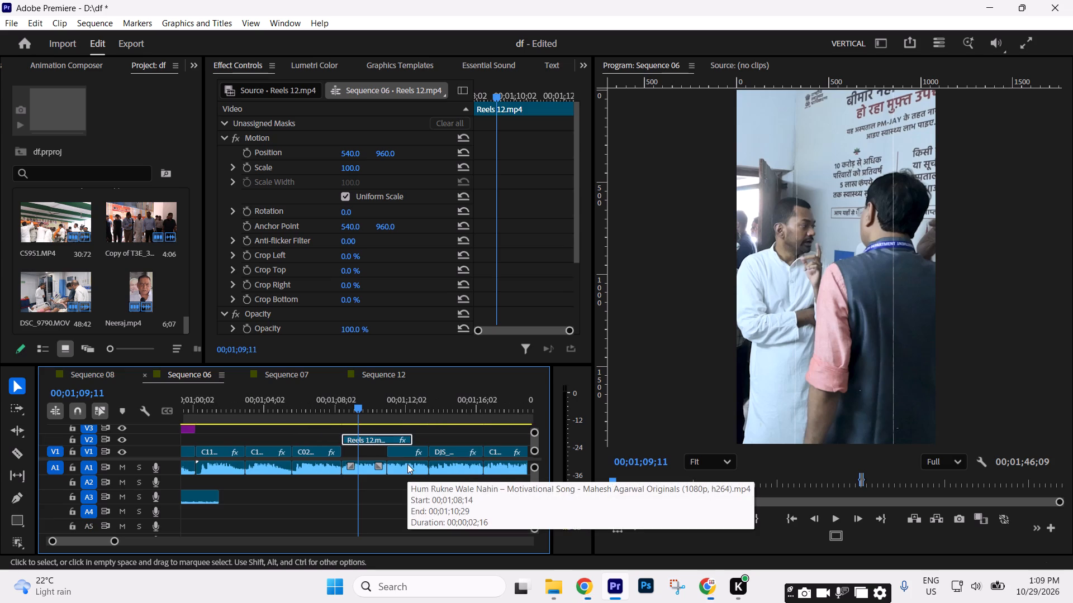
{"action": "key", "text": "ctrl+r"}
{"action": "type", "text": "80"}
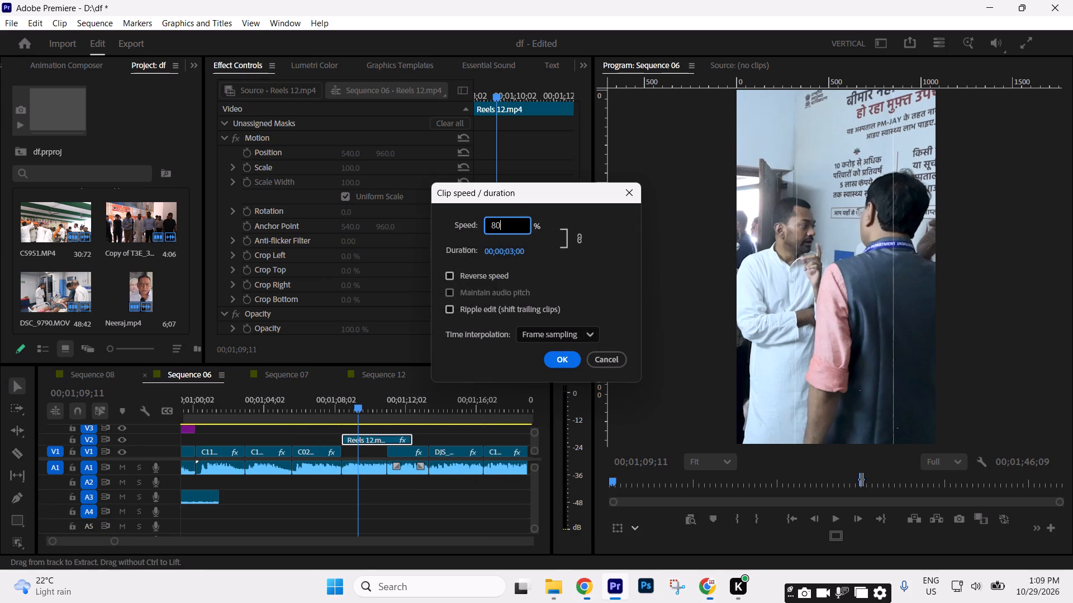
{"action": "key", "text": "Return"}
Set the V2 Reels 12.mp4 clip's speed to 90% and move it down into the V1 gap.
{"action": "key", "text": "ctrl+r"}
{"action": "type", "text": "90"}
{"action": "key", "text": "Return"}
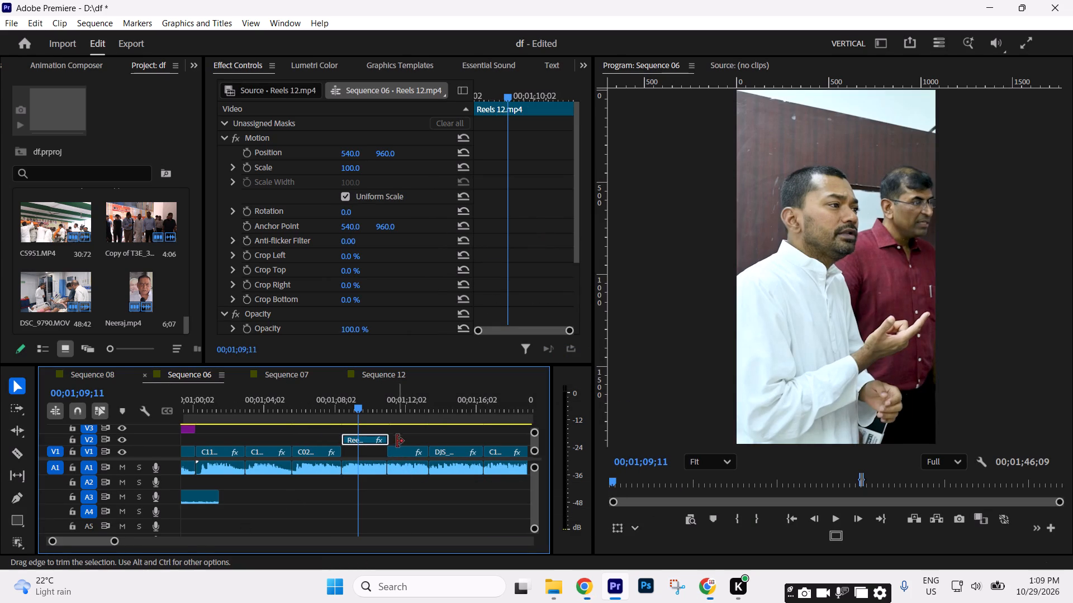
{"action": "left_click", "coordinate": [395, 438]}
{"action": "left_click_drag", "start_coordinate": [364, 438], "coordinate": [364, 451]}
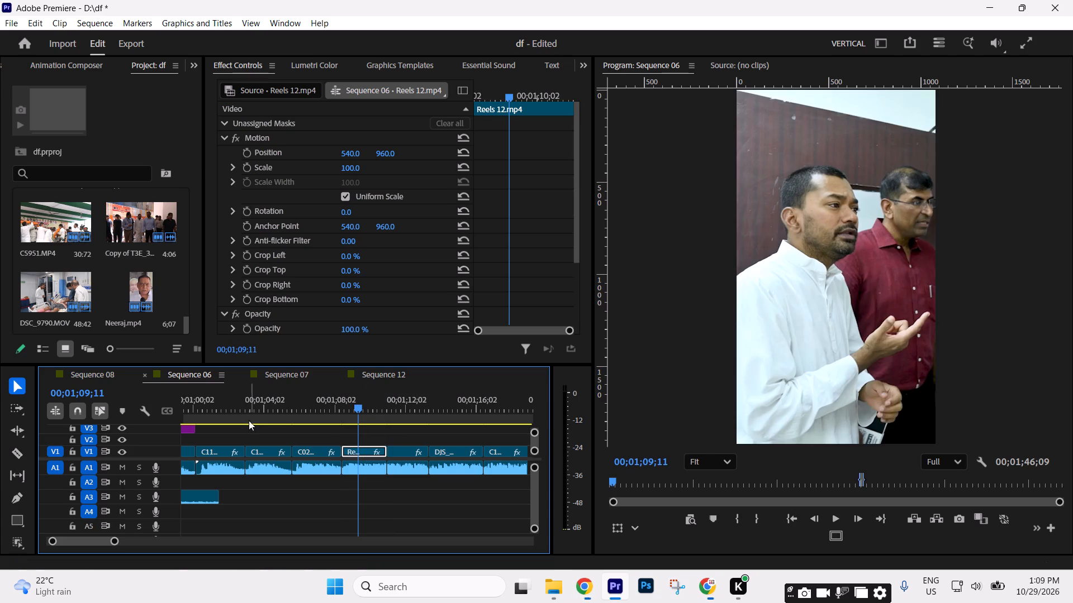
Review the V1 clips from about 00;01;02 onward and the spare footage further along the timeline.
{"action": "left_click_drag", "start_coordinate": [241, 410], "coordinate": [354, 417]}
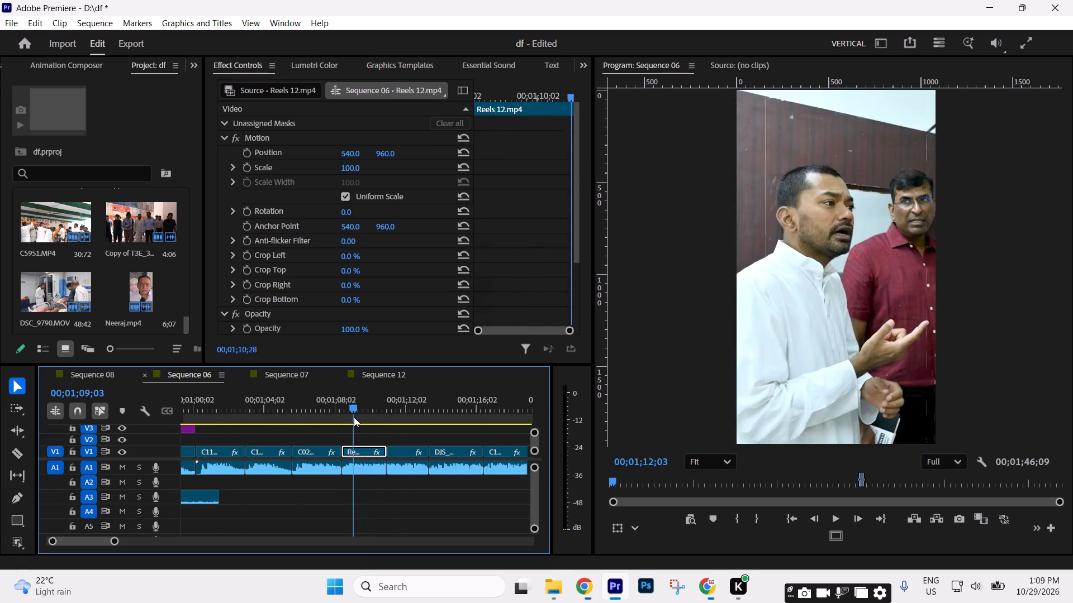
{"action": "left_click_drag", "start_coordinate": [354, 417], "coordinate": [445, 424]}
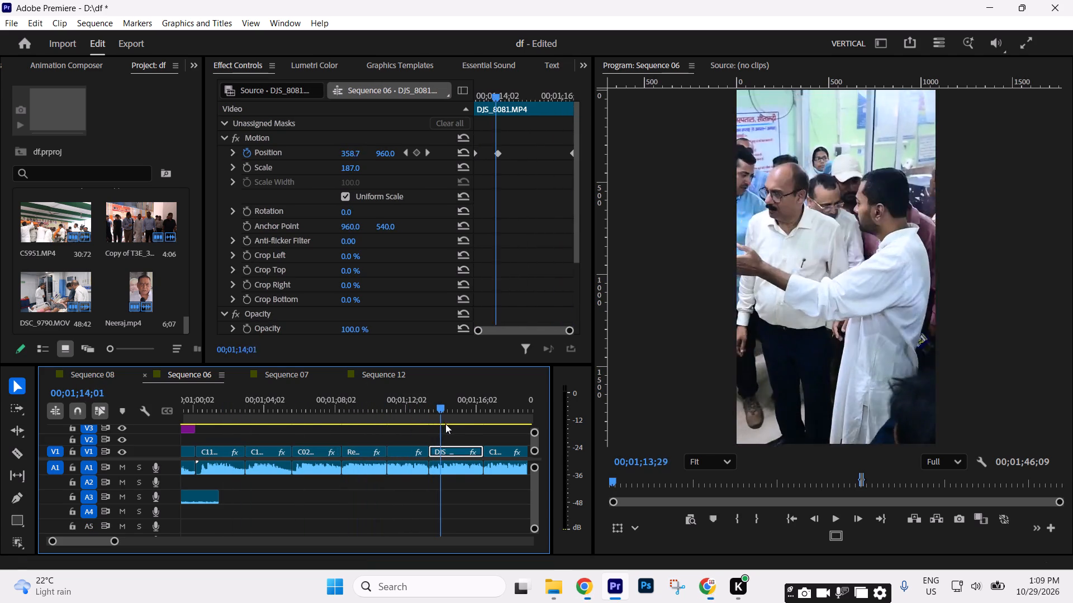
{"action": "left_click_drag", "start_coordinate": [445, 424], "coordinate": [463, 426]}
{"action": "key", "text": "minus"}
{"action": "key", "text": "minus"}
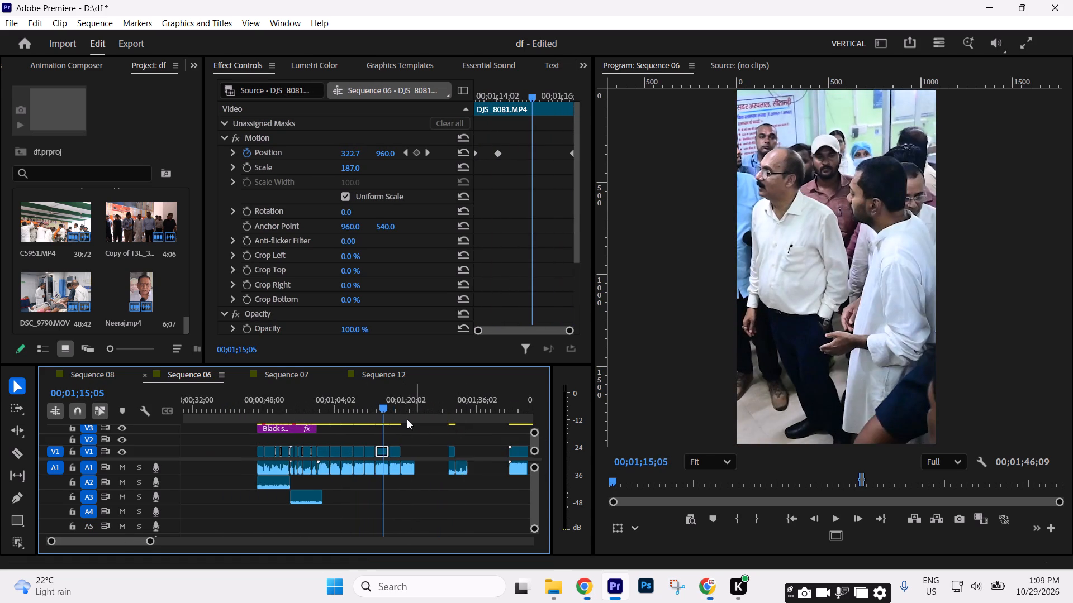
{"action": "left_click_drag", "start_coordinate": [394, 410], "coordinate": [410, 411]}
{"action": "type", "text": "--"}
{"action": "key", "text": "minus"}
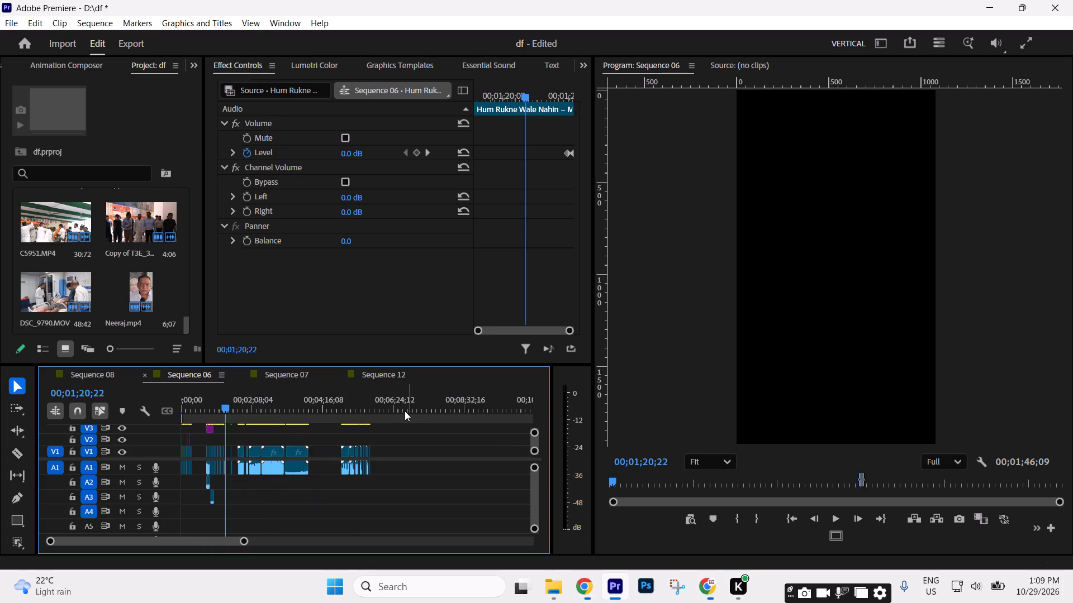
{"action": "key", "text": "equal"}
{"action": "key", "text": "equal"}
{"action": "left_click_drag", "start_coordinate": [376, 409], "coordinate": [425, 414]}
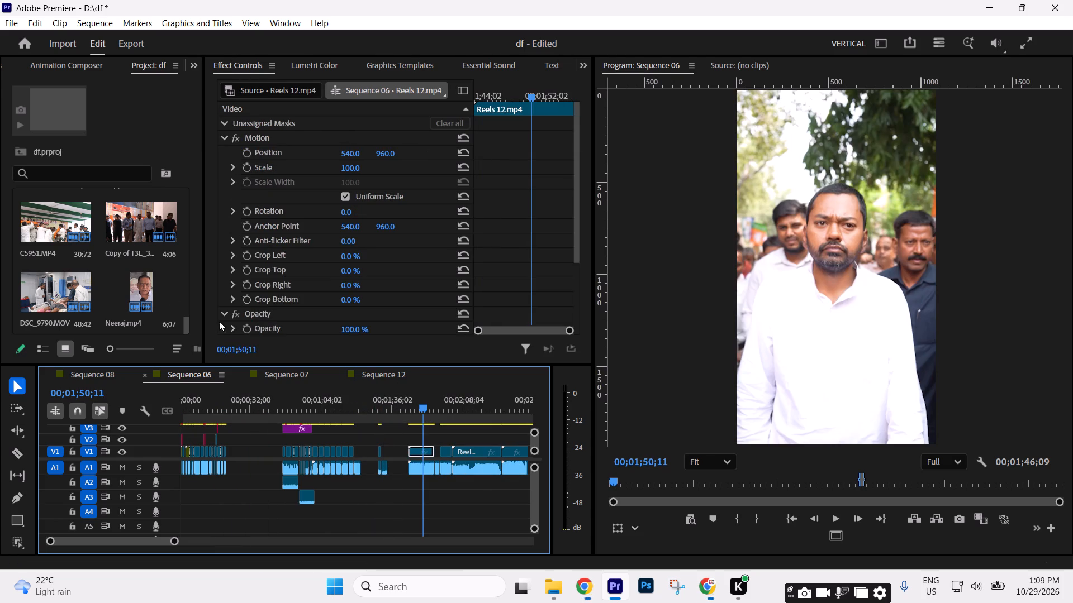
Import the raw footage clip T3E_7051 from the dvzc folder into the project.
{"action": "double_click", "coordinate": [102, 261]}
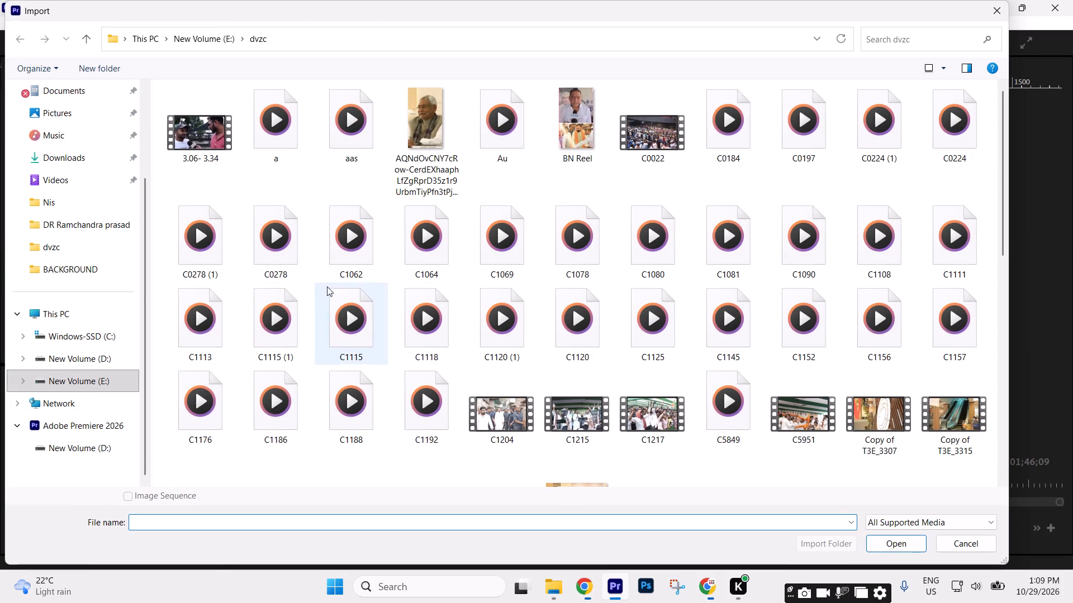
{"action": "scroll", "coordinate": [203, 332], "scroll_direction": "down", "scroll_amount": 3}
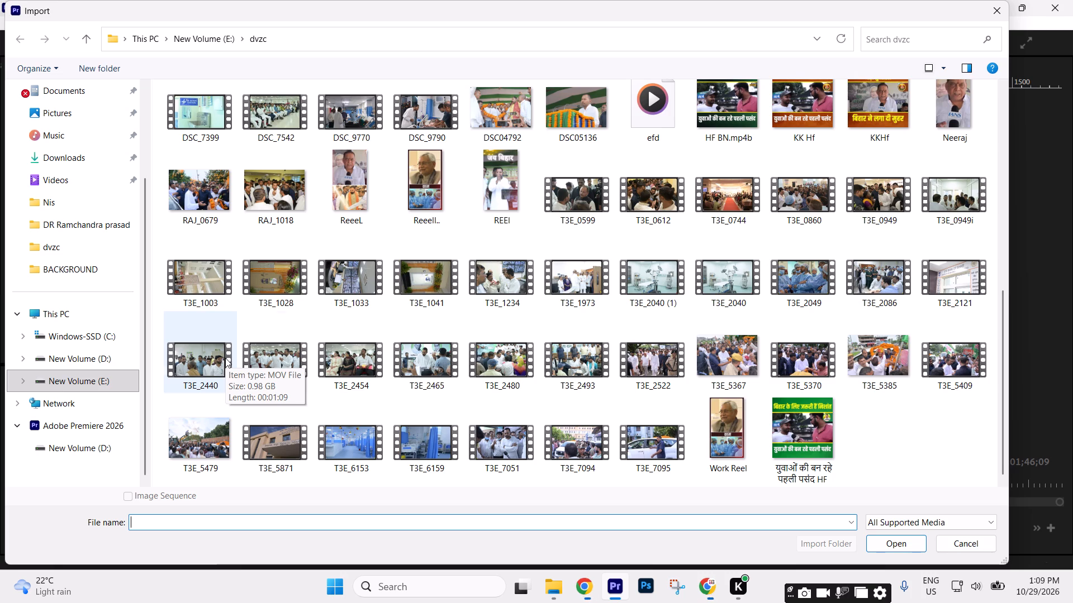
{"action": "scroll", "coordinate": [446, 358], "scroll_direction": "down", "scroll_amount": 3}
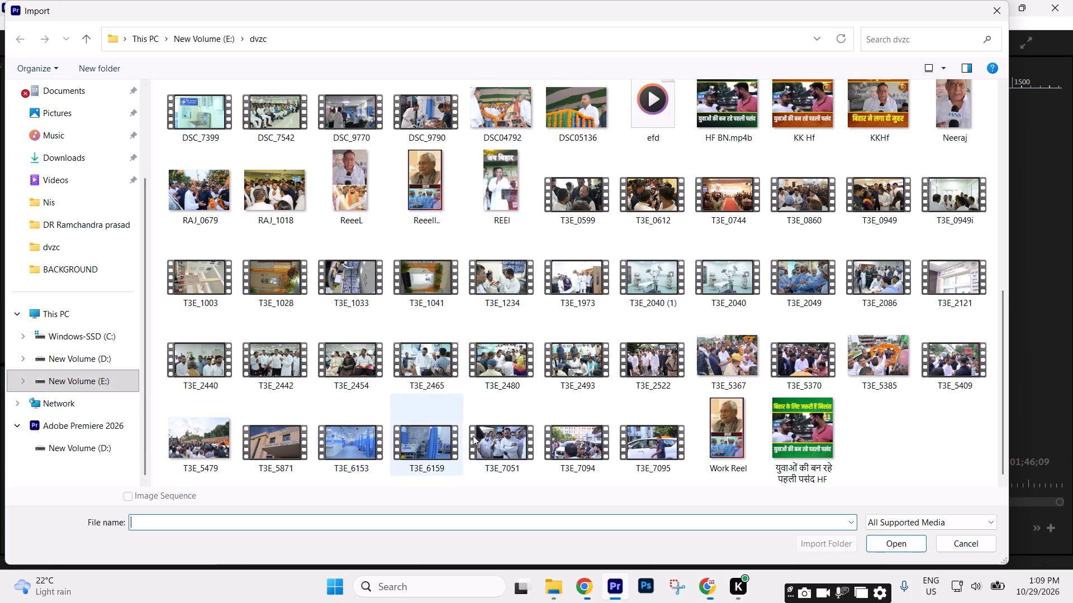
{"action": "left_click", "coordinate": [471, 451]}
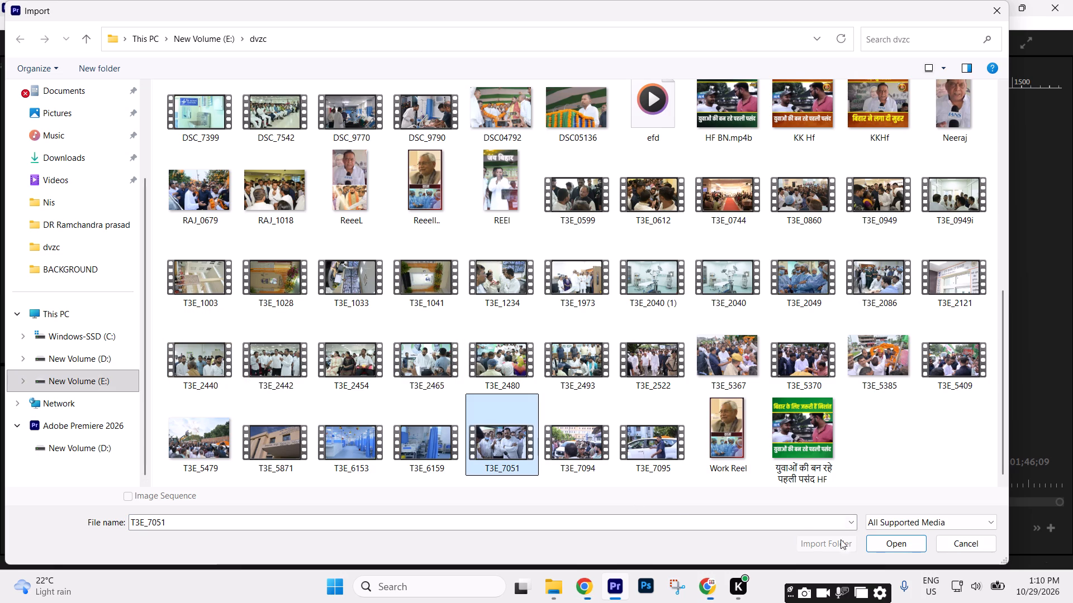
{"action": "left_click", "coordinate": [873, 545]}
Place T3E_7051.MOV on V2 from about 00;01;30, above the spare footage.
{"action": "left_click_drag", "start_coordinate": [93, 298], "coordinate": [82, 298]}
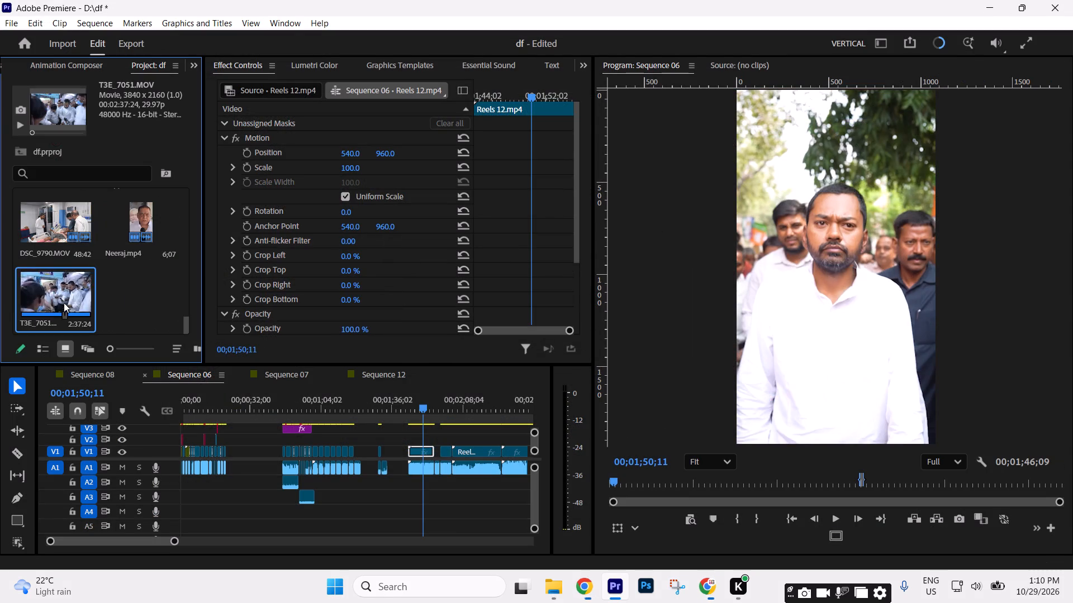
{"action": "left_click", "coordinate": [31, 304]}
{"action": "left_click_drag", "start_coordinate": [36, 291], "coordinate": [408, 424]}
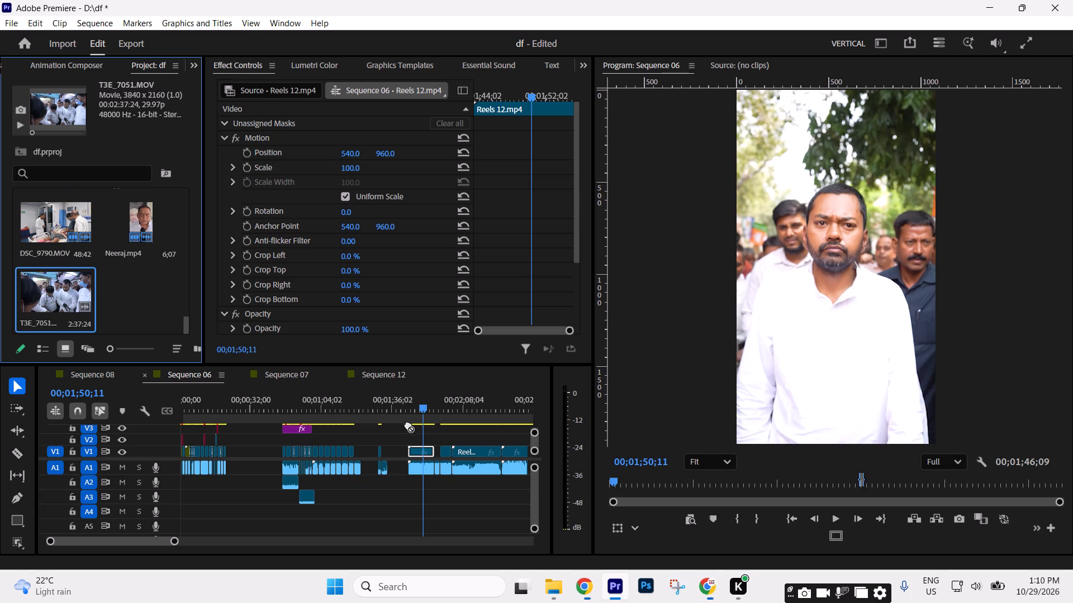
{"action": "left_click_drag", "start_coordinate": [408, 424], "coordinate": [374, 437]}
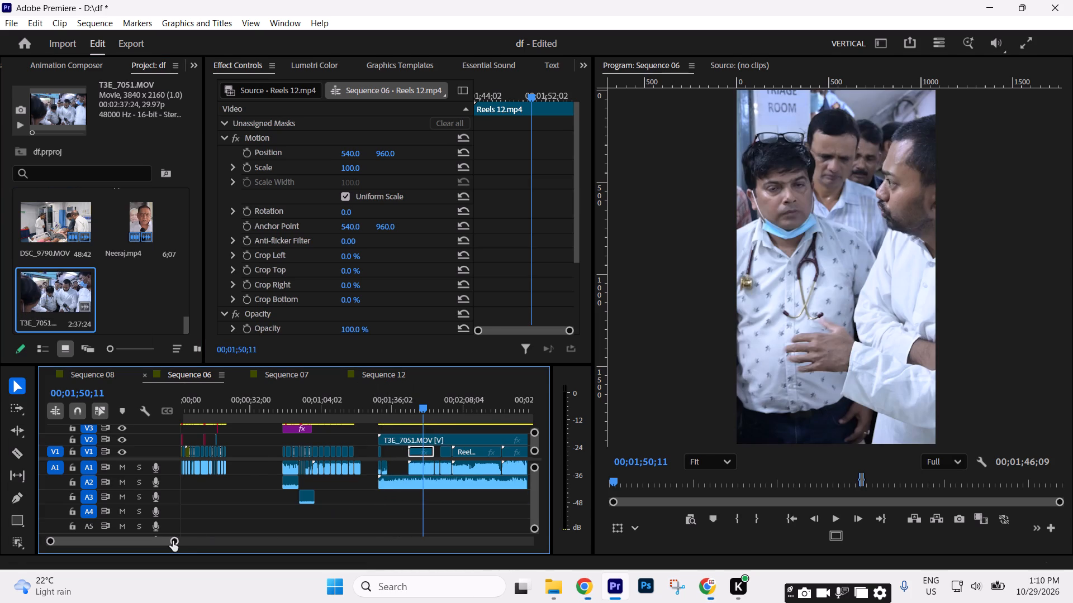
Cut T3E_7051.MOV from V2 and insert it on V1 and A1 at 00;01;29;26, ahead of the spare footage.
{"action": "left_click_drag", "start_coordinate": [173, 541], "coordinate": [207, 541]}
{"action": "left_click", "coordinate": [367, 441]}
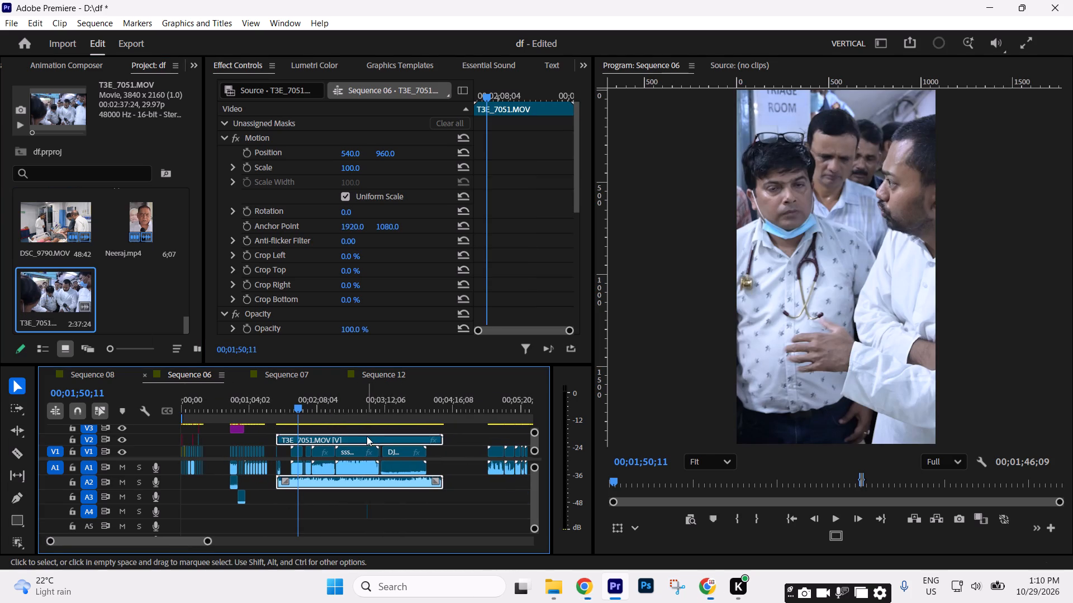
{"action": "key", "text": "shift+x"}
{"action": "key", "text": "ctrl+x"}
{"action": "left_click_drag", "start_coordinate": [269, 408], "coordinate": [274, 410]}
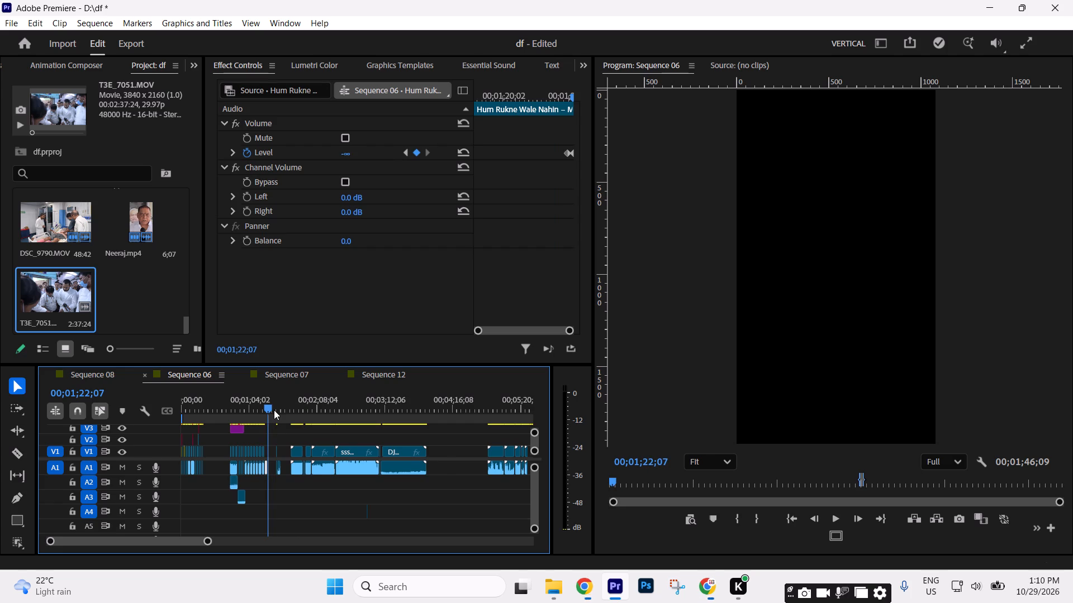
{"action": "key", "text": "shift+v"}
{"action": "left_click", "coordinate": [280, 412], "text": "shift"}
{"action": "left_click_drag", "start_coordinate": [305, 444], "coordinate": [320, 449]}
{"action": "left_click_drag", "start_coordinate": [315, 452], "coordinate": [321, 453]}
{"action": "left_click", "coordinate": [311, 432]}
Play the uncovered audio segment after the C1176.MP4 clip to check the gap that still needs footage.
{"action": "key", "text": "equal"}
{"action": "key", "text": "equal"}
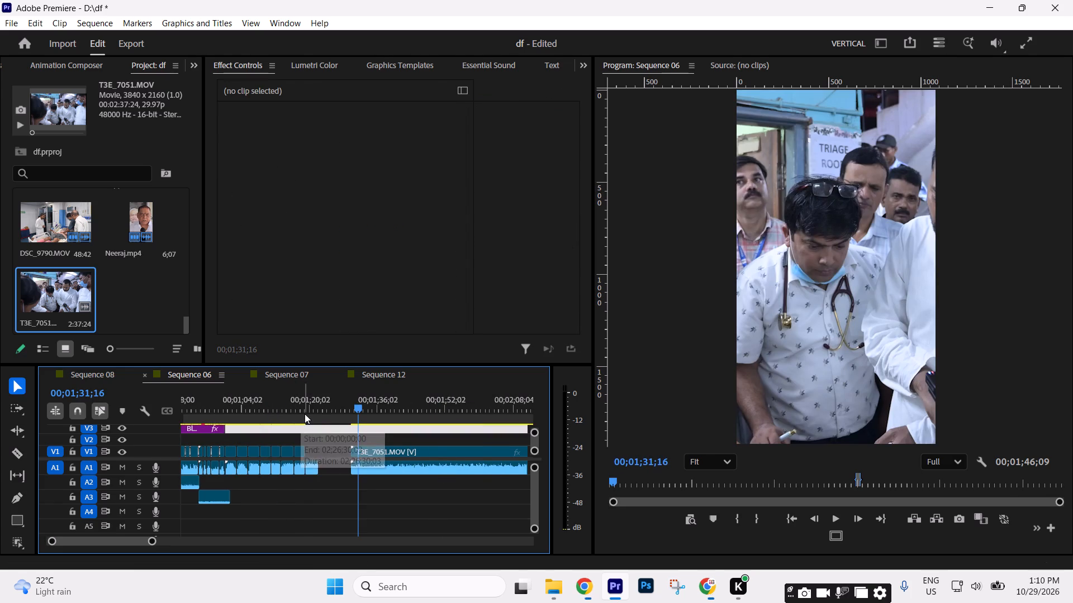
{"action": "left_click", "coordinate": [305, 414]}
{"action": "key", "text": "space"}
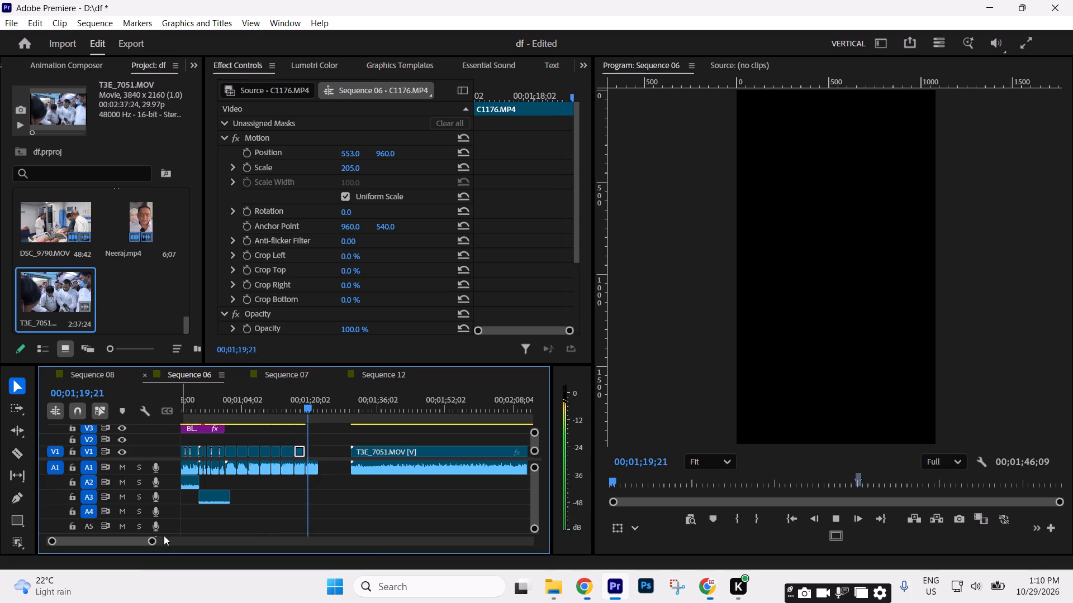
{"action": "left_click_drag", "start_coordinate": [152, 539], "coordinate": [91, 540]}
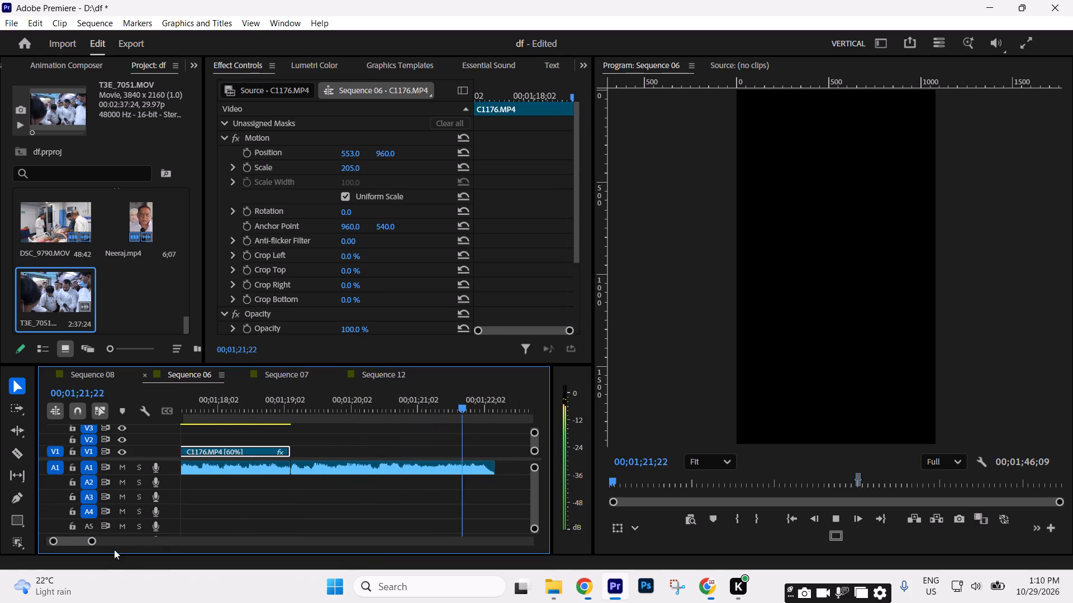
{"action": "key", "text": "space"}
{"action": "left_click_drag", "start_coordinate": [94, 542], "coordinate": [103, 542]}
{"action": "key", "text": "space"}
{"action": "key", "text": "space"}
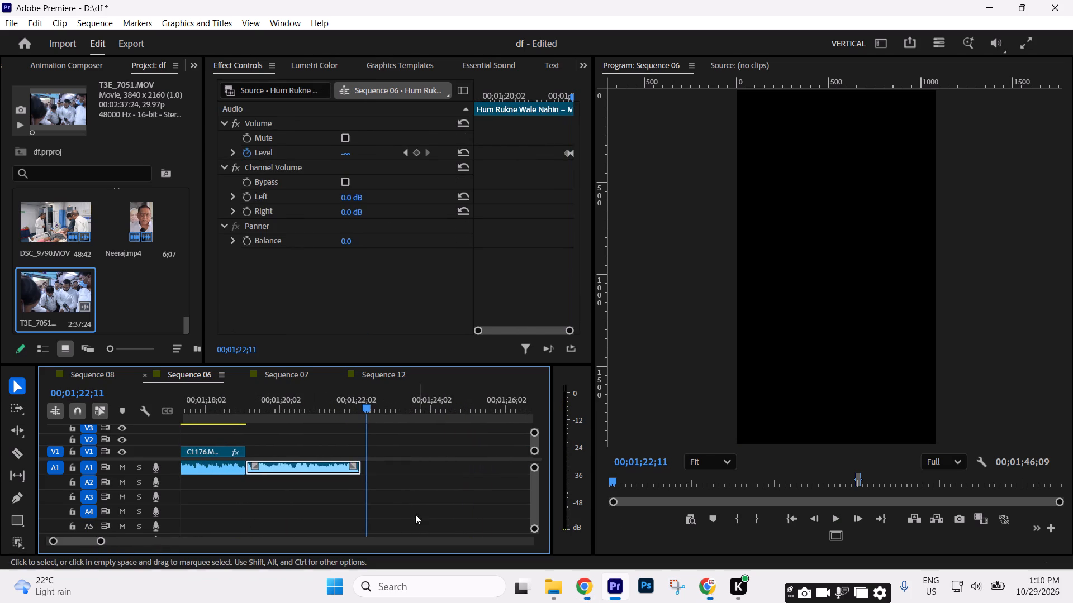
{"action": "left_click", "coordinate": [399, 499]}
{"action": "key", "text": "minus"}
{"action": "key", "text": "minus"}
{"action": "type", "text": "--"}
{"action": "key", "text": "minus"}
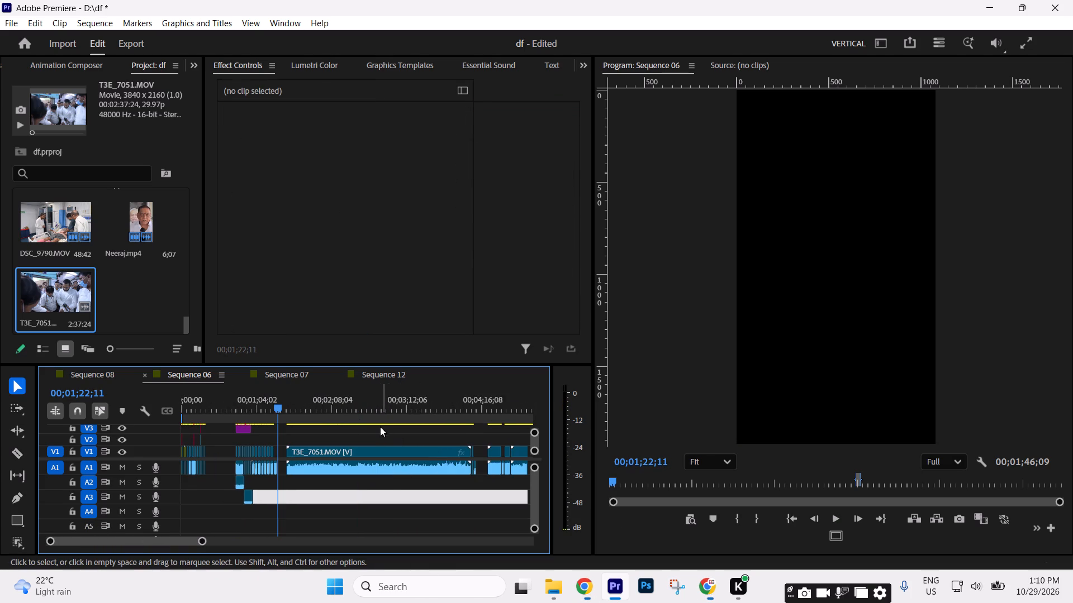
Split T3E_7051.MOV on V1 at 00;01;54;24 and again at 00;01;55;21.
{"action": "left_click", "coordinate": [322, 403]}
{"action": "key", "text": "equal"}
{"action": "key", "text": "Up"}
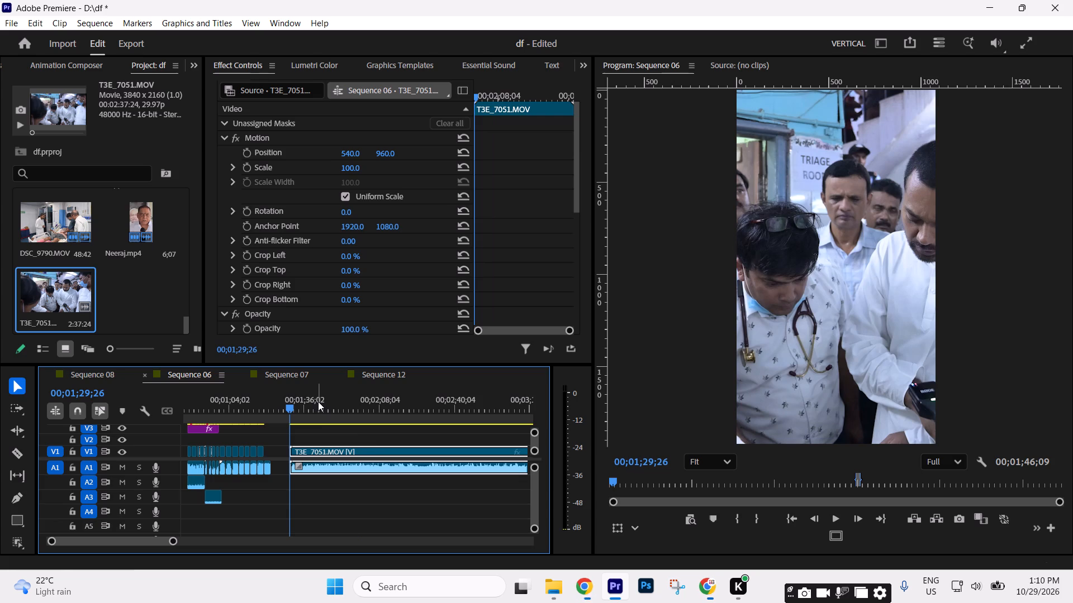
{"action": "left_click_drag", "start_coordinate": [295, 408], "coordinate": [331, 413]}
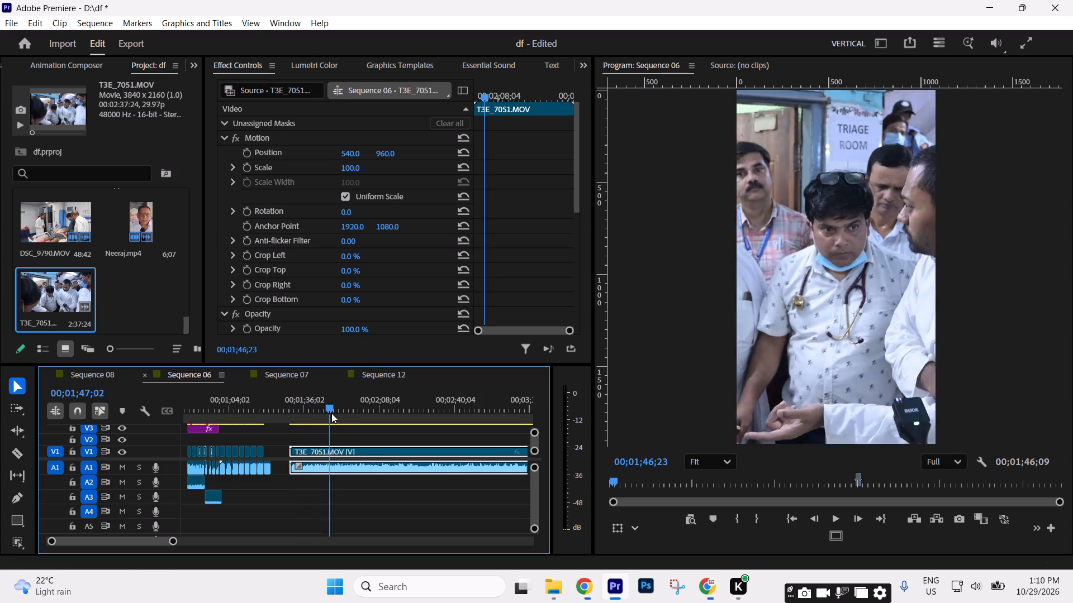
{"action": "left_click_drag", "start_coordinate": [331, 413], "coordinate": [355, 420]}
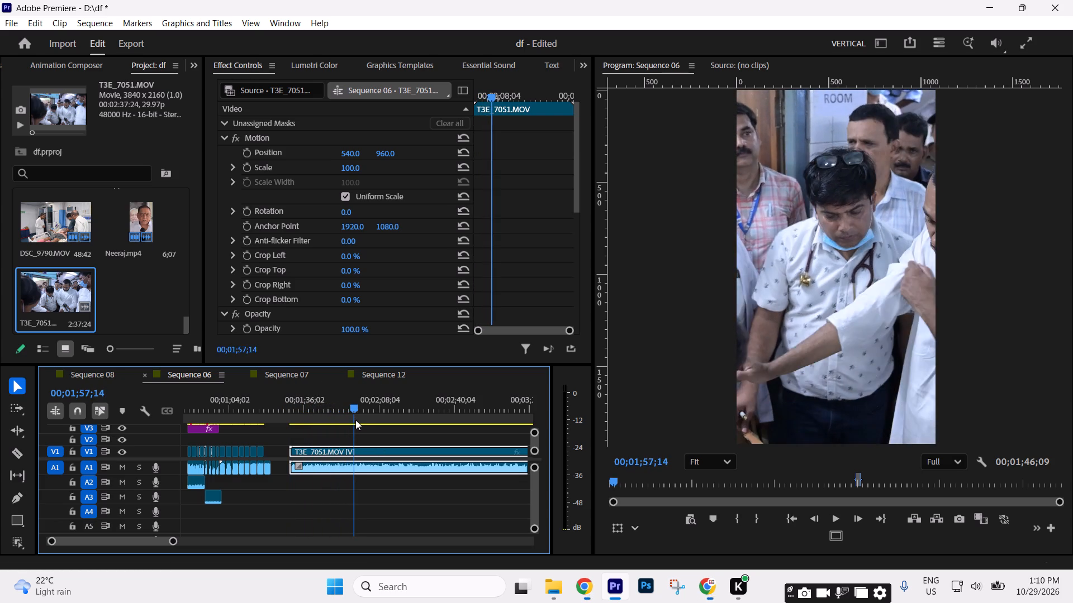
{"action": "left_click_drag", "start_coordinate": [355, 420], "coordinate": [349, 420]}
{"action": "key", "text": "c"}
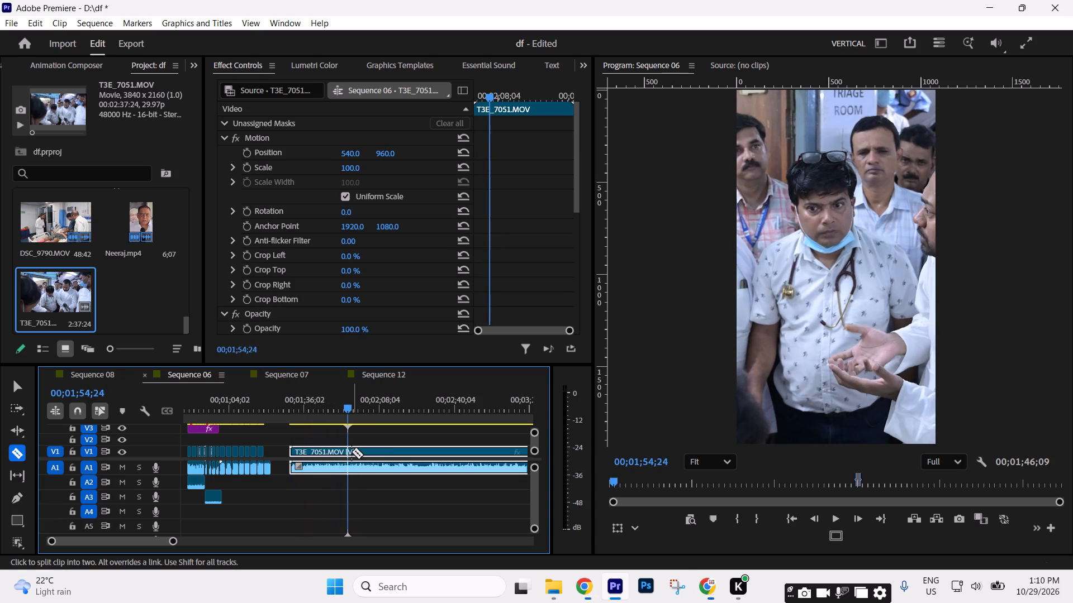
{"action": "left_click", "coordinate": [351, 452]}
{"action": "key", "text": "v"}
{"action": "left_click", "coordinate": [347, 404]}
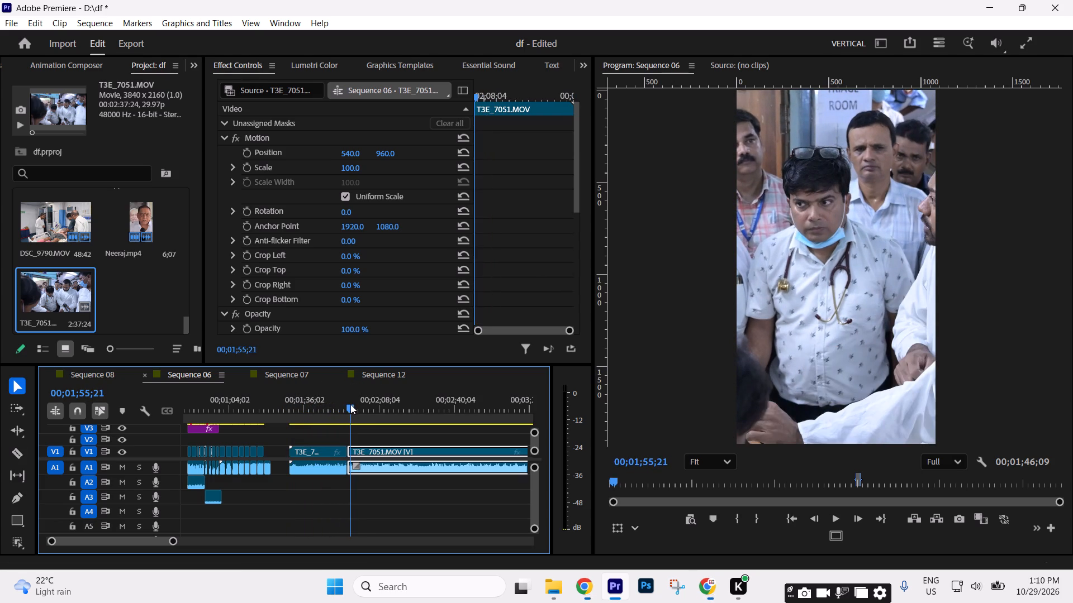
{"action": "key", "text": "c"}
{"action": "left_click", "coordinate": [352, 448]}
{"action": "key", "text": "v"}
Unlink the audio from the video of the T3E_7051.MOV pieces.
{"action": "left_click_drag", "start_coordinate": [385, 434], "coordinate": [319, 453]}
{"action": "key", "text": "ctrl+l"}
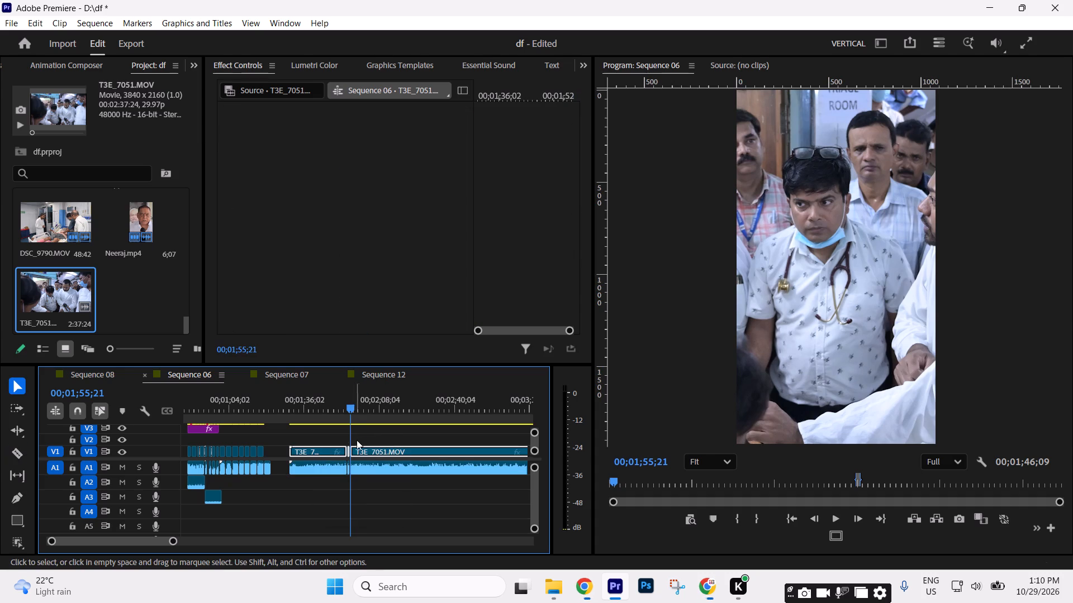
Split T3E_7051.MOV at about 00;01;59 and move the piece before the cut onto V2 over the gap after C1176.MP4.
{"action": "left_click", "coordinate": [365, 435]}
{"action": "key", "text": "space"}
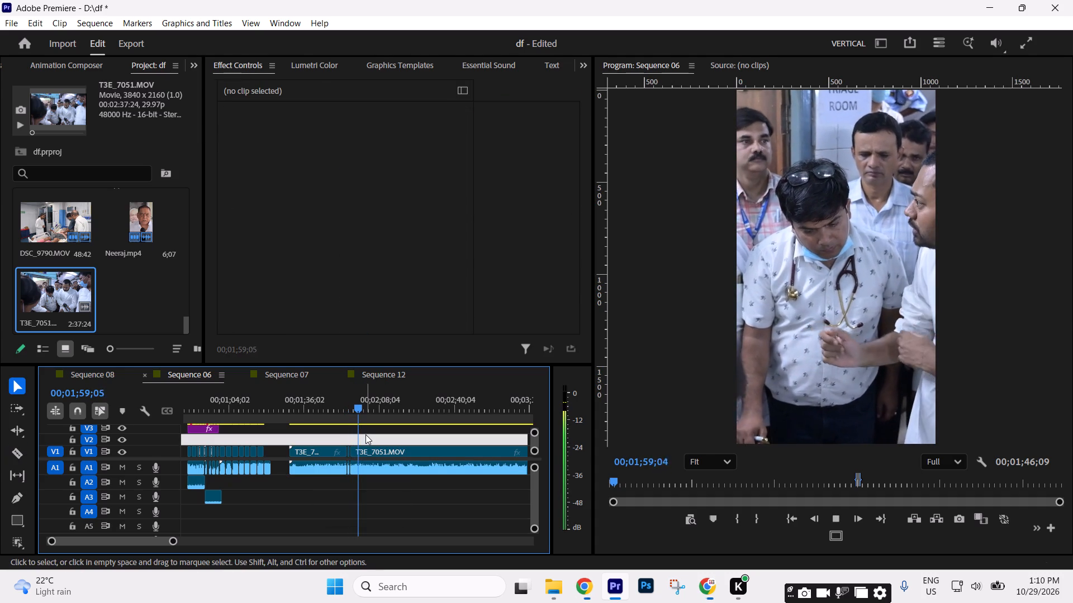
{"action": "key", "text": "space"}
{"action": "key", "text": "c"}
{"action": "left_click", "coordinate": [362, 448]}
{"action": "key", "text": "v"}
{"action": "left_click_drag", "start_coordinate": [357, 451], "coordinate": [268, 441]}
Delete the C0224 (1).MP4 clip that starts at 00;01;05;24 on V1.
{"action": "left_click", "coordinate": [258, 412]}
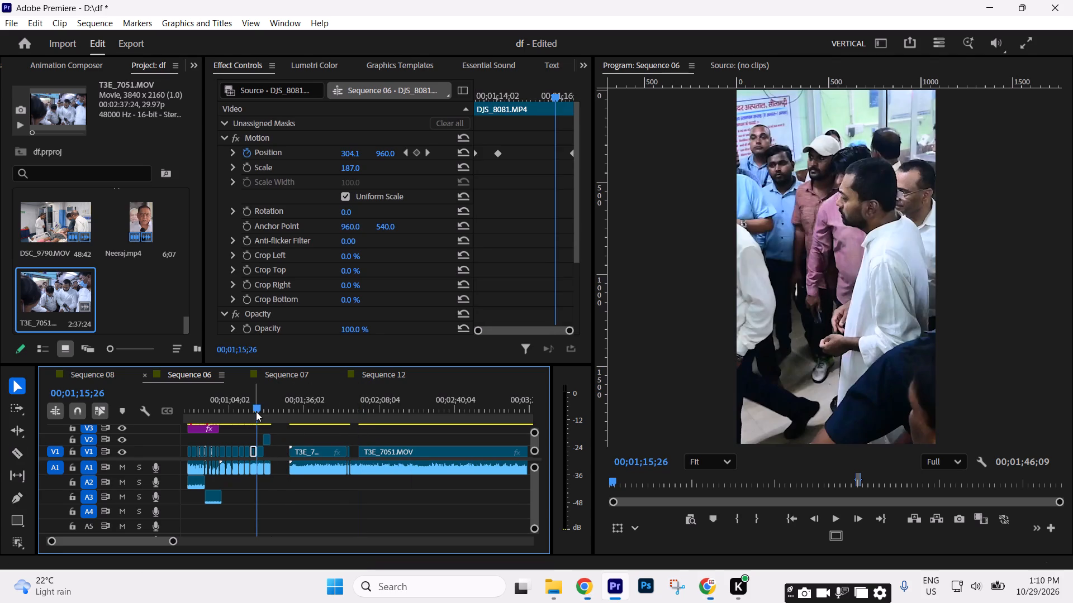
{"action": "key", "text": "space"}
{"action": "key", "text": "space"}
{"action": "left_click_drag", "start_coordinate": [174, 543], "coordinate": [136, 539]}
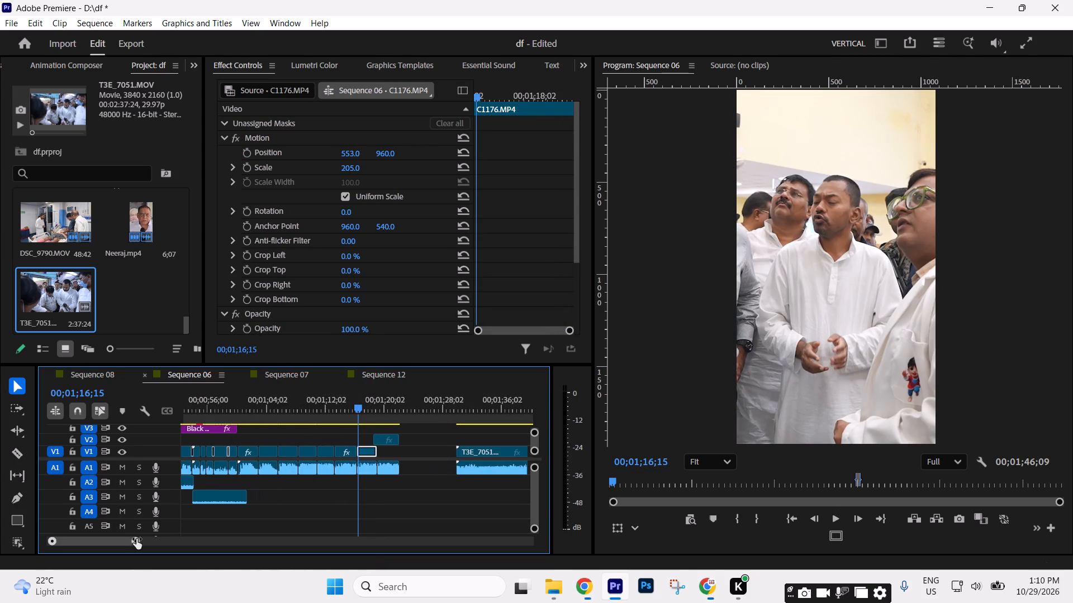
{"action": "left_click_drag", "start_coordinate": [136, 539], "coordinate": [136, 538]}
{"action": "left_click_drag", "start_coordinate": [255, 398], "coordinate": [280, 402]}
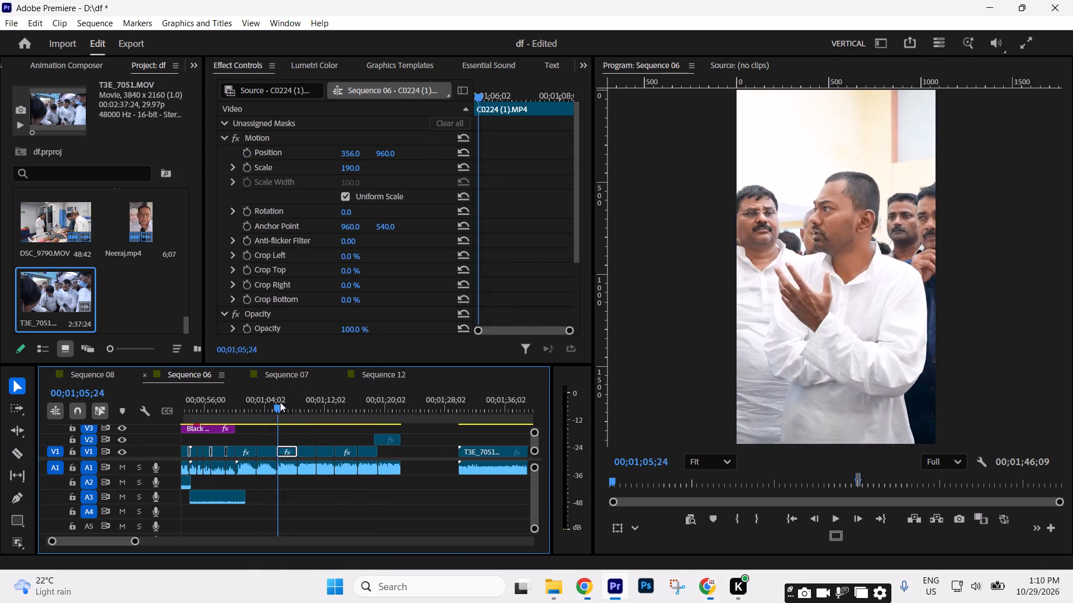
{"action": "left_click_drag", "start_coordinate": [280, 402], "coordinate": [292, 404]}
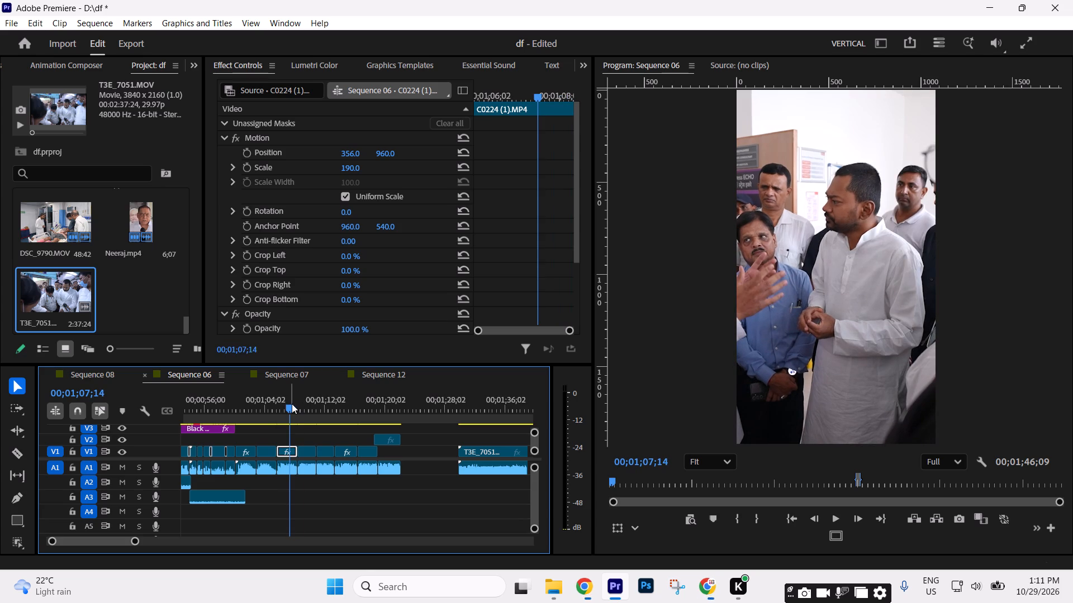
{"action": "key", "text": "Delete"}
Move the adjacent Reels 12.mp4 clip back into the emptied V1 slot and set its speed to 80%.
{"action": "left_click_drag", "start_coordinate": [304, 447], "coordinate": [285, 451]}
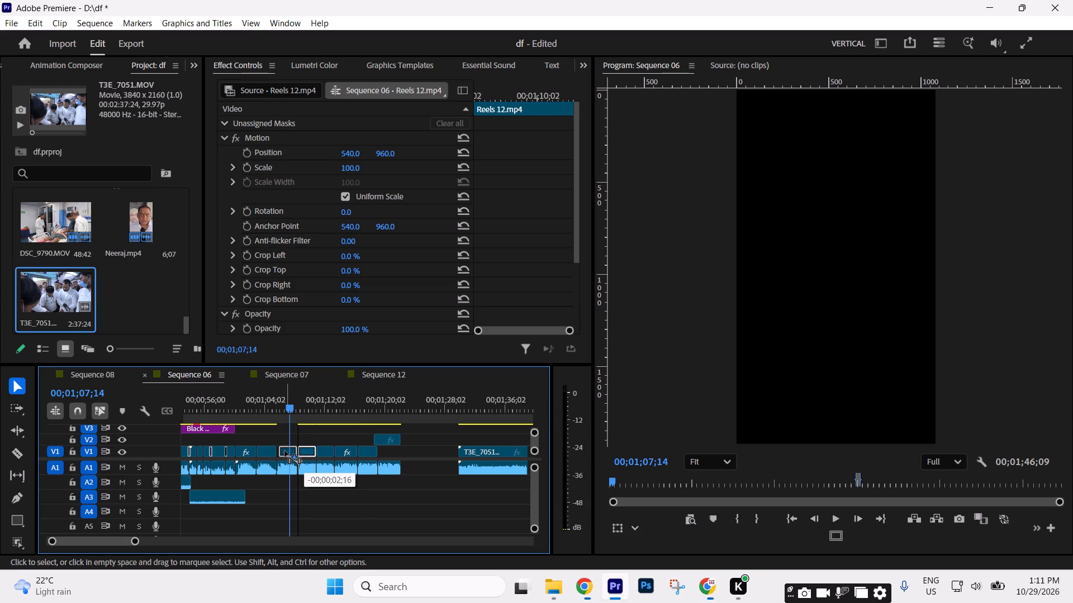
{"action": "left_click_drag", "start_coordinate": [285, 451], "coordinate": [283, 451]}
{"action": "key", "text": "ctrl+r"}
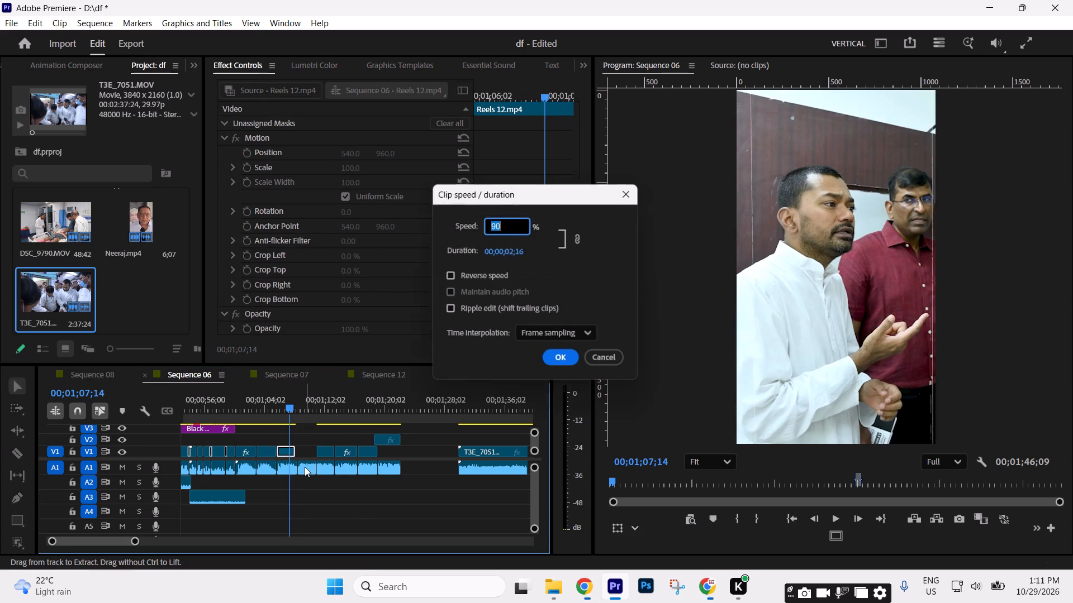
{"action": "type", "text": "80"}
{"action": "key", "text": "Return"}
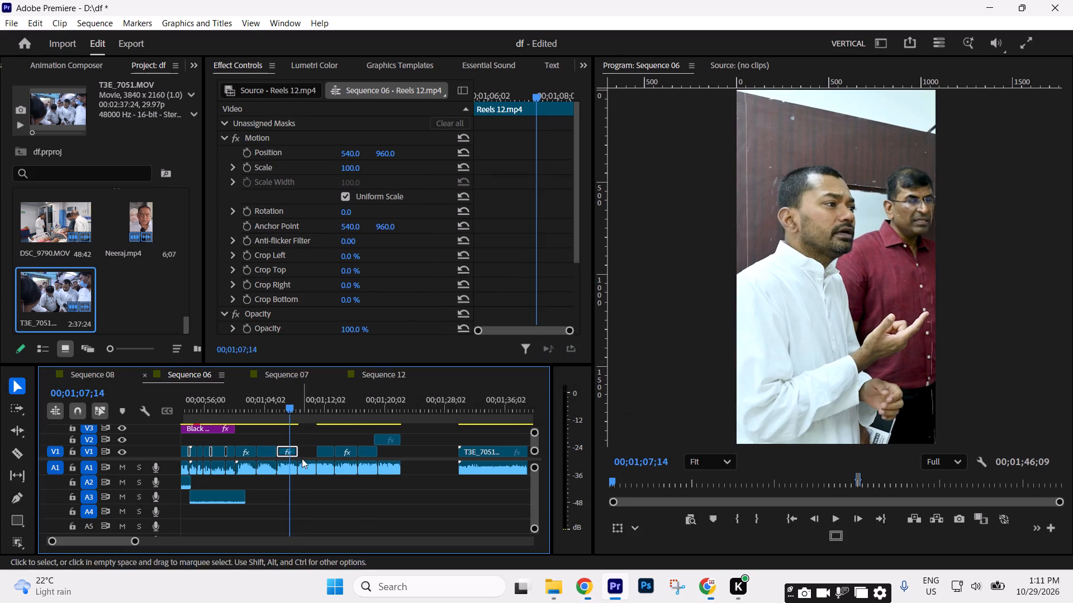
{"action": "left_click_drag", "start_coordinate": [134, 539], "coordinate": [114, 537]}
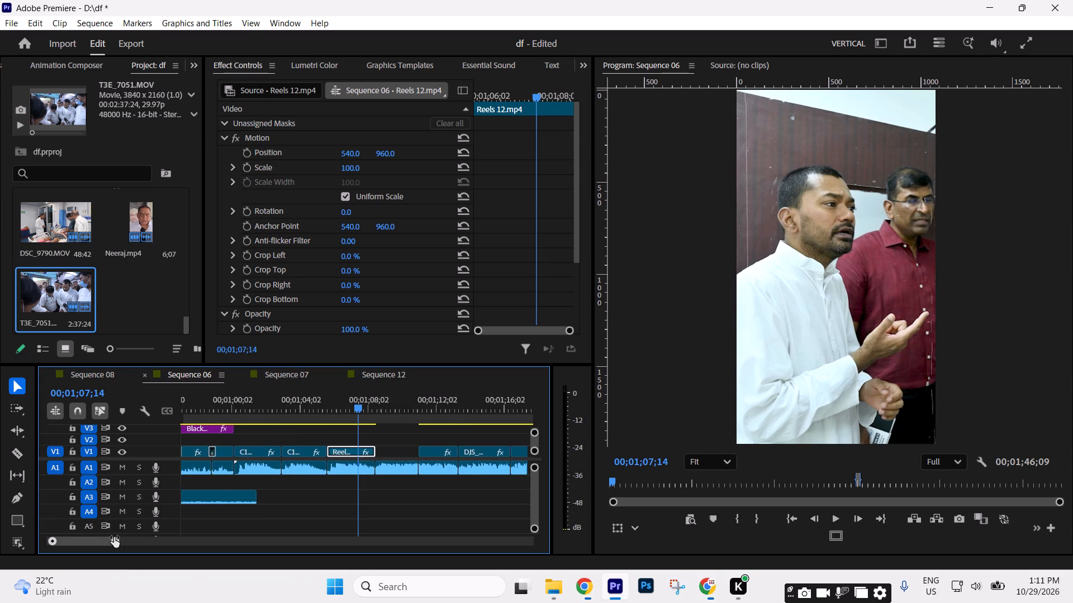
Move T3E_0949I.MOV, DJS_8081.MP4 and C1176.MP4 earlier on V1 to close the gap after Reels 12.mp4.
{"action": "left_click_drag", "start_coordinate": [114, 537], "coordinate": [124, 538]}
{"action": "left_click_drag", "start_coordinate": [406, 418], "coordinate": [431, 410]}
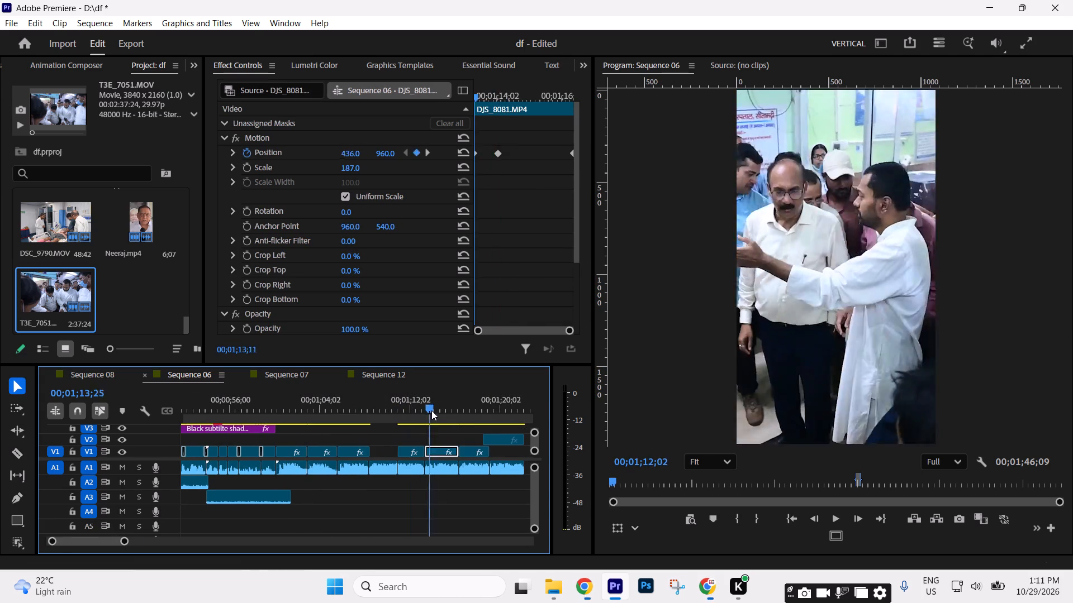
{"action": "left_click_drag", "start_coordinate": [431, 410], "coordinate": [415, 406]}
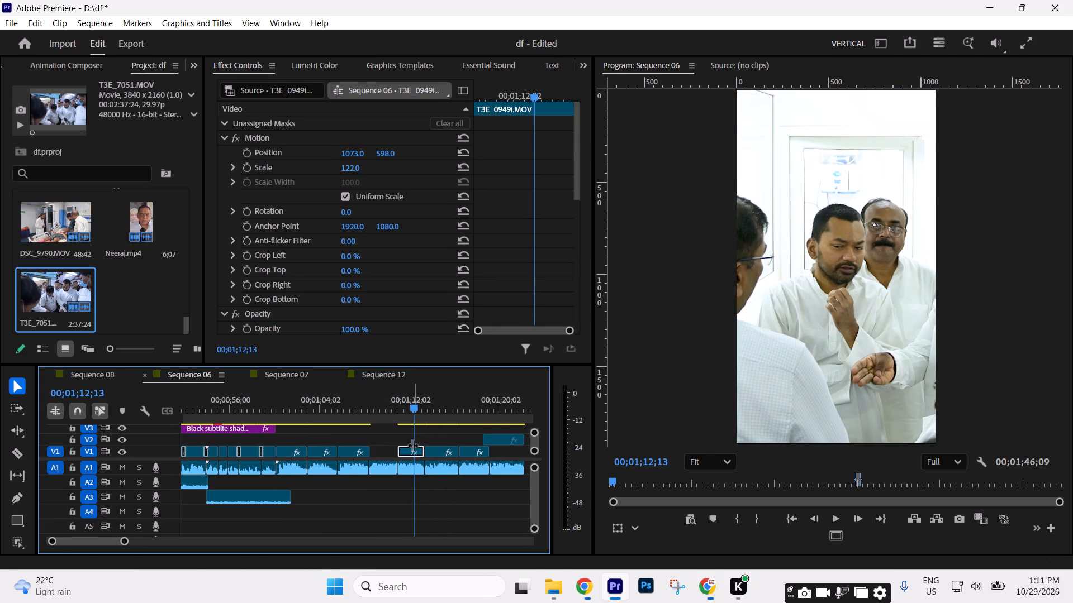
{"action": "left_click_drag", "start_coordinate": [412, 450], "coordinate": [389, 453]}
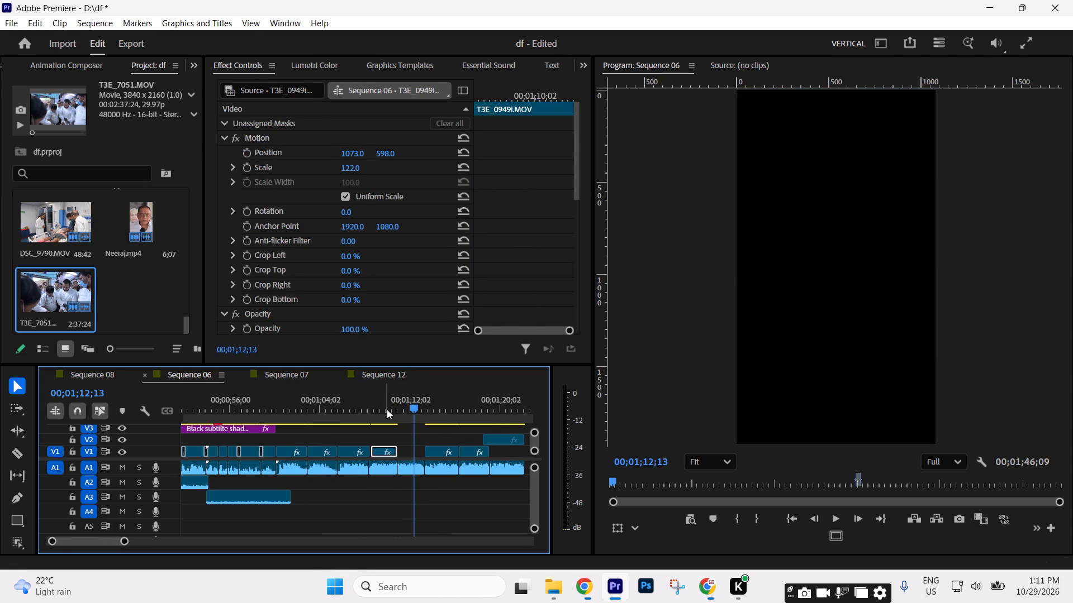
{"action": "left_click", "coordinate": [387, 407]}
{"action": "left_click_drag", "start_coordinate": [443, 451], "coordinate": [419, 451]}
{"action": "left_click_drag", "start_coordinate": [471, 451], "coordinate": [447, 451]}
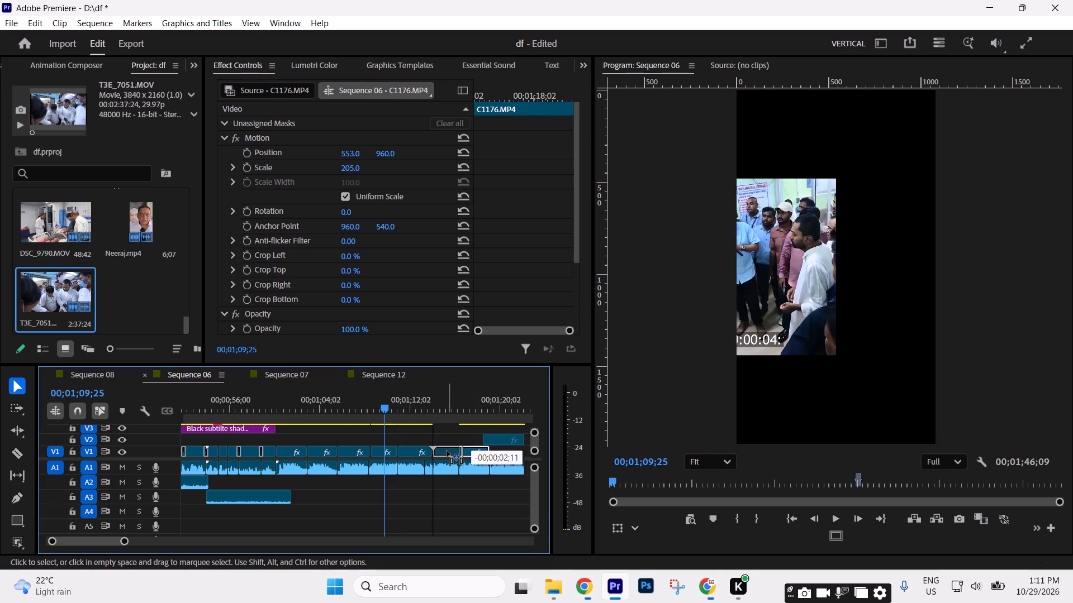
{"action": "left_click_drag", "start_coordinate": [447, 451], "coordinate": [449, 451]}
Review the shifted clips and trim the end of DJS_8081.MP4 back to the audio cut at about 00;01;13;10.
{"action": "key", "text": "space"}
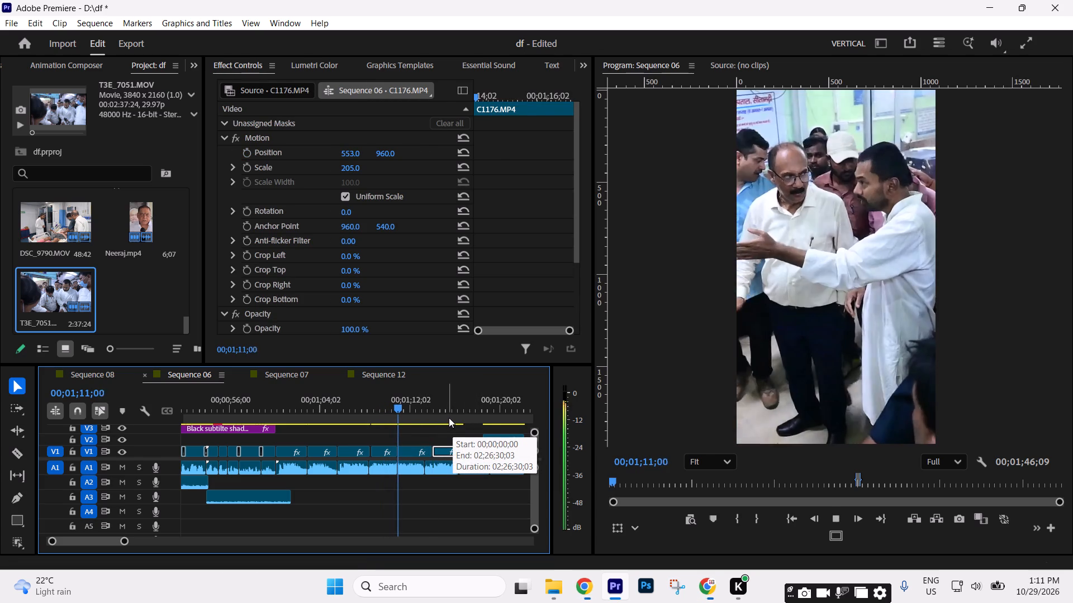
{"action": "key", "text": "space"}
{"action": "left_click_drag", "start_coordinate": [126, 542], "coordinate": [107, 537]}
{"action": "left_click", "coordinate": [313, 449]}
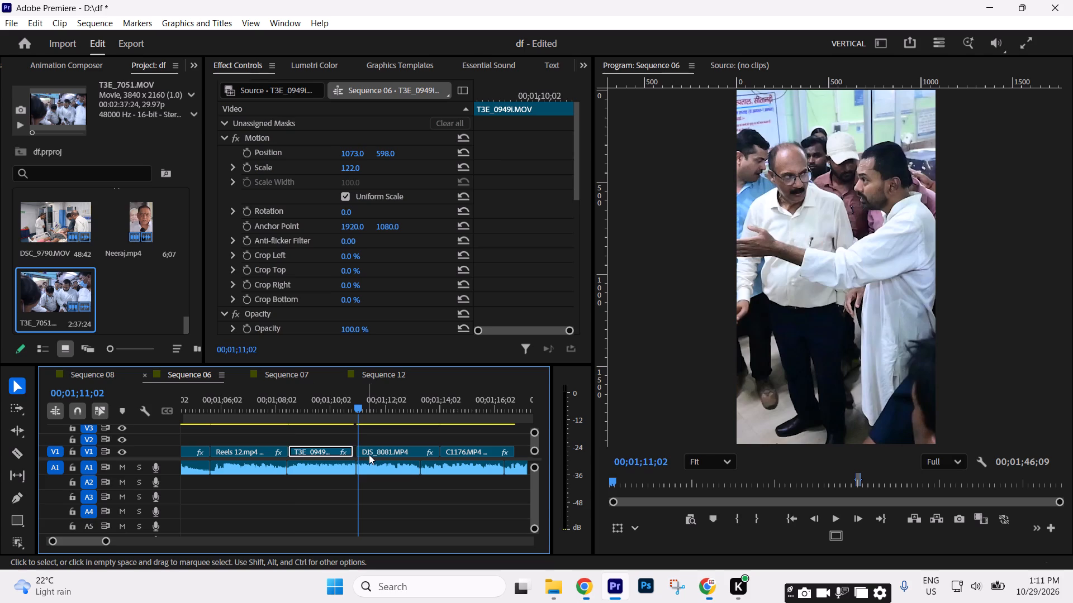
{"action": "left_click", "coordinate": [378, 448]}
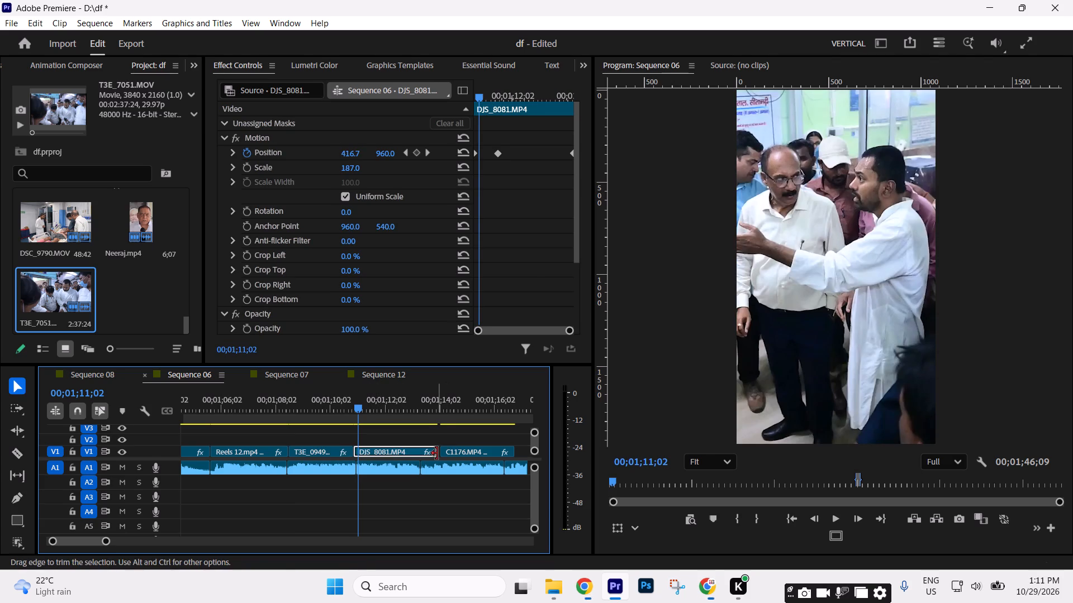
{"action": "key", "text": "space"}
{"action": "left_click_drag", "start_coordinate": [307, 413], "coordinate": [302, 413]}
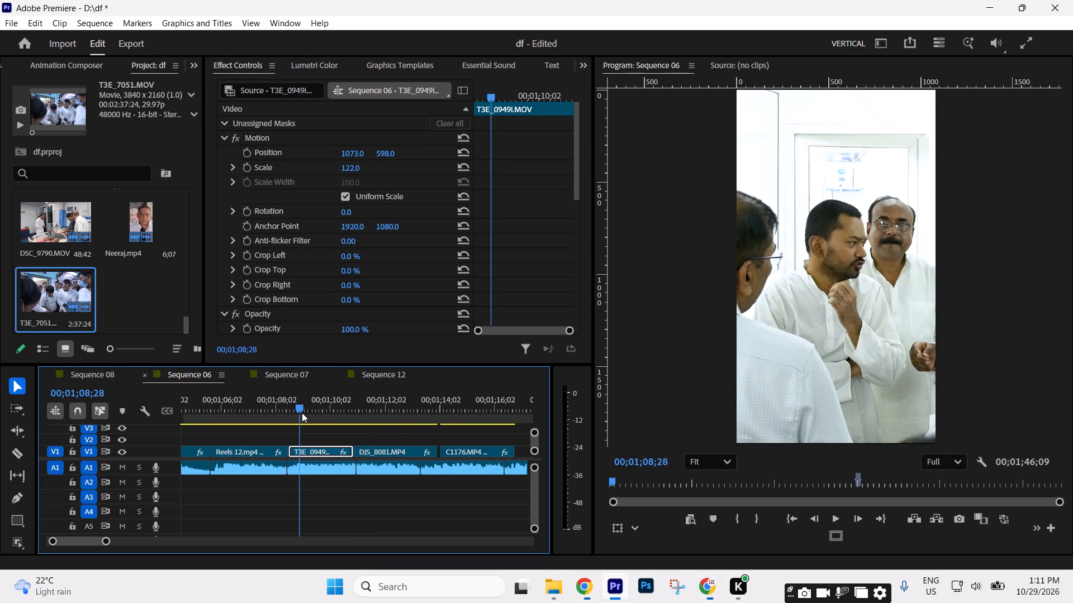
{"action": "left_click_drag", "start_coordinate": [302, 413], "coordinate": [397, 414]}
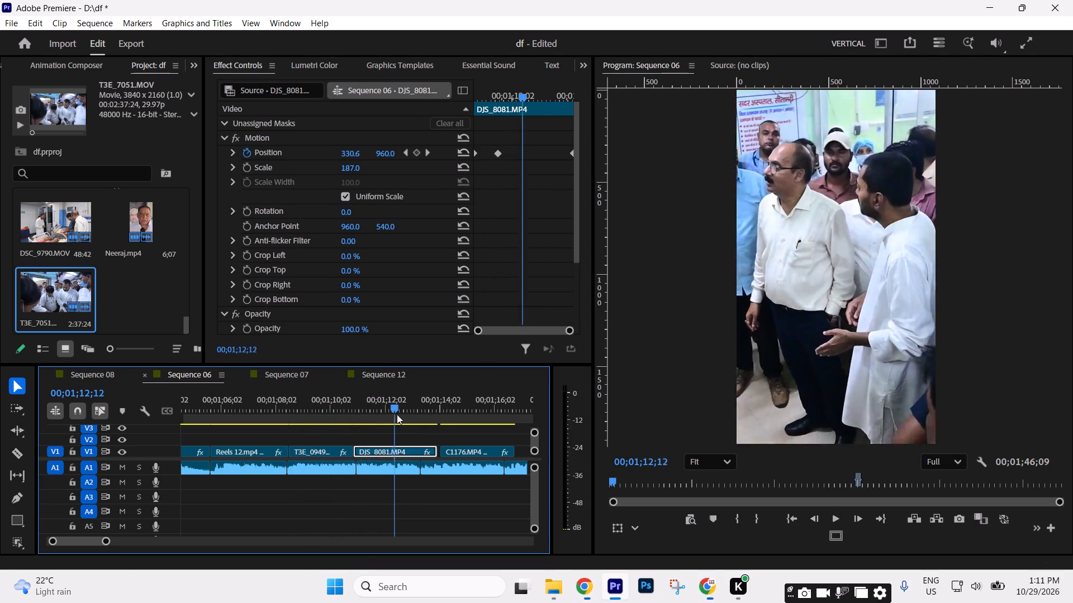
{"action": "left_click_drag", "start_coordinate": [397, 414], "coordinate": [411, 414]}
{"action": "key", "text": "space"}
{"action": "key", "text": "space"}
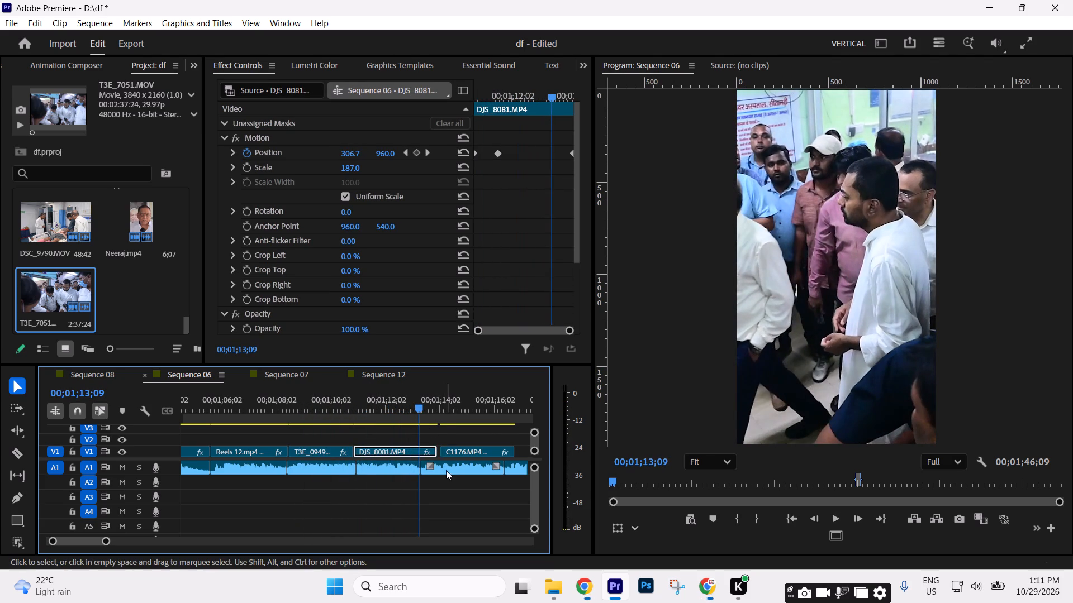
{"action": "left_click_drag", "start_coordinate": [436, 447], "coordinate": [423, 447]}
Preview C1176.MP4, move it later on V1 over the last audio segment before the gap, and fit its end to the audio's end.
{"action": "left_click", "coordinate": [454, 391]}
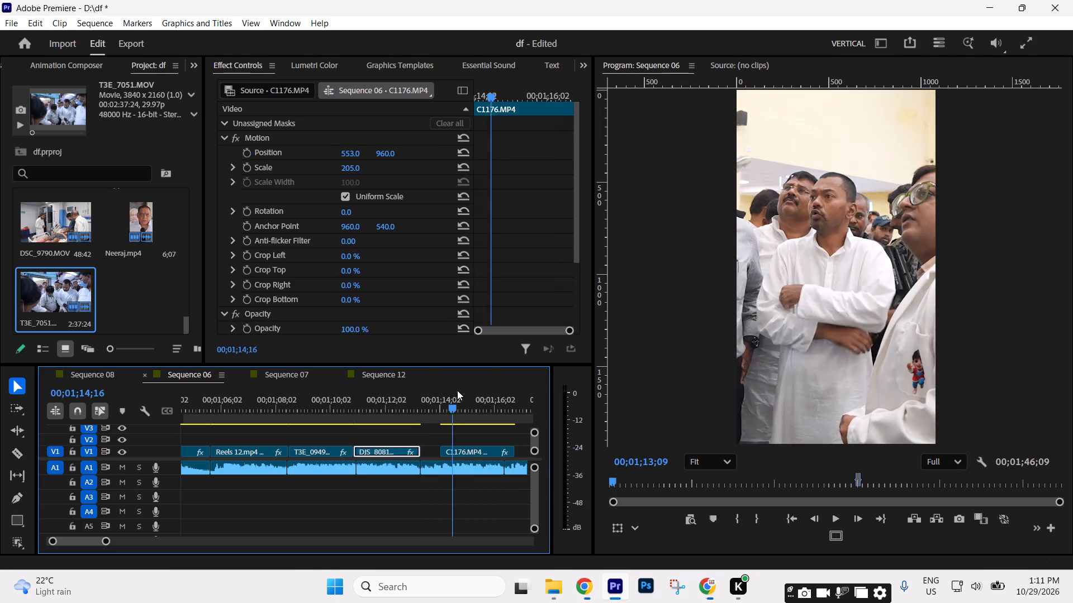
{"action": "key", "text": "space"}
{"action": "key", "text": "space"}
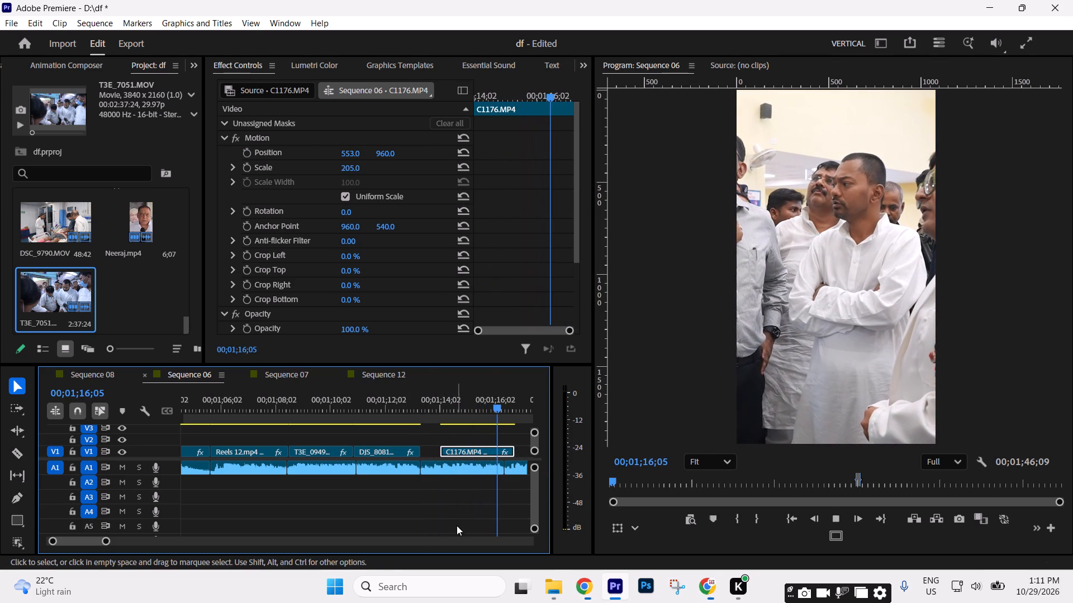
{"action": "left_click_drag", "start_coordinate": [109, 541], "coordinate": [132, 540]}
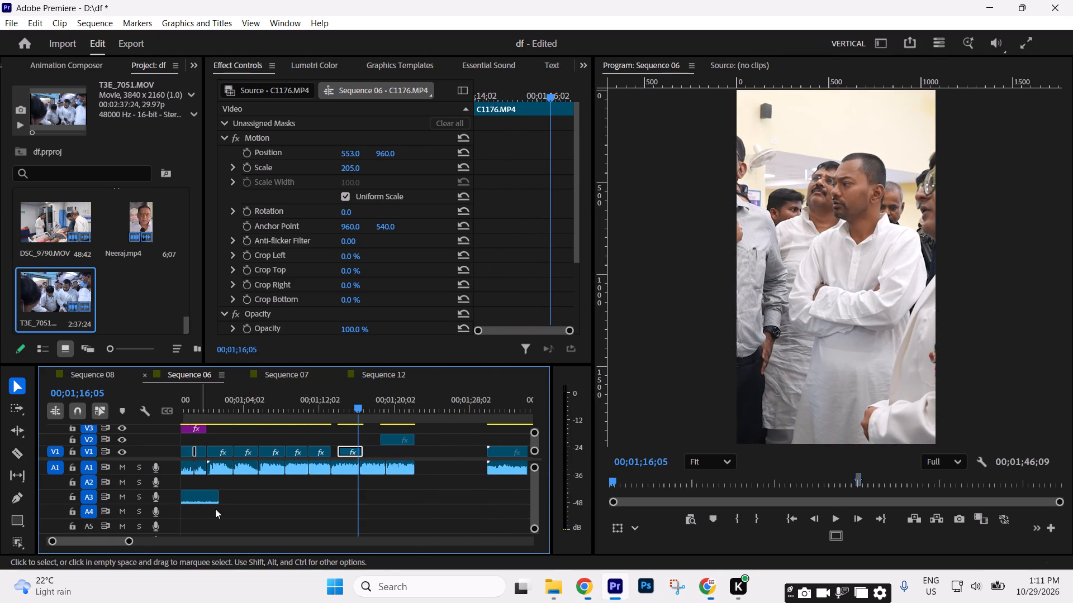
{"action": "left_click_drag", "start_coordinate": [348, 448], "coordinate": [390, 453]}
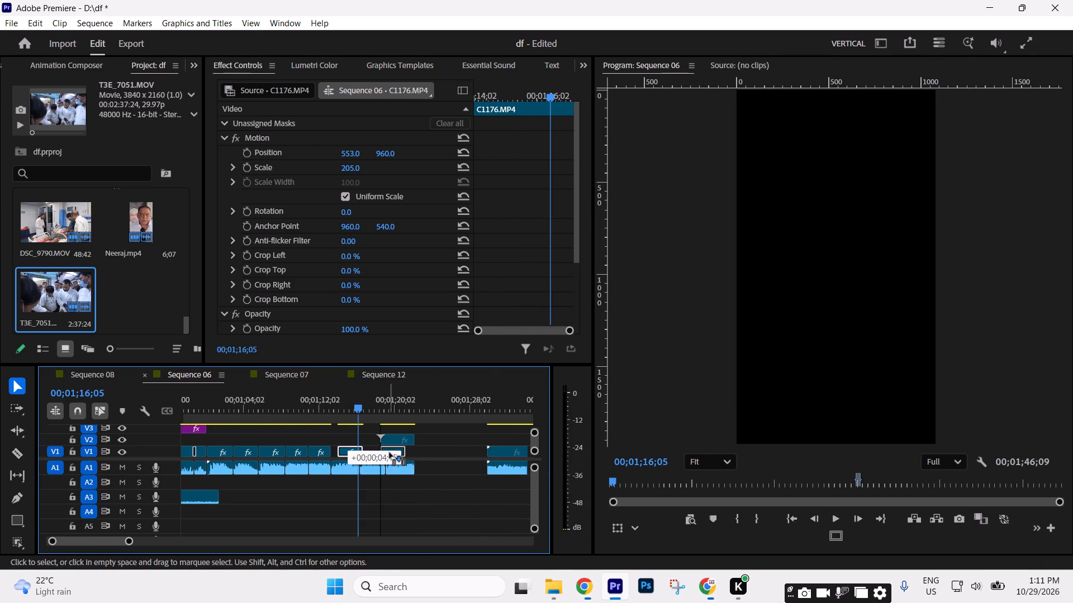
{"action": "left_click_drag", "start_coordinate": [390, 453], "coordinate": [393, 454]}
{"action": "left_click_drag", "start_coordinate": [419, 449], "coordinate": [424, 451]}
Move the T3E_7051.MOV piece on V2 earlier, over the gap after DJS_8081.MP4.
{"action": "left_click_drag", "start_coordinate": [406, 439], "coordinate": [358, 441]}
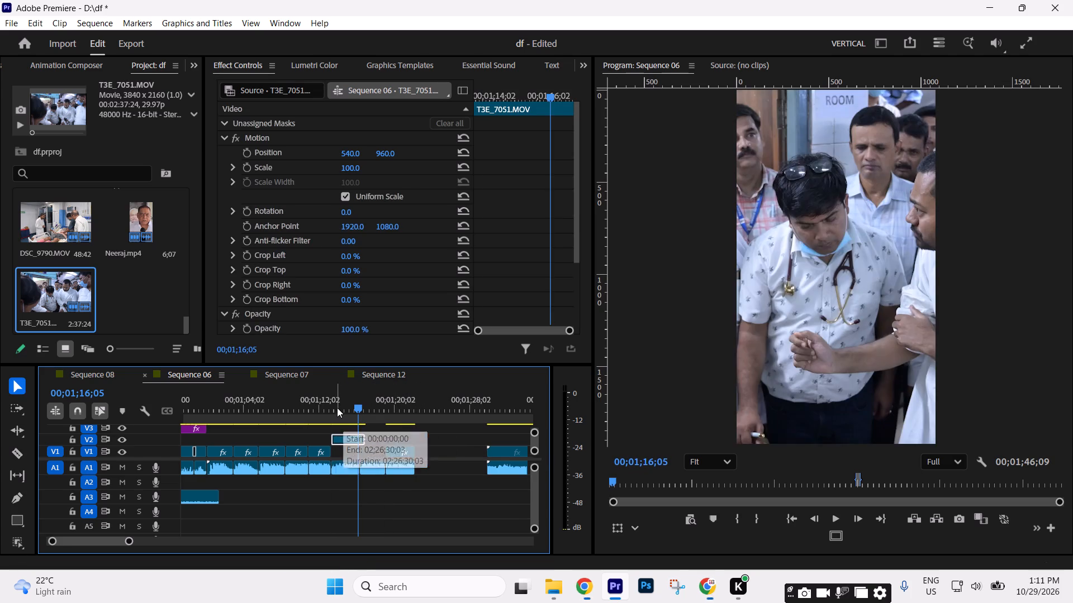
Set the horizontal position of the T3E_7051.MOV piece on V2 to 129.
{"action": "left_click", "coordinate": [337, 408]}
{"action": "left_click_drag", "start_coordinate": [353, 157], "coordinate": [113, 163]}
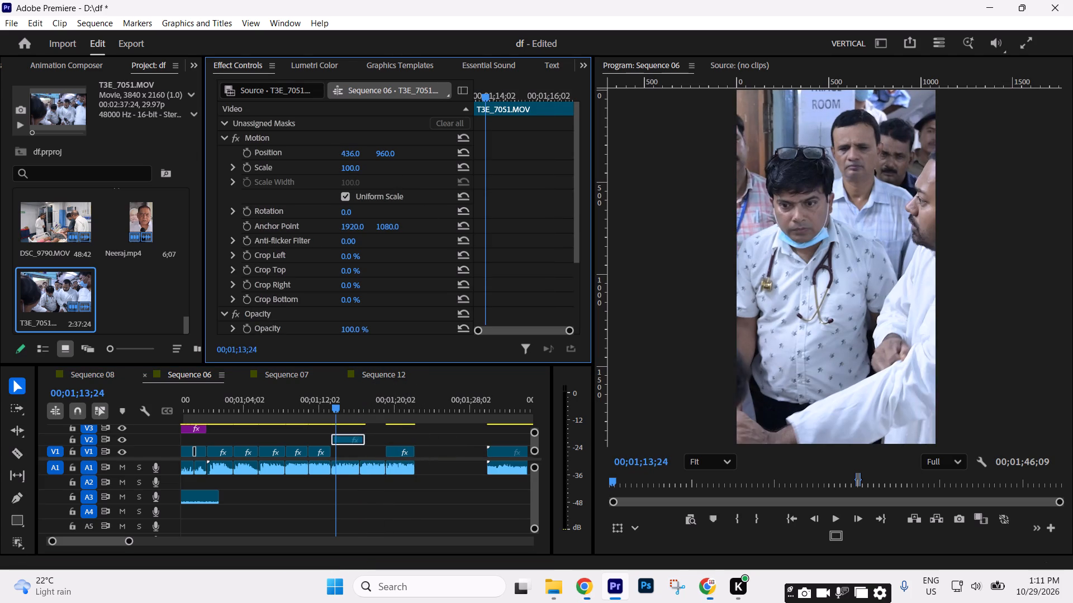
{"action": "left_click_drag", "start_coordinate": [113, 163], "coordinate": [66, 170]}
Scale down the T3E_7051.MOV piece on V2, trying values between 92 and 88, settle on 89, and play it back.
{"action": "left_click_drag", "start_coordinate": [357, 174], "coordinate": [338, 175]}
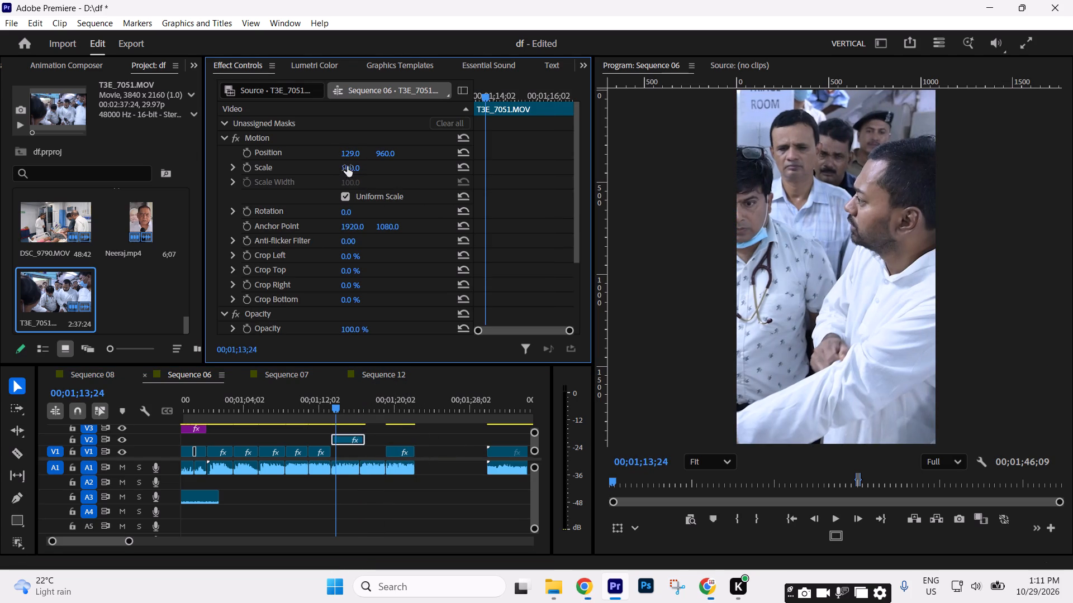
{"action": "left_click_drag", "start_coordinate": [347, 166], "coordinate": [343, 178]}
{"action": "scroll", "coordinate": [656, 217], "scroll_direction": "down", "scroll_amount": 2}
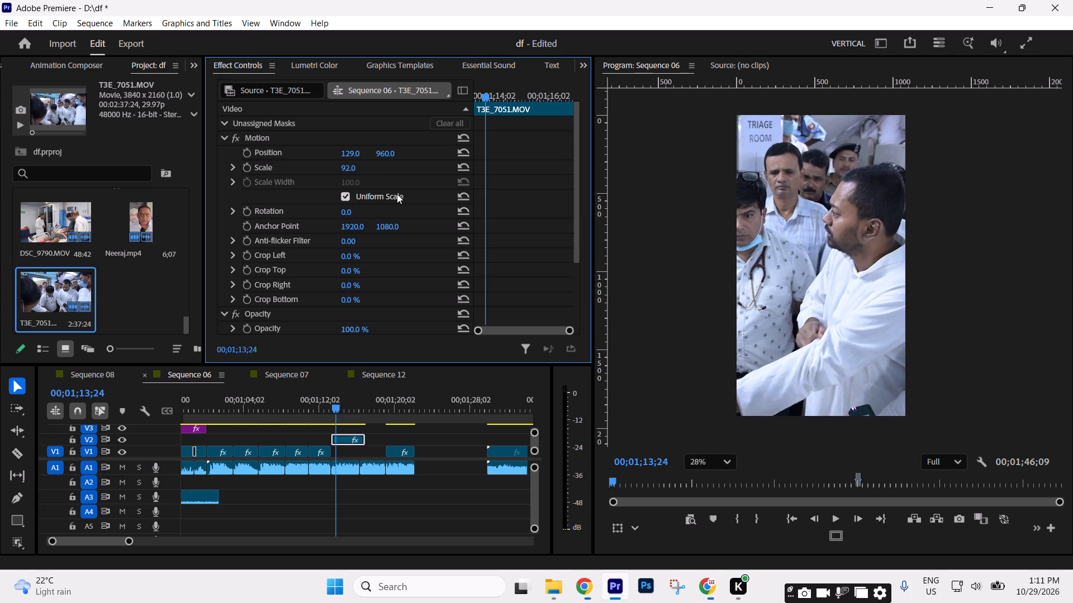
{"action": "left_click", "coordinate": [349, 167]}
{"action": "key", "text": "9"}
{"action": "key", "text": "0"}
{"action": "key", "text": "Return"}
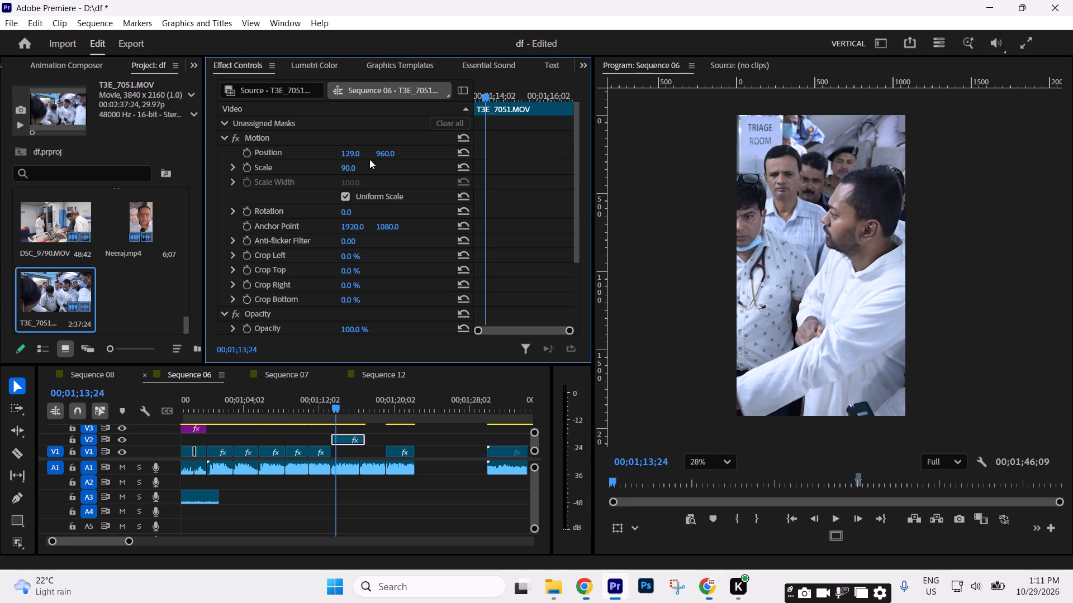
{"action": "left_click", "coordinate": [352, 167]}
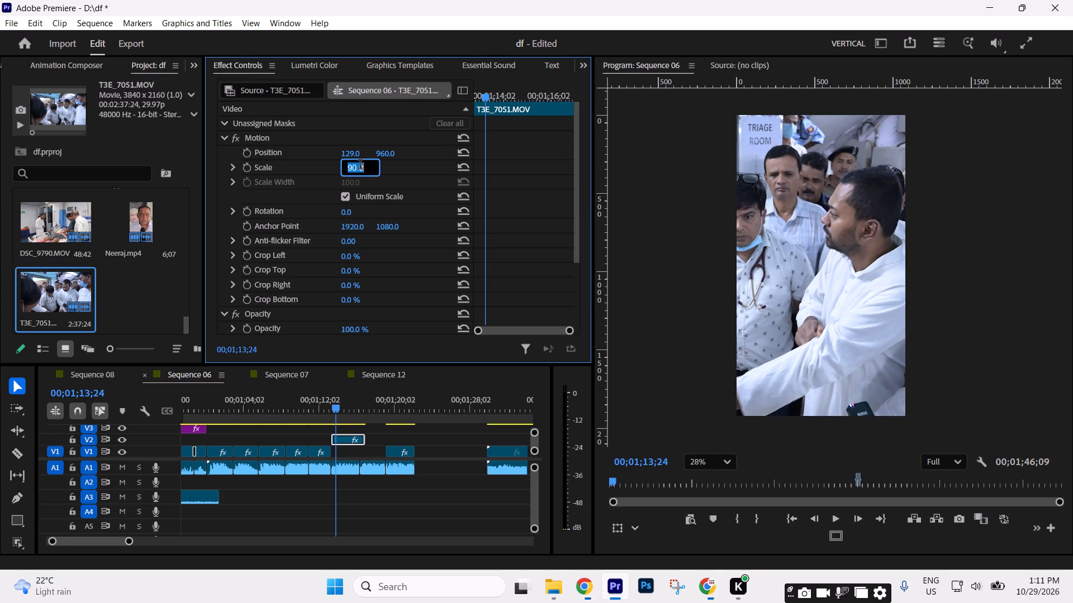
{"action": "type", "text": "89"}
{"action": "key", "text": "Return"}
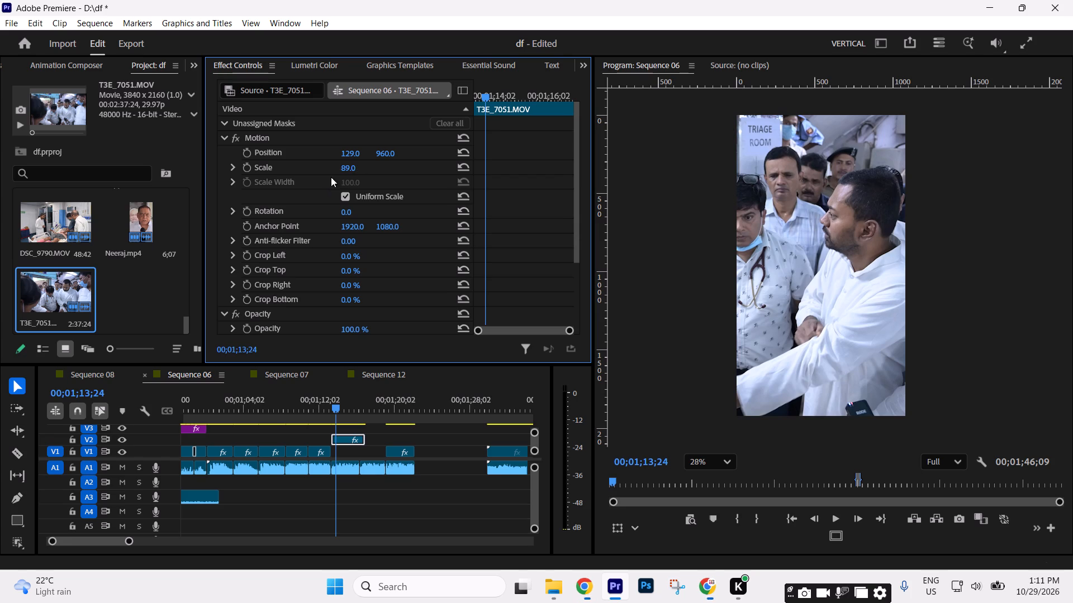
{"action": "left_click", "coordinate": [344, 170]}
{"action": "type", "text": "88"}
{"action": "key", "text": "Return"}
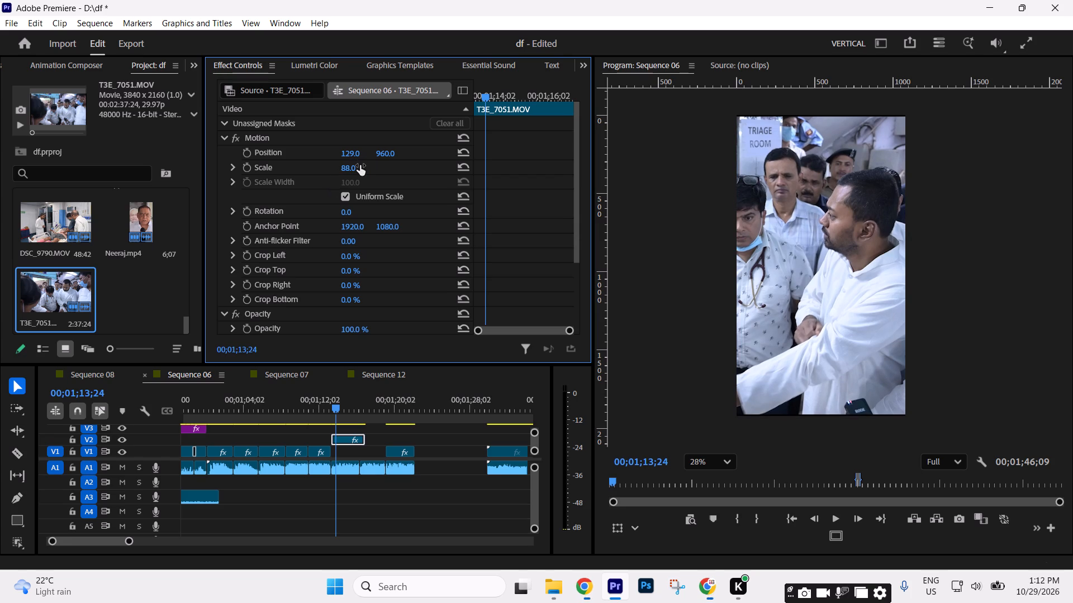
{"action": "left_click", "coordinate": [348, 166]}
{"action": "type", "text": "89"}
{"action": "key", "text": "Return"}
{"action": "key", "text": "space"}
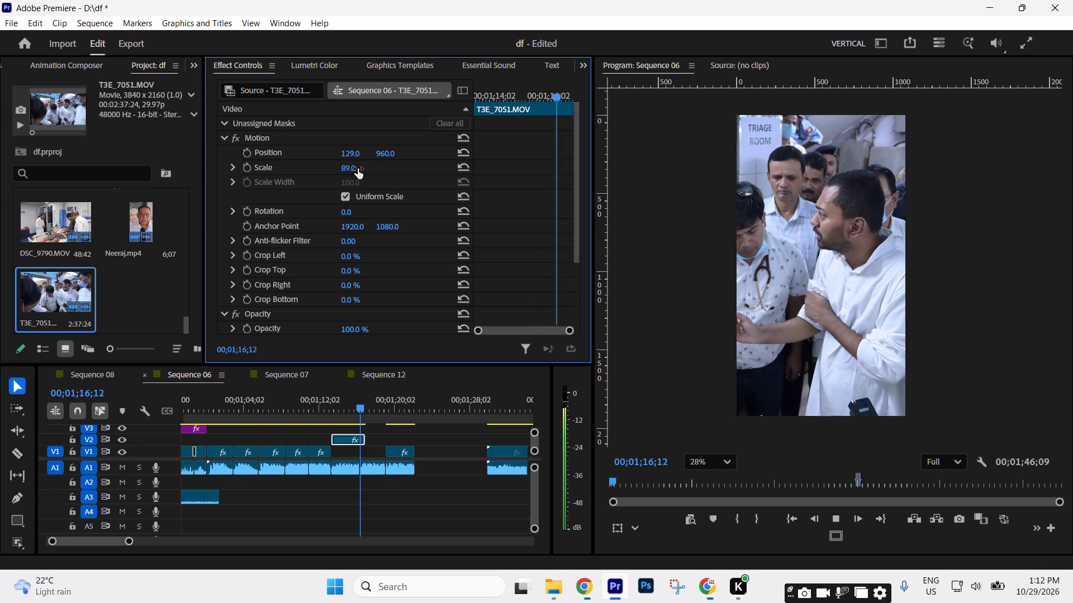
{"action": "key", "text": "space"}
{"action": "key", "text": "space"}
{"action": "key", "text": "space"}
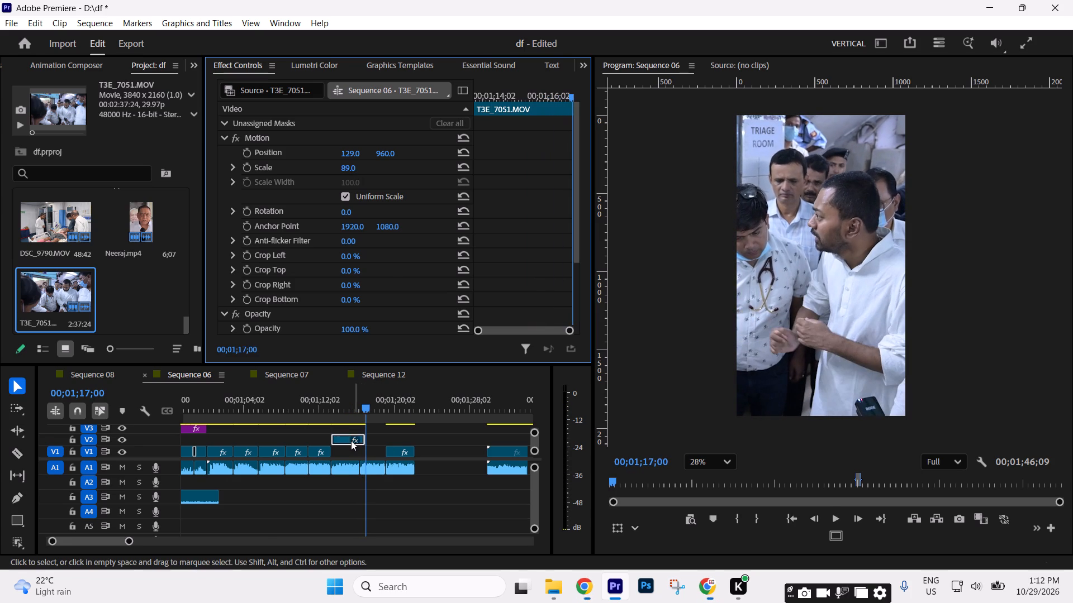
Move the T3E_7051.MOV piece from V2 down to V1, with its start flush against the end of DJS_8081.MP4.
{"action": "left_click_drag", "start_coordinate": [348, 441], "coordinate": [345, 458]}
{"action": "left_click_drag", "start_coordinate": [362, 401], "coordinate": [349, 403]}
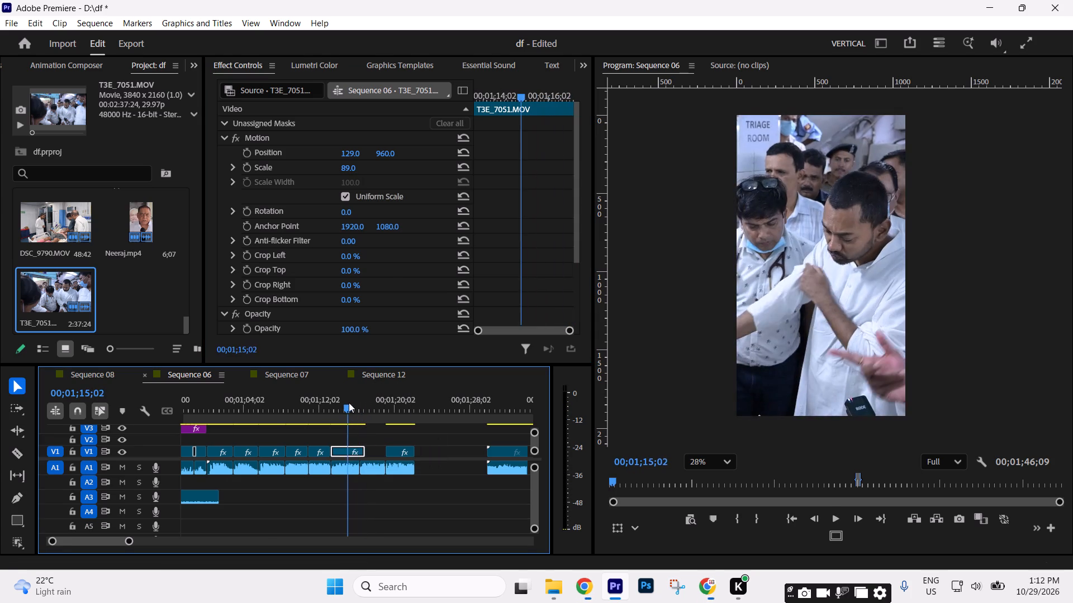
{"action": "left_click_drag", "start_coordinate": [349, 403], "coordinate": [338, 402]}
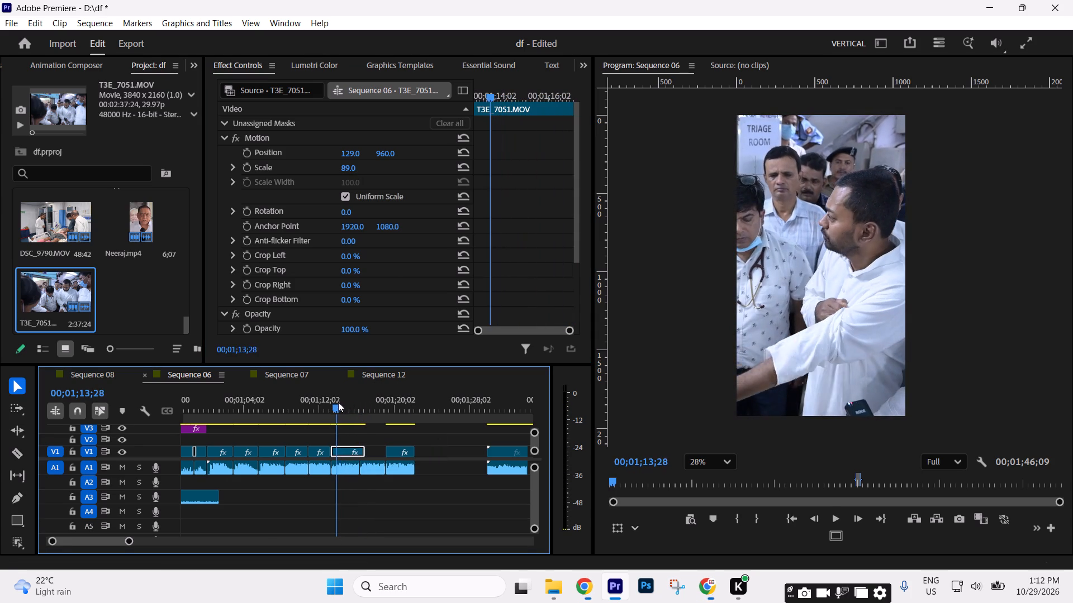
{"action": "left_click_drag", "start_coordinate": [338, 402], "coordinate": [333, 400]}
{"action": "left_click", "coordinate": [333, 451]}
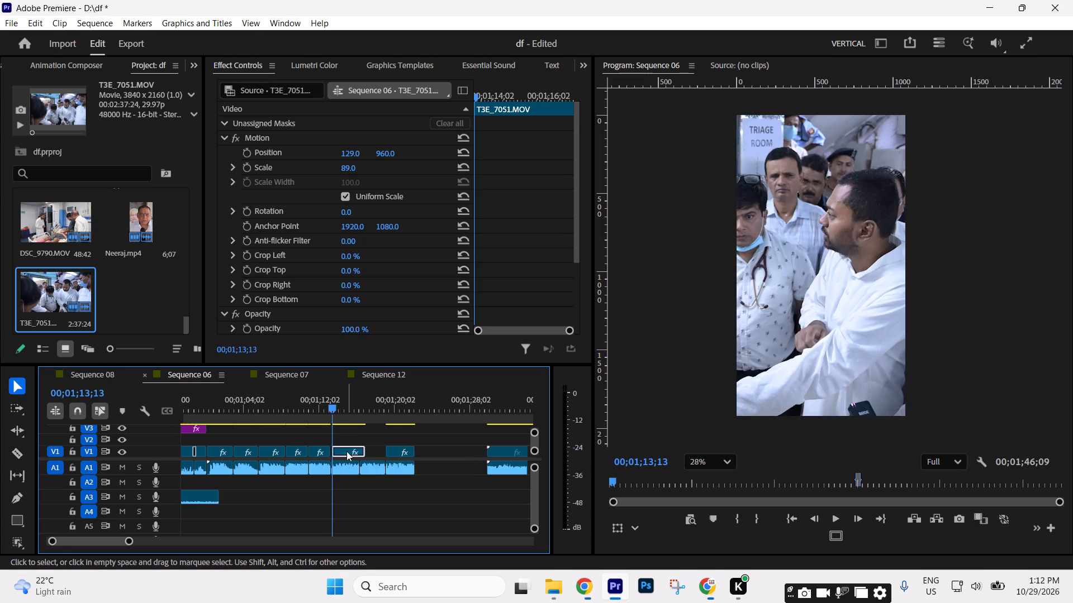
{"action": "left_click", "coordinate": [348, 452]}
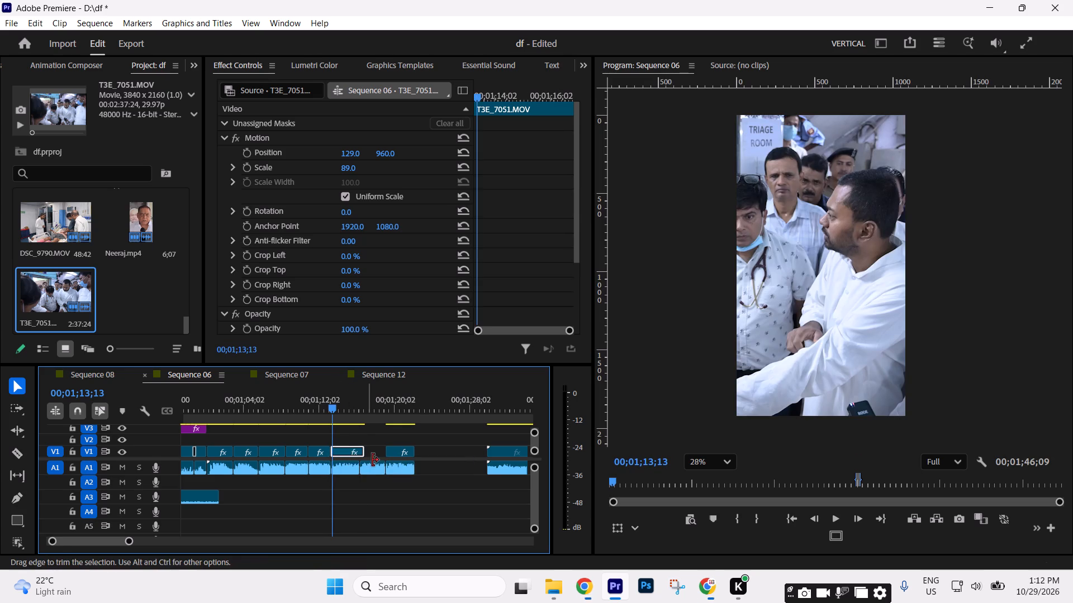
Play the T3E_7051.MOV piece on V1 and trim its end to the audio cut at about 00;01;16;15.
{"action": "left_click_drag", "start_coordinate": [130, 543], "coordinate": [90, 543]}
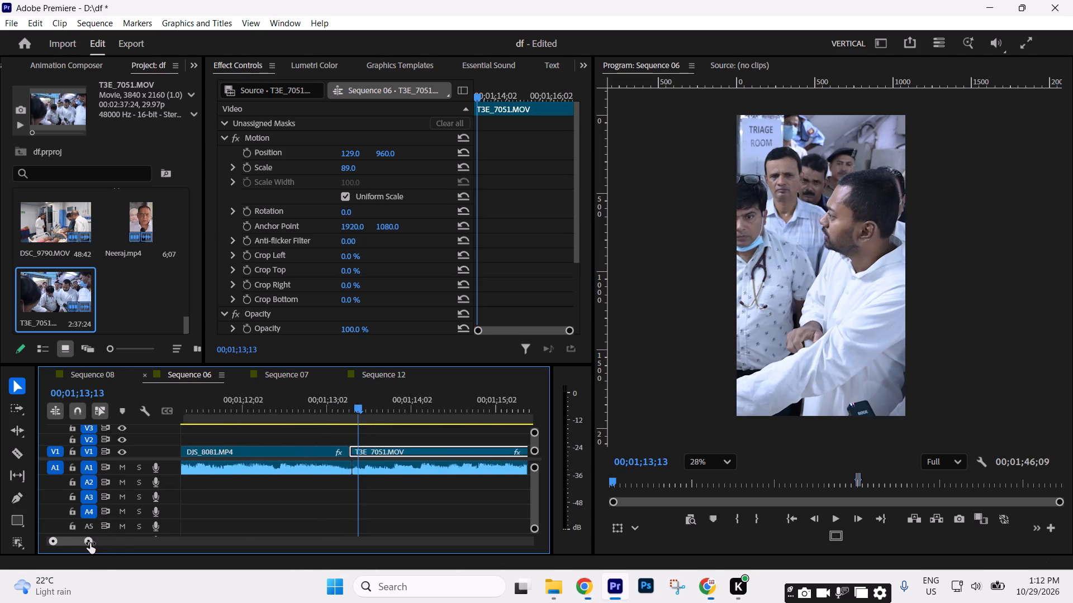
{"action": "left_click_drag", "start_coordinate": [90, 543], "coordinate": [108, 542]}
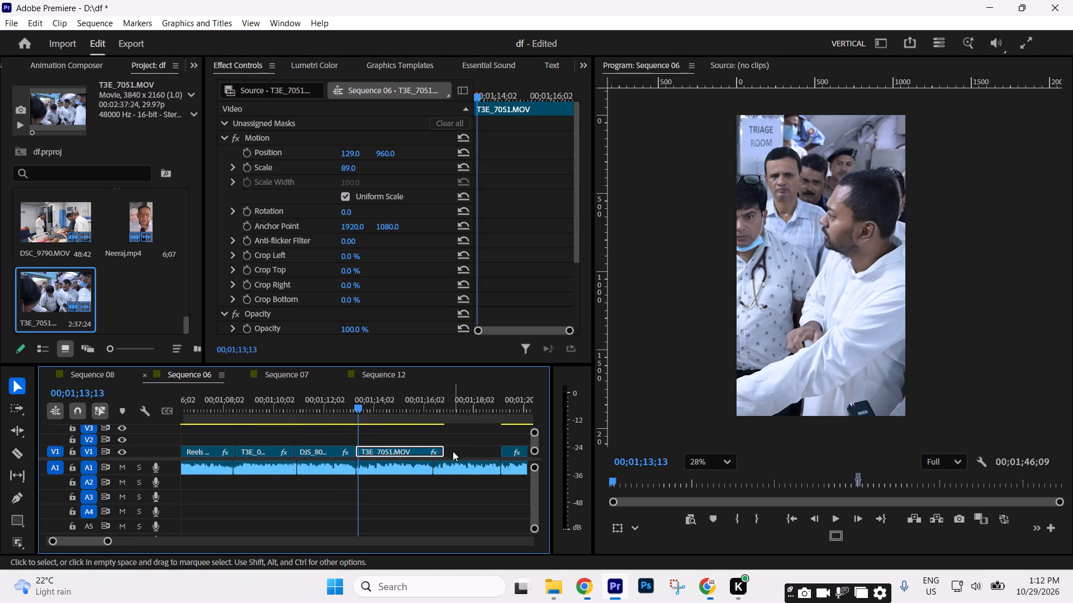
{"action": "key", "text": "space"}
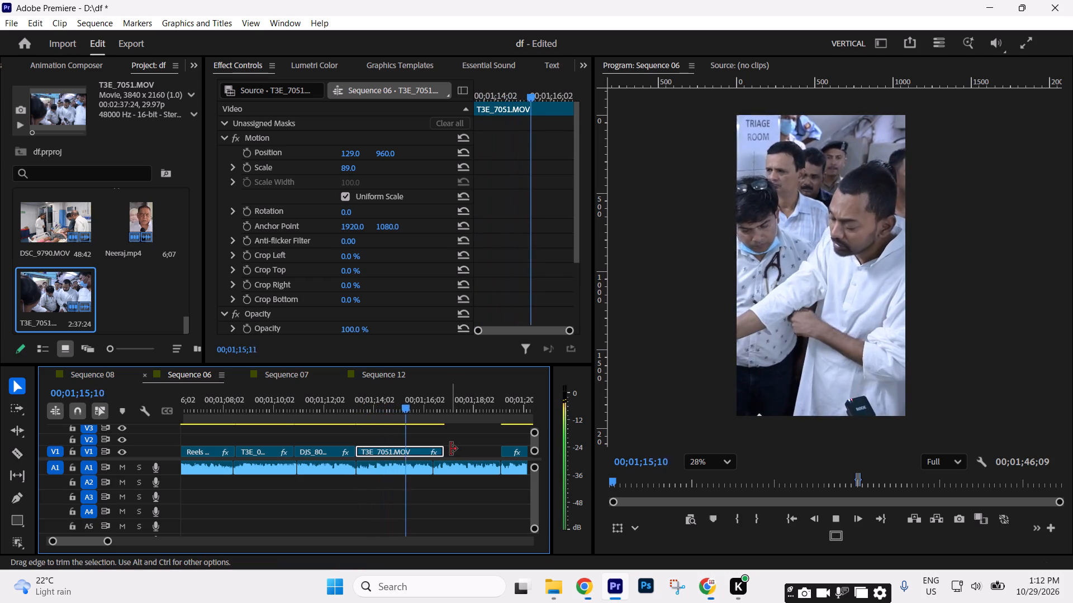
{"action": "key", "text": "space"}
{"action": "key", "text": "space"}
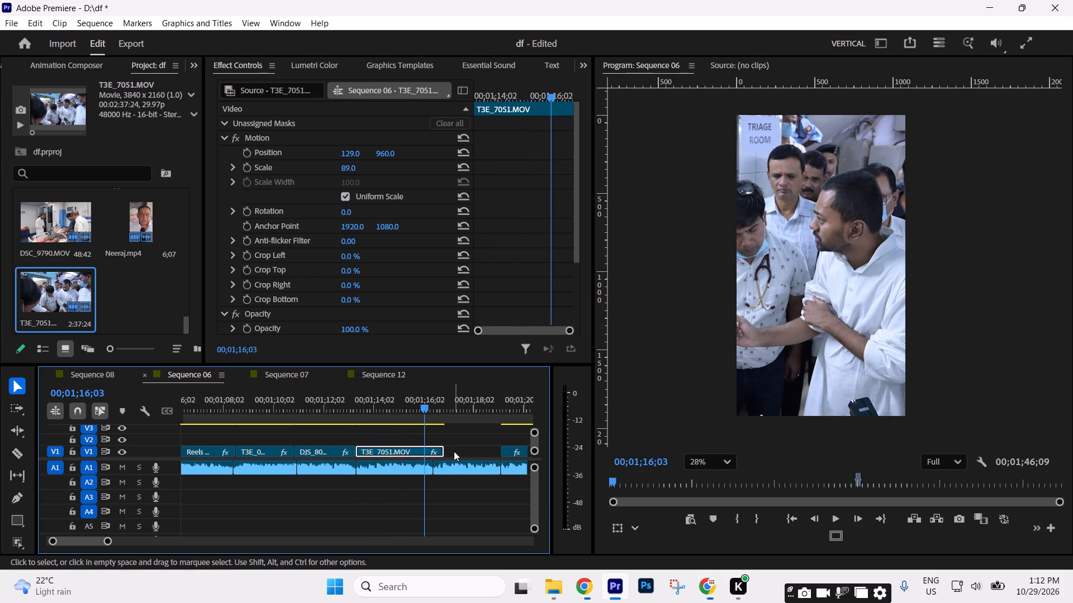
{"action": "key", "text": "space"}
{"action": "left_click_drag", "start_coordinate": [450, 452], "coordinate": [442, 451]}
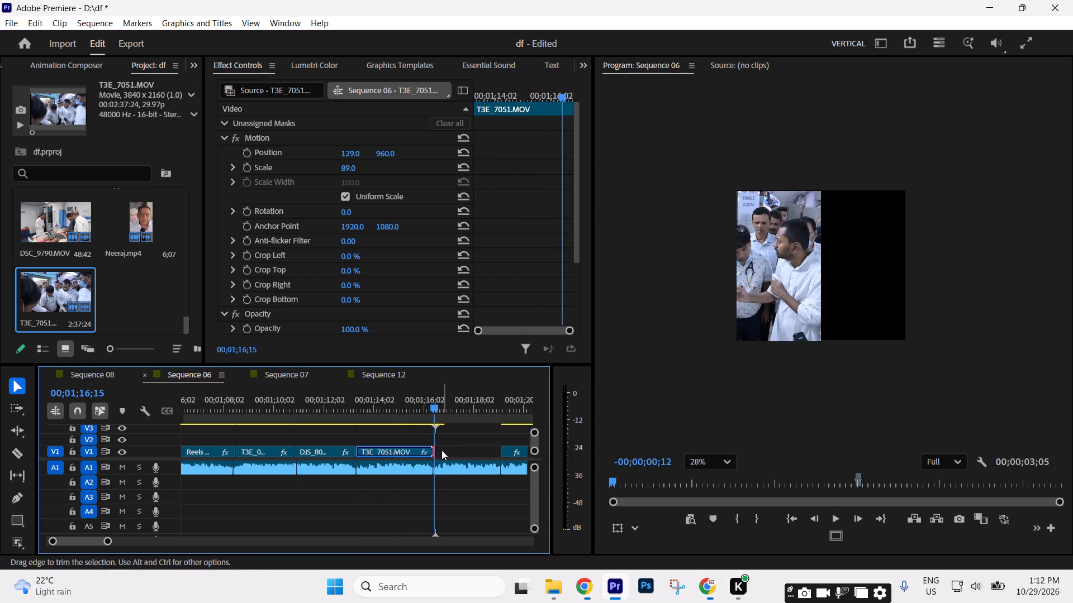
Scrub through the long T3E_7051.MOV clip on V1 and fit it to the frame.
{"action": "left_click", "coordinate": [452, 443]}
{"action": "type", "text": "---"}
{"action": "key", "text": "minus"}
{"action": "key", "text": "minus"}
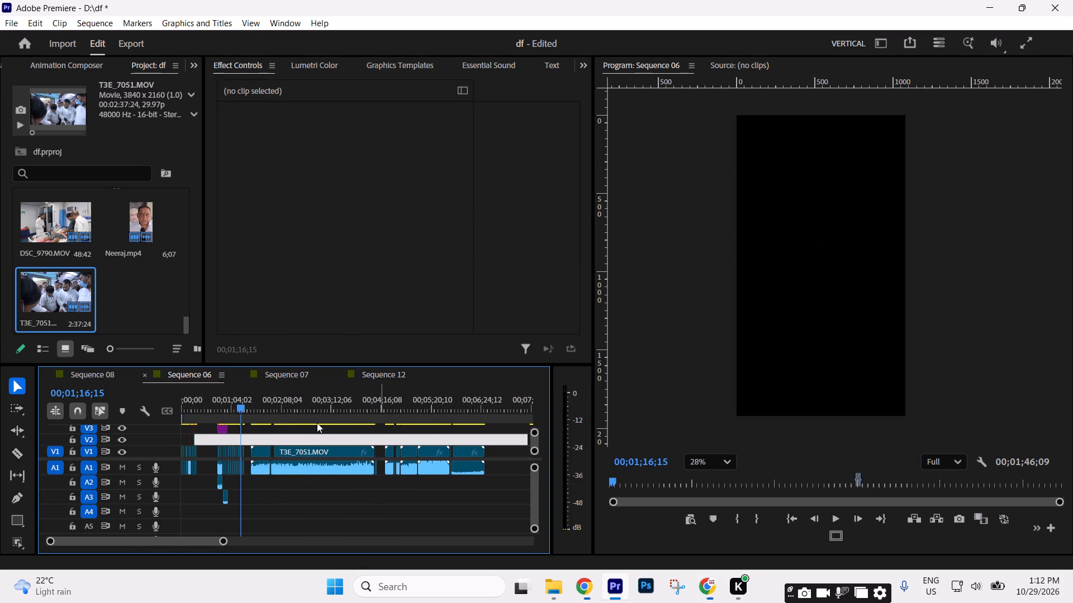
{"action": "left_click_drag", "start_coordinate": [266, 411], "coordinate": [303, 412]}
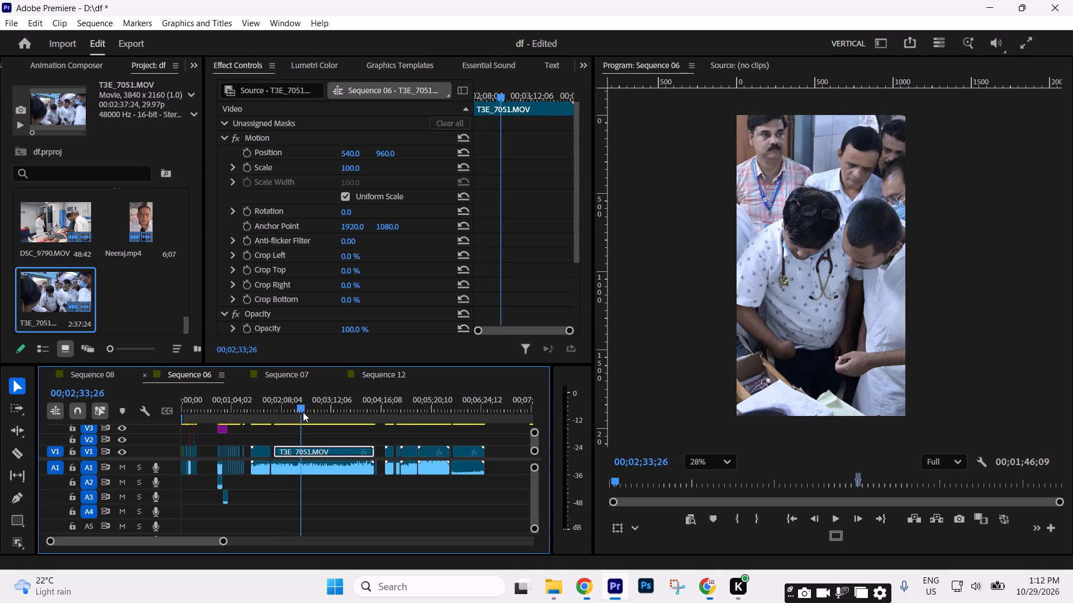
{"action": "left_click_drag", "start_coordinate": [303, 412], "coordinate": [292, 411]}
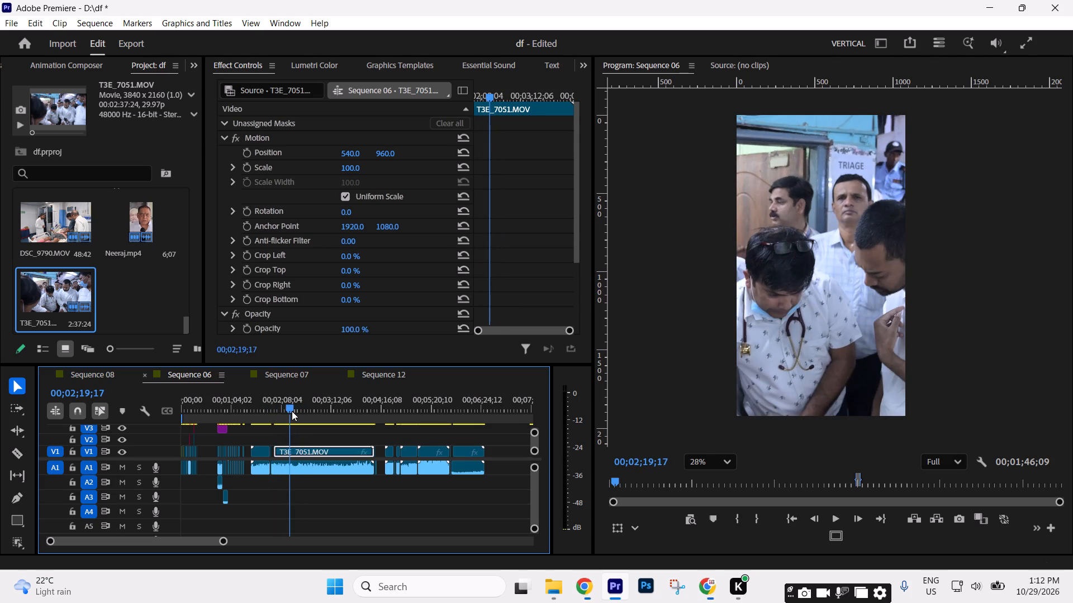
{"action": "left_click_drag", "start_coordinate": [292, 411], "coordinate": [345, 415]}
{"action": "right_click", "coordinate": [349, 446]}
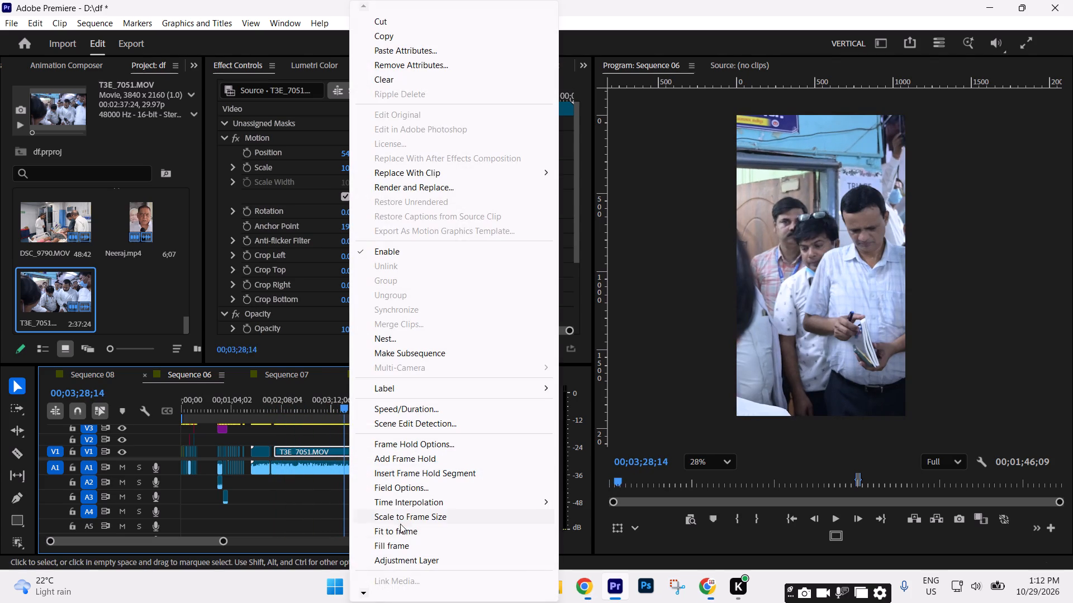
{"action": "left_click", "coordinate": [400, 527]}
Find a usable moment in the long T3E_7051.MOV clip, cut there at 00;03;36;15, and move the second part onto V2 above the earlier raw footage.
{"action": "left_click_drag", "start_coordinate": [337, 406], "coordinate": [330, 404]}
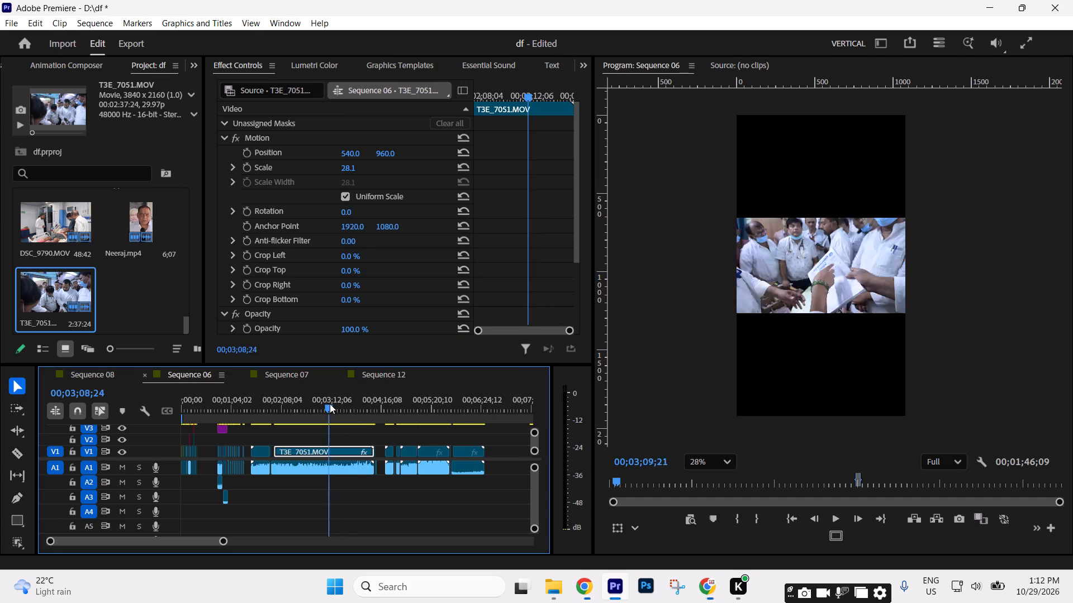
{"action": "left_click_drag", "start_coordinate": [330, 404], "coordinate": [333, 404]}
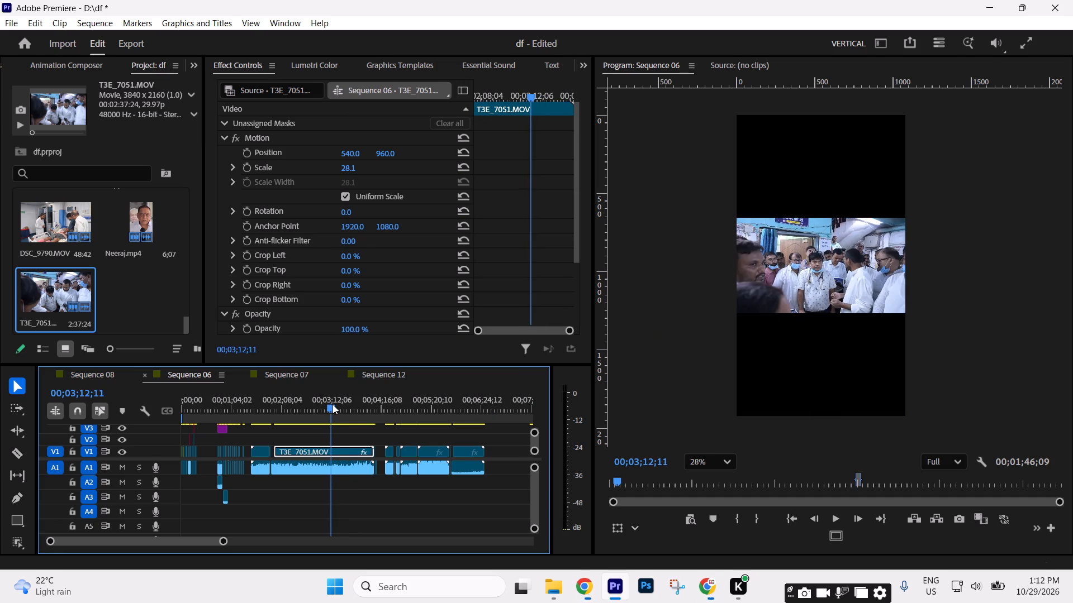
{"action": "left_click_drag", "start_coordinate": [333, 404], "coordinate": [341, 405]}
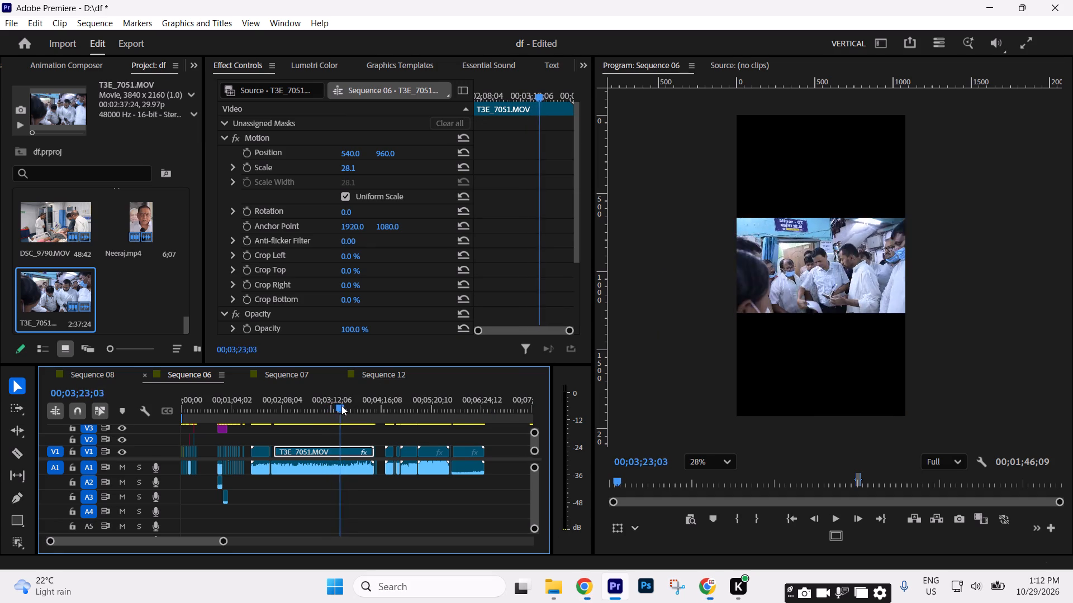
{"action": "left_click_drag", "start_coordinate": [341, 405], "coordinate": [351, 406]}
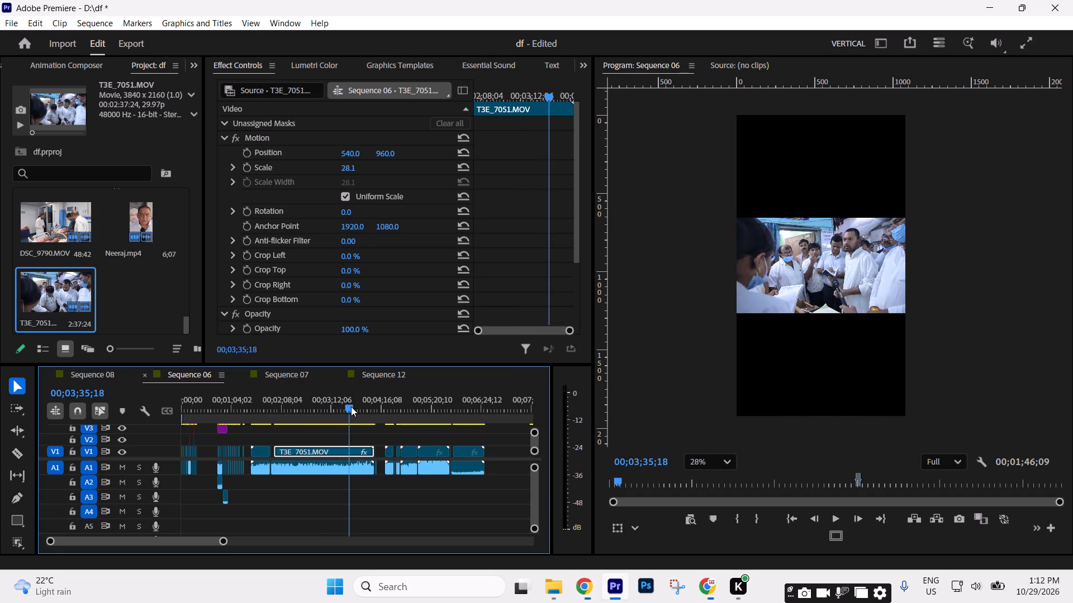
{"action": "left_click_drag", "start_coordinate": [351, 406], "coordinate": [355, 408]}
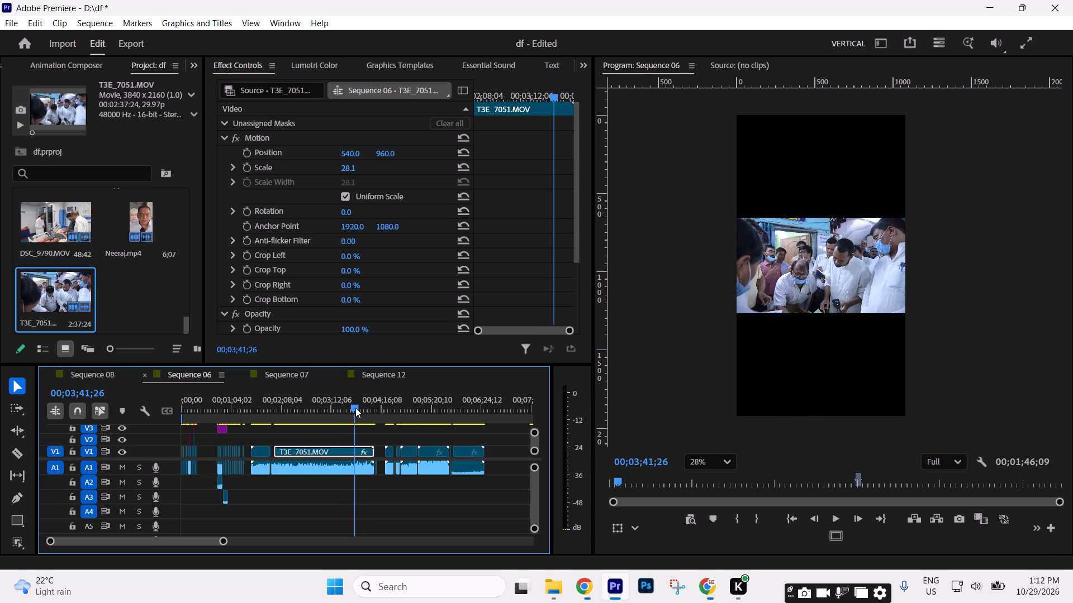
{"action": "left_click_drag", "start_coordinate": [355, 408], "coordinate": [352, 407]}
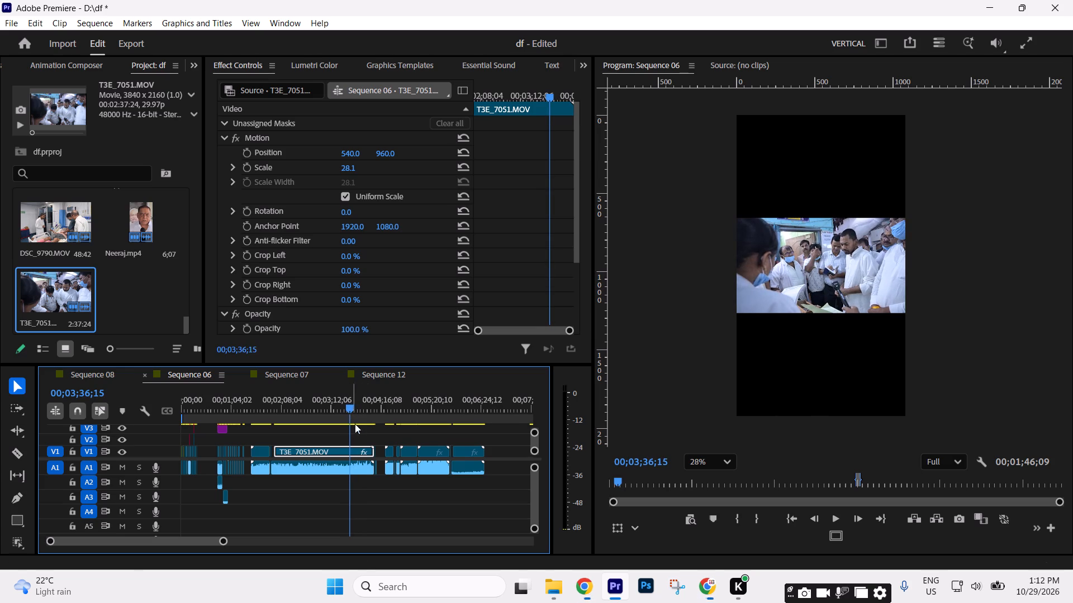
{"action": "key", "text": "c"}
{"action": "left_click", "coordinate": [350, 447]}
{"action": "key", "text": "v"}
{"action": "left_click_drag", "start_coordinate": [360, 449], "coordinate": [355, 441]}
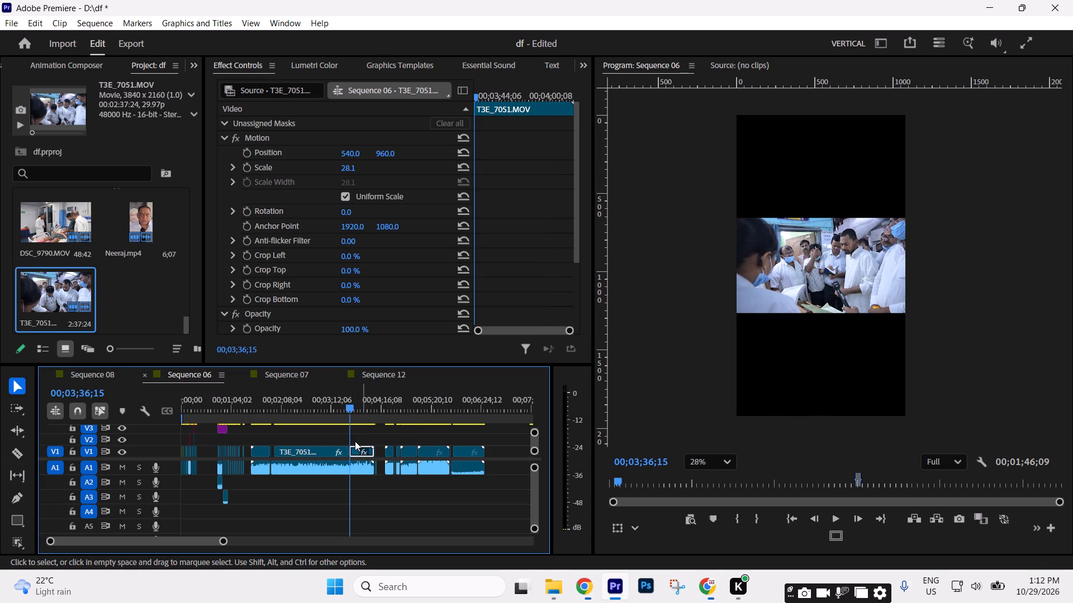
{"action": "left_click_drag", "start_coordinate": [355, 441], "coordinate": [267, 443]}
Cut the T3E_7051.MOV clip on V2 at about 00;01;31;04 and 00;01;32;21, and move that short piece over the V1 gap at 00;01;16;15.
{"action": "left_click", "coordinate": [260, 416]}
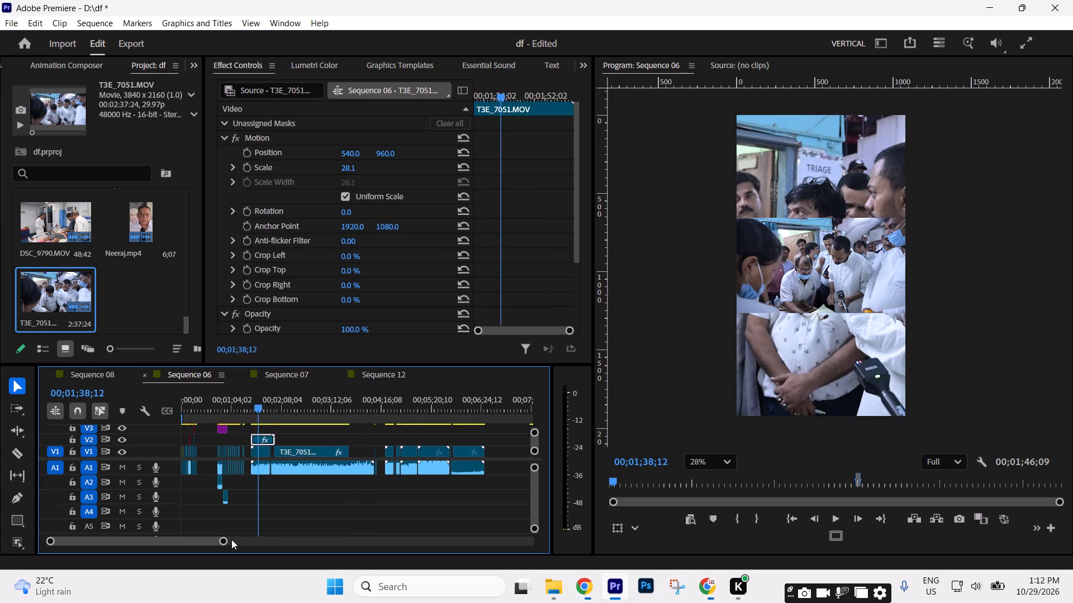
{"action": "left_click_drag", "start_coordinate": [225, 538], "coordinate": [141, 527]}
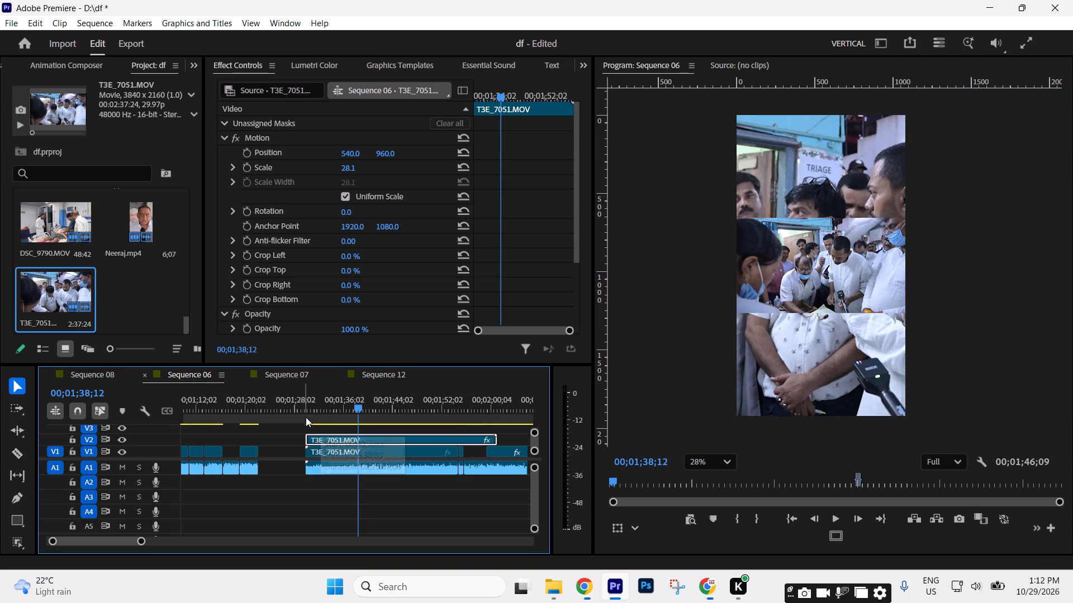
{"action": "left_click_drag", "start_coordinate": [305, 417], "coordinate": [315, 415]}
{"action": "key", "text": "c"}
{"action": "left_click", "coordinate": [317, 438]}
{"action": "key", "text": "v"}
{"action": "left_click_drag", "start_coordinate": [315, 407], "coordinate": [317, 407]}
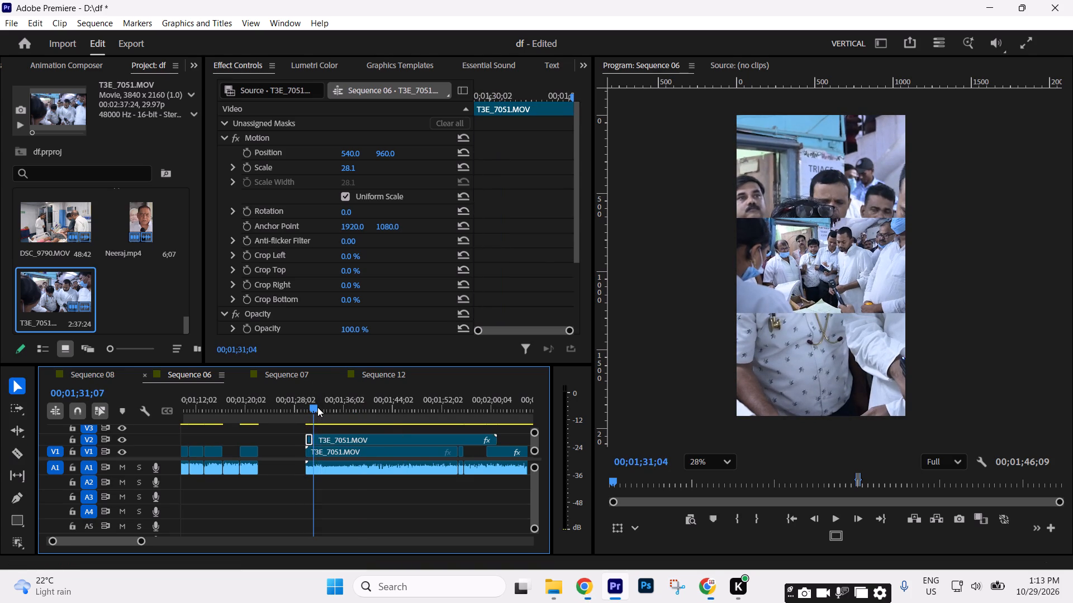
{"action": "left_click_drag", "start_coordinate": [317, 407], "coordinate": [325, 408]}
{"action": "key", "text": "c"}
{"action": "left_click", "coordinate": [326, 435]}
{"action": "key", "text": "v"}
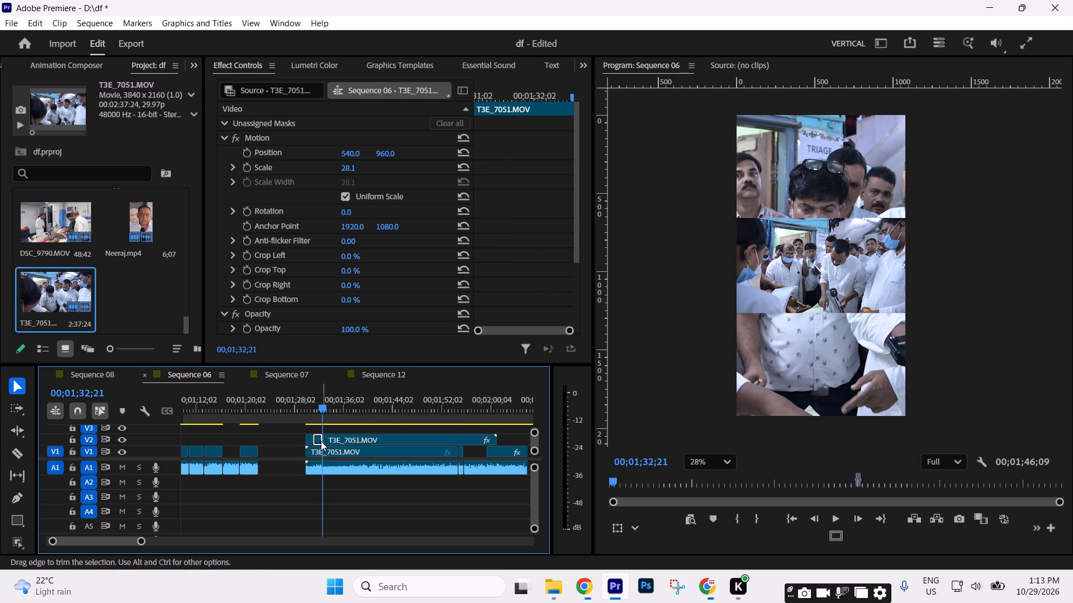
{"action": "left_click_drag", "start_coordinate": [319, 441], "coordinate": [229, 444]}
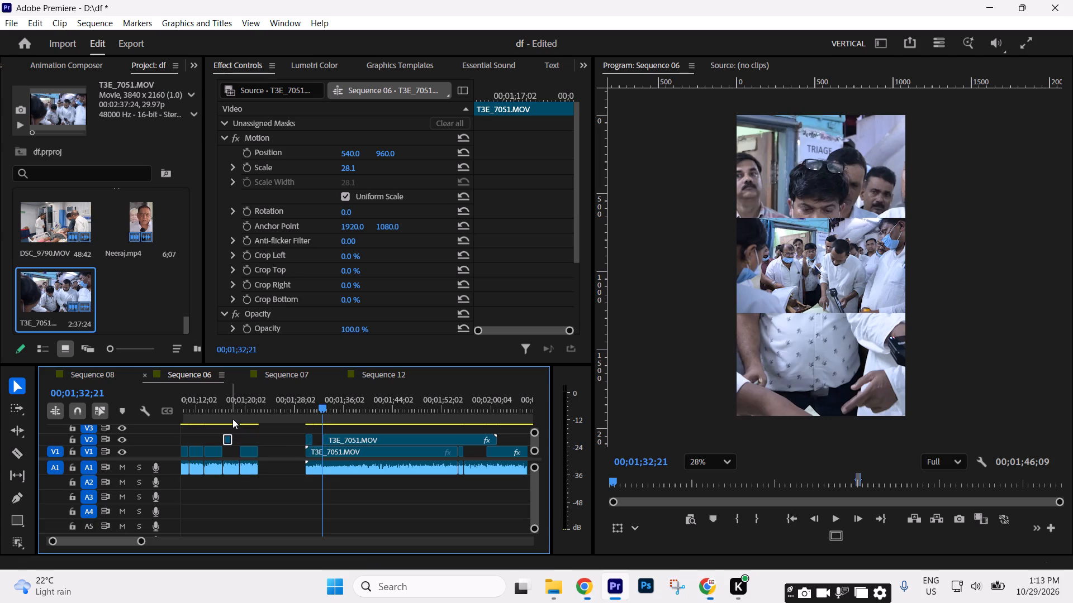
Set the short T3E_7051.MOV piece's scale to 89 and its horizontal position to 493.
{"action": "left_click", "coordinate": [230, 414]}
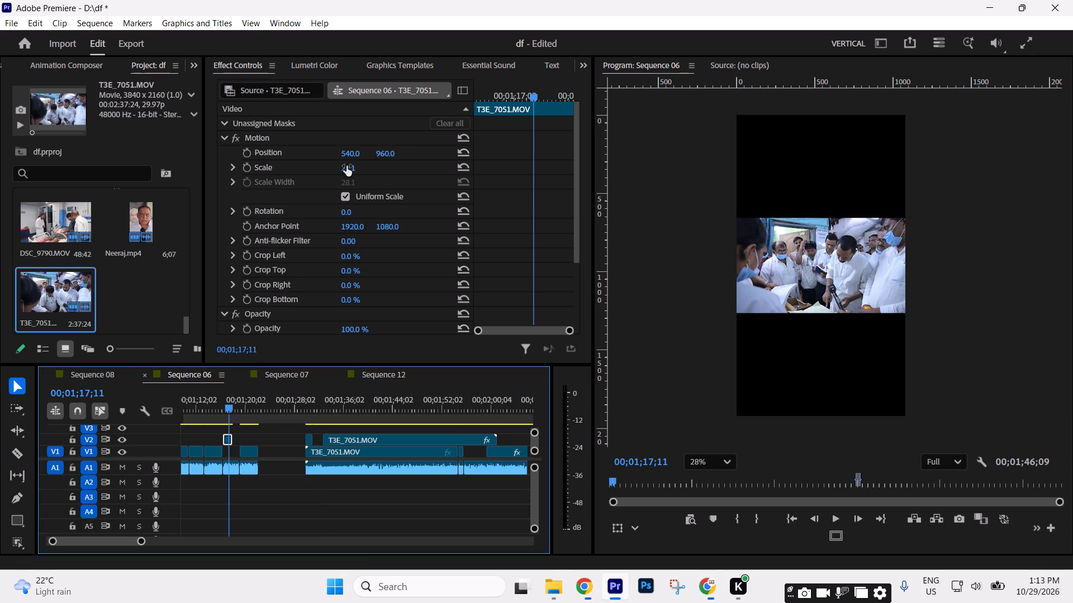
{"action": "left_click_drag", "start_coordinate": [346, 166], "coordinate": [394, 173]}
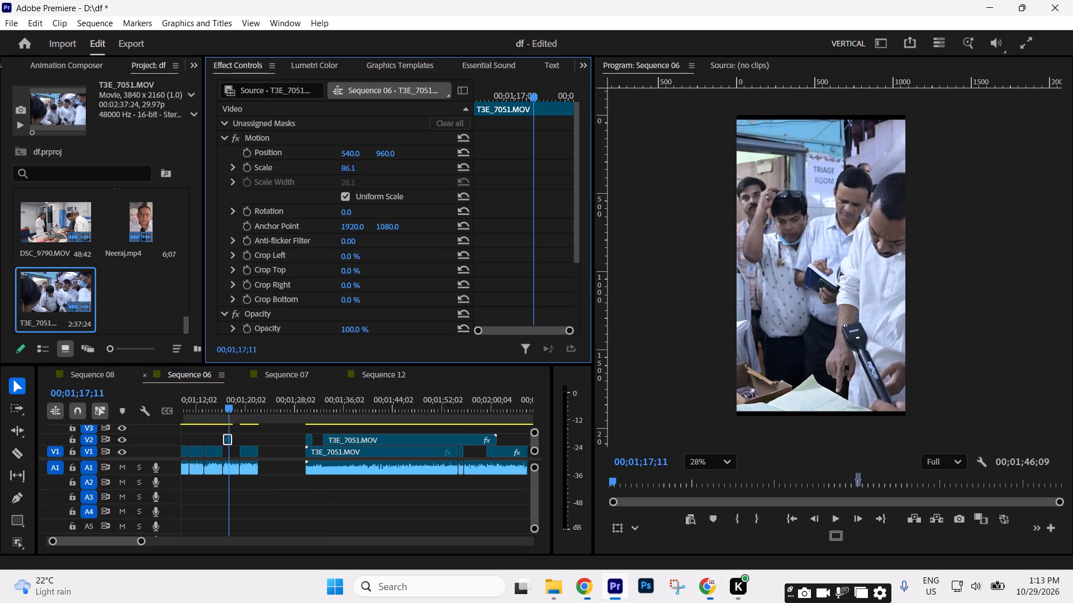
{"action": "left_click_drag", "start_coordinate": [394, 173], "coordinate": [395, 173]}
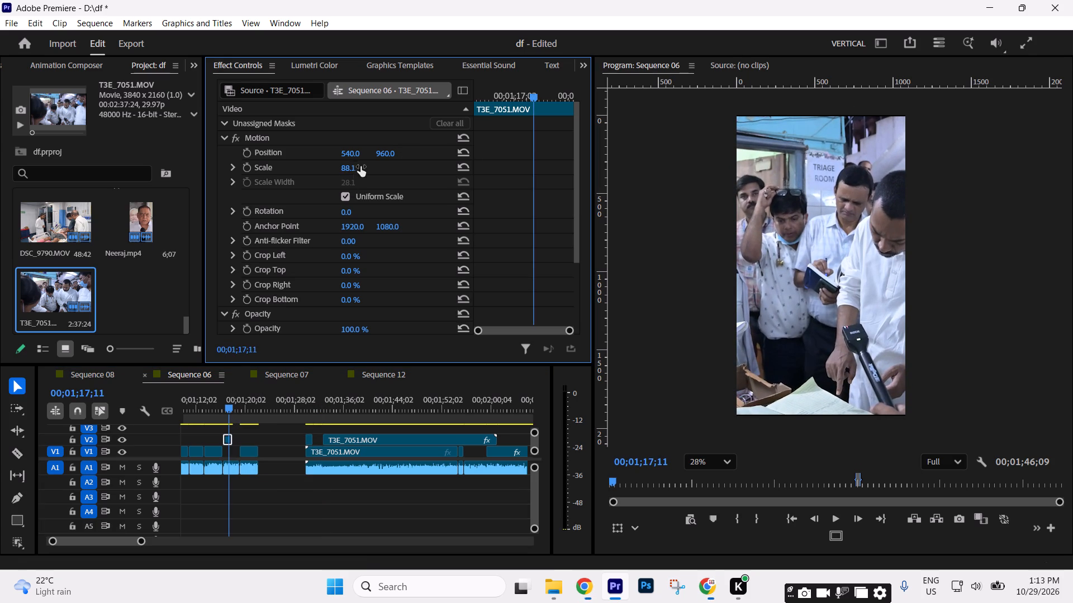
{"action": "left_click", "coordinate": [345, 166]}
{"action": "type", "text": "89"}
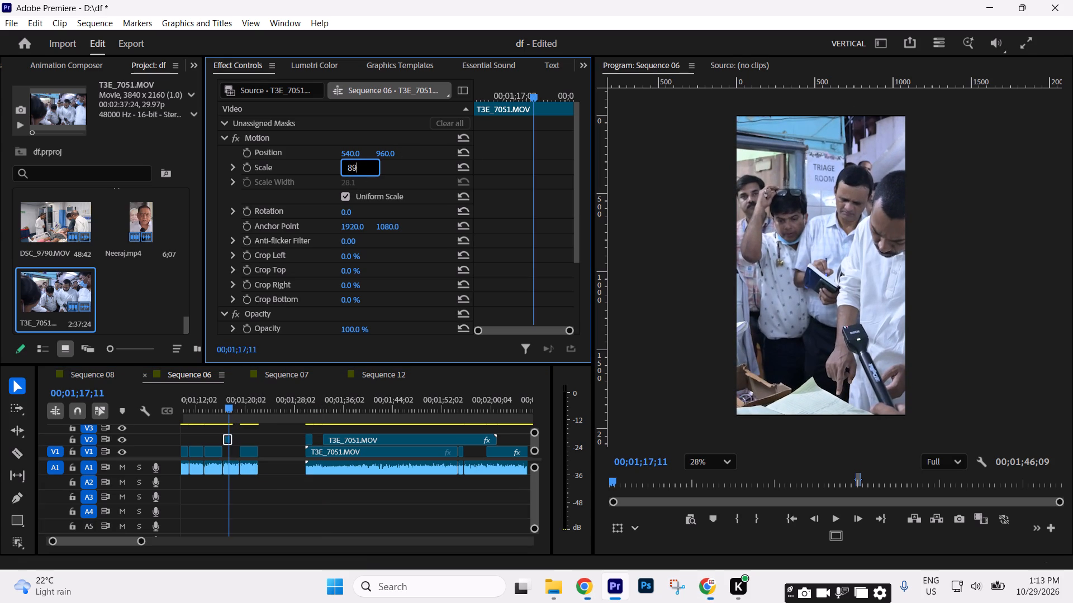
{"action": "key", "text": "Return"}
{"action": "left_click_drag", "start_coordinate": [349, 147], "coordinate": [316, 147]}
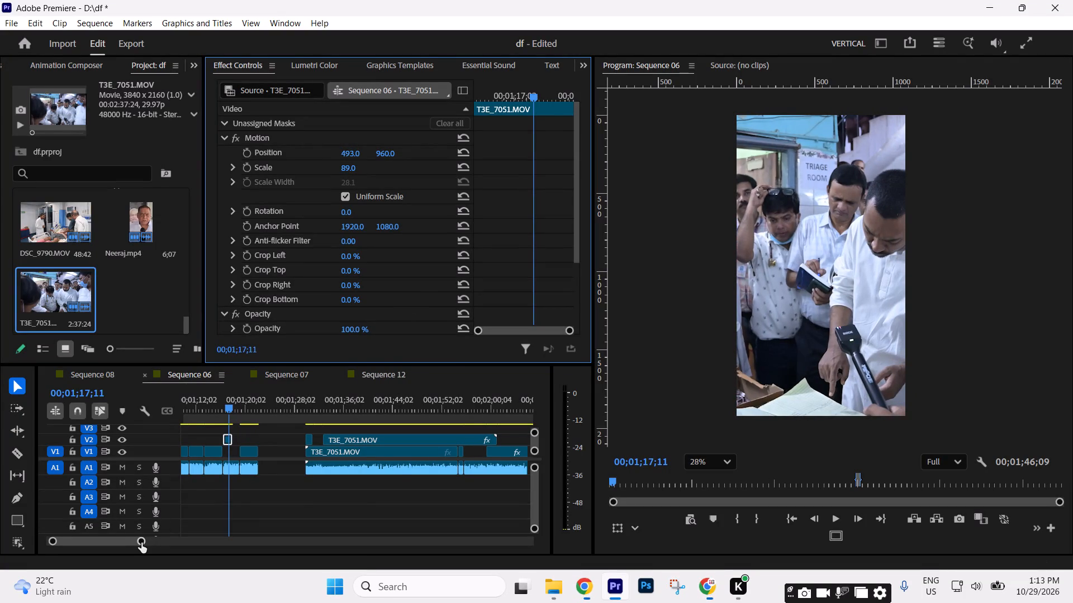
Play the T3E_7051.MOV piece on V2 and extend its end to the audio cut at about 00;01;19;02.
{"action": "left_click_drag", "start_coordinate": [142, 542], "coordinate": [111, 534]}
{"action": "key", "text": "space"}
{"action": "key", "text": "space"}
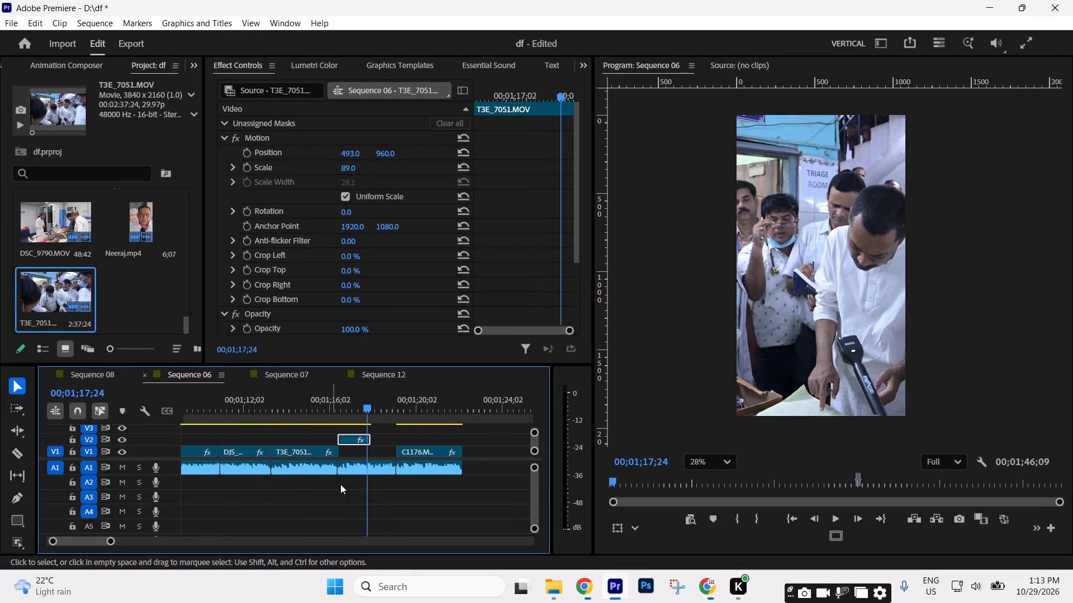
{"action": "key", "text": "space"}
{"action": "key", "text": "space"}
{"action": "left_click_drag", "start_coordinate": [372, 440], "coordinate": [390, 438]}
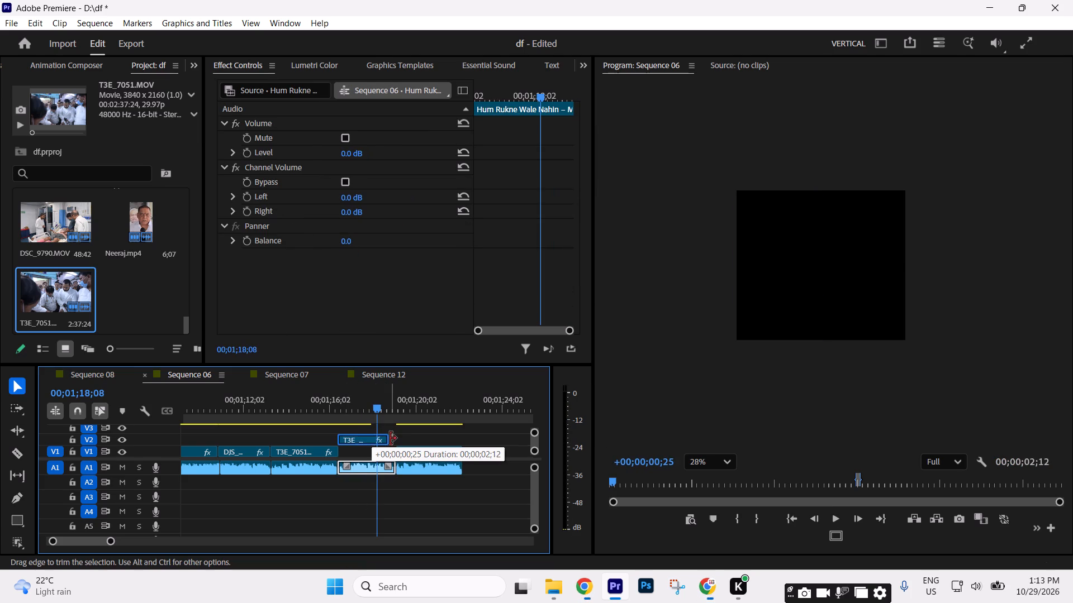
{"action": "left_click_drag", "start_coordinate": [390, 438], "coordinate": [395, 438]}
{"action": "key", "text": "space"}
{"action": "key", "text": "space"}
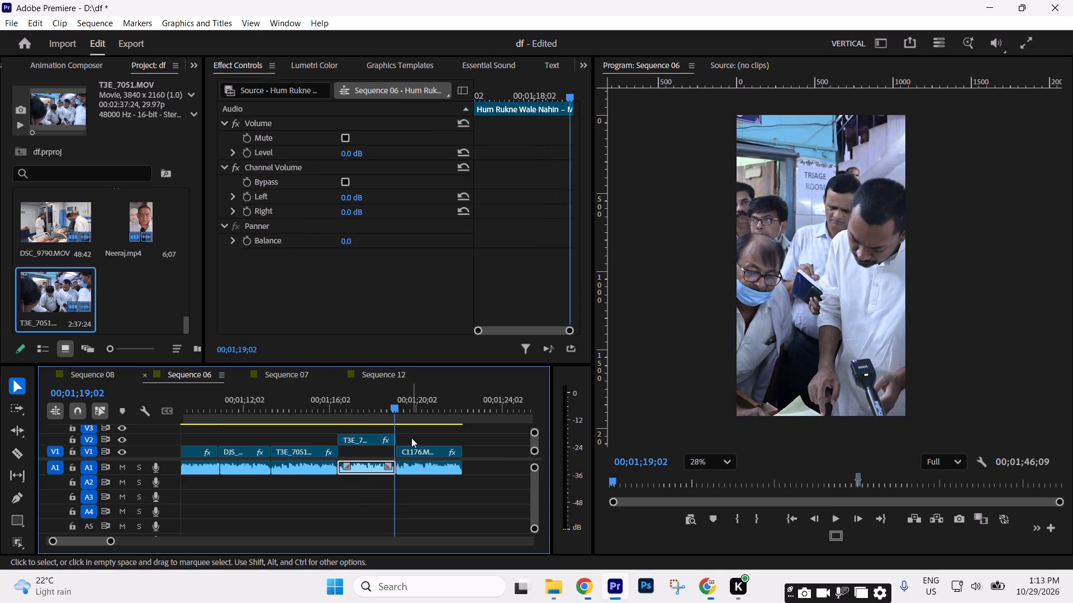
Slow the T3E_7051.MOV piece on V2 to 60% speed and trim its end back to the audio cut at 00;01;19;02.
{"action": "left_click", "coordinate": [363, 437]}
{"action": "key", "text": "ctrl+r"}
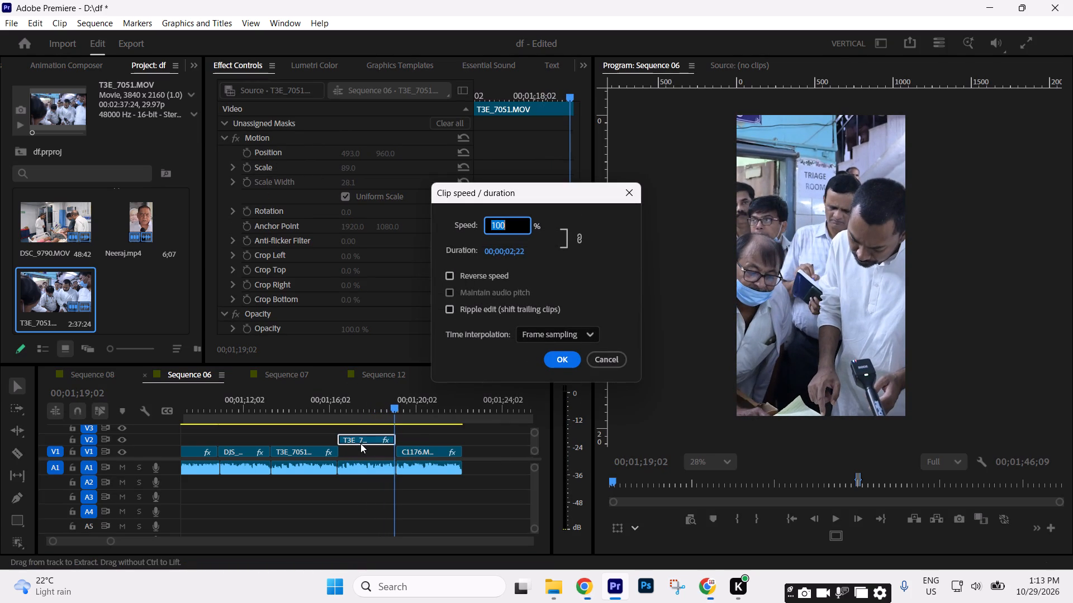
{"action": "type", "text": "60"}
{"action": "key", "text": "Return"}
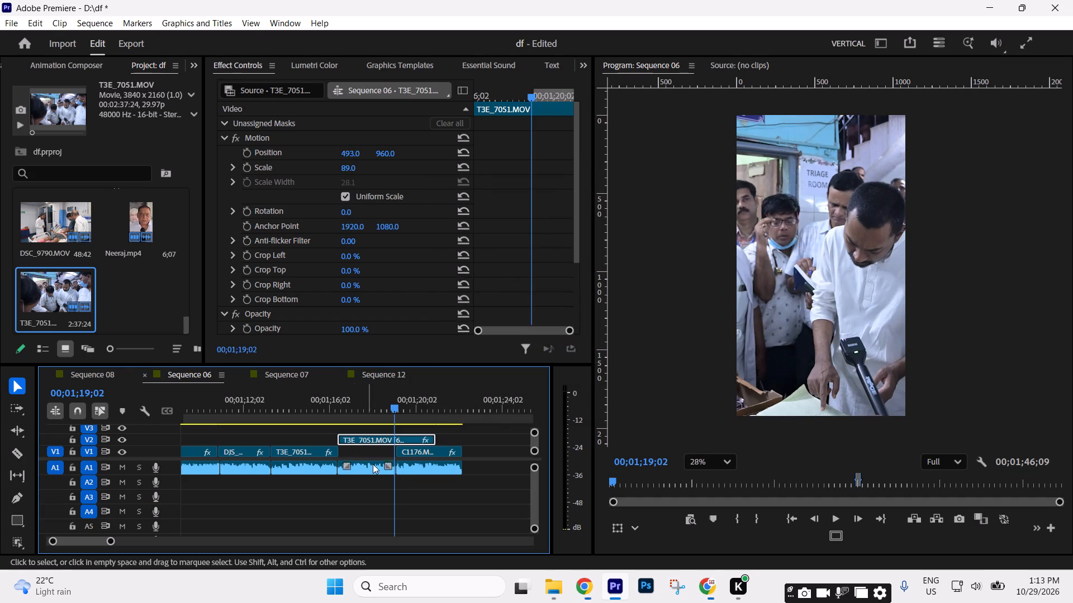
{"action": "left_click_drag", "start_coordinate": [443, 441], "coordinate": [403, 438]}
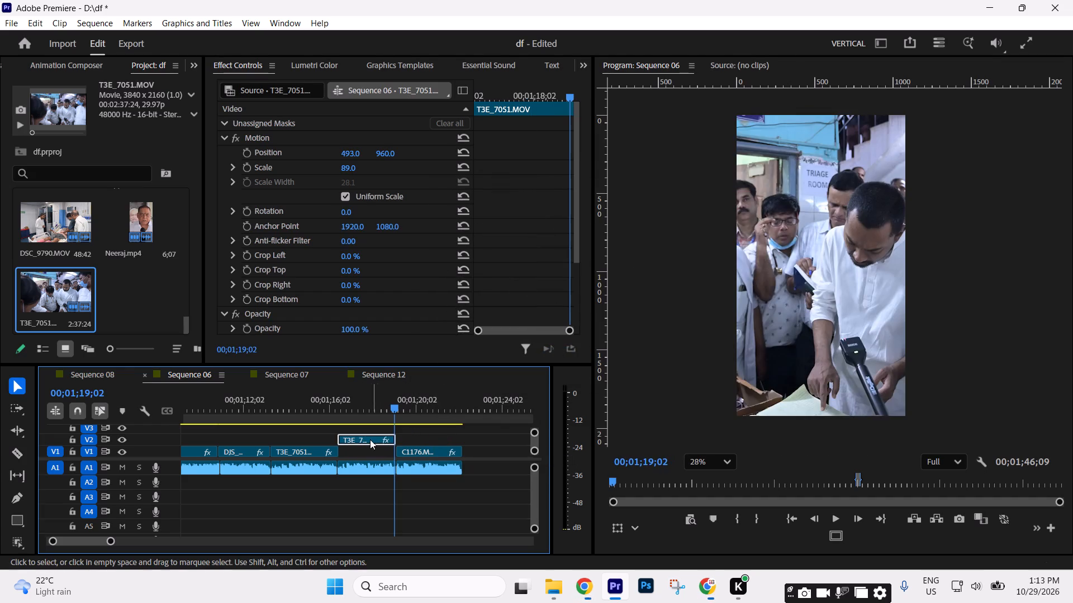
Move the slowed T3E_7051.MOV piece down into the V1 gap before C1176, return the playhead to the sequence start, and save the project.
{"action": "left_click_drag", "start_coordinate": [369, 439], "coordinate": [369, 448]}
{"action": "left_click", "coordinate": [452, 490]}
{"action": "type", "text": "--"}
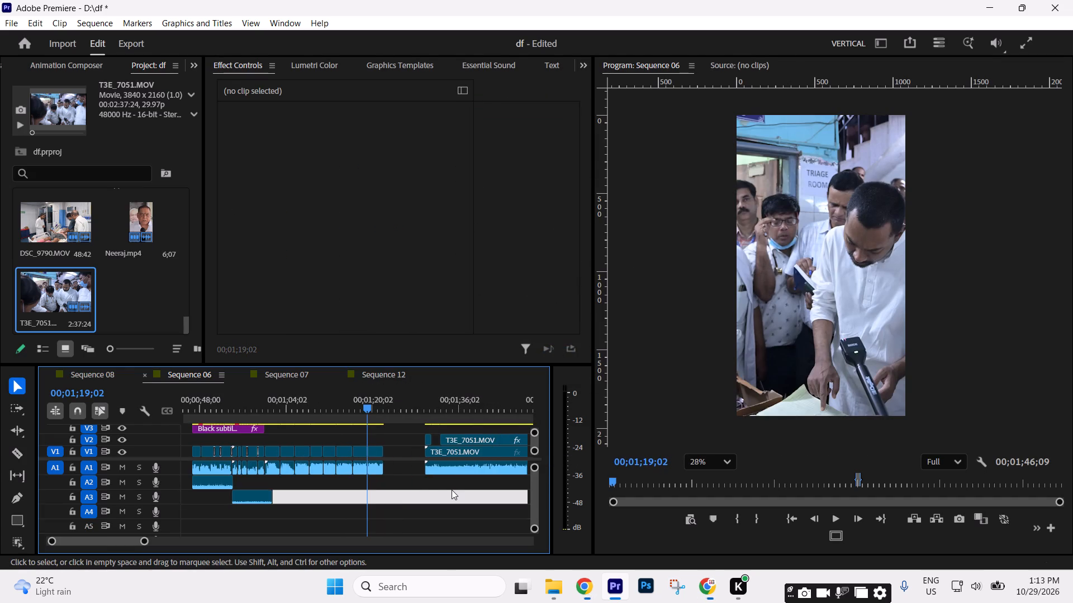
{"action": "key", "text": "minus"}
{"action": "left_click_drag", "start_coordinate": [265, 404], "coordinate": [96, 419]}
{"action": "key", "text": "ctrl+s"}
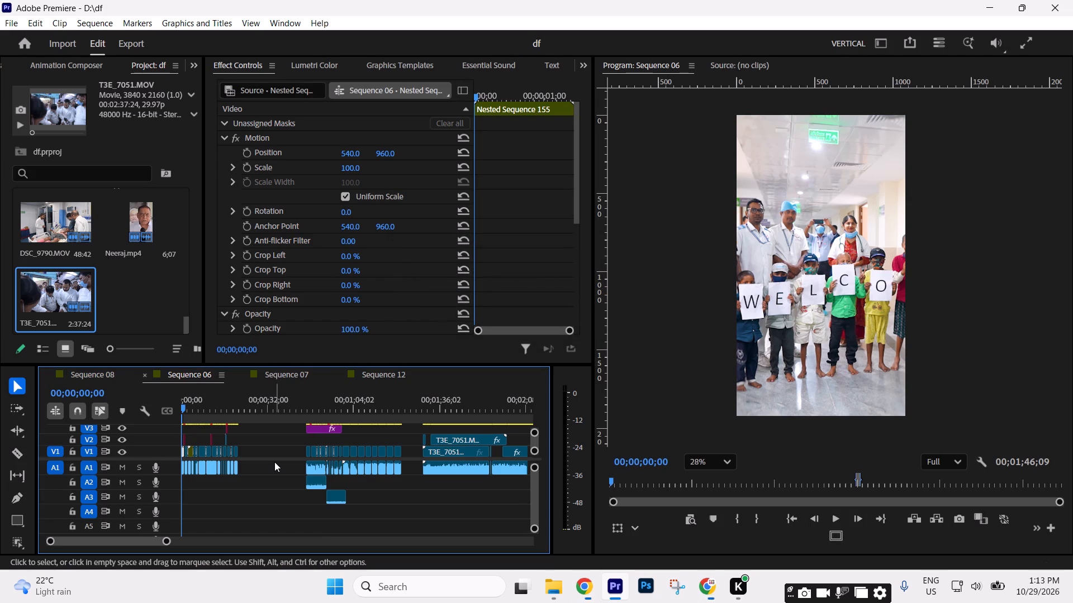
Mark an In point at 00;00;46;20, where the black subtitle shadow image on V3 starts, and save the project.
{"action": "left_click", "coordinate": [322, 413]}
{"action": "type", "text": "=="}
{"action": "key", "text": "Up"}
{"action": "key", "text": "Up"}
{"action": "key", "text": "Up"}
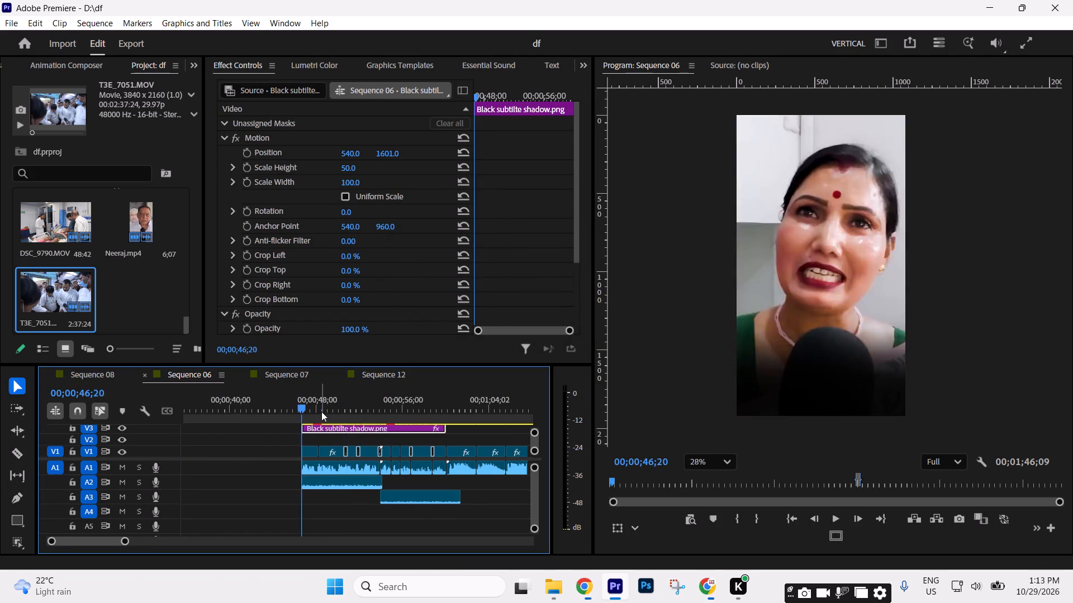
{"action": "key", "text": "Up"}
{"action": "key", "text": "Down"}
{"action": "key", "text": "i"}
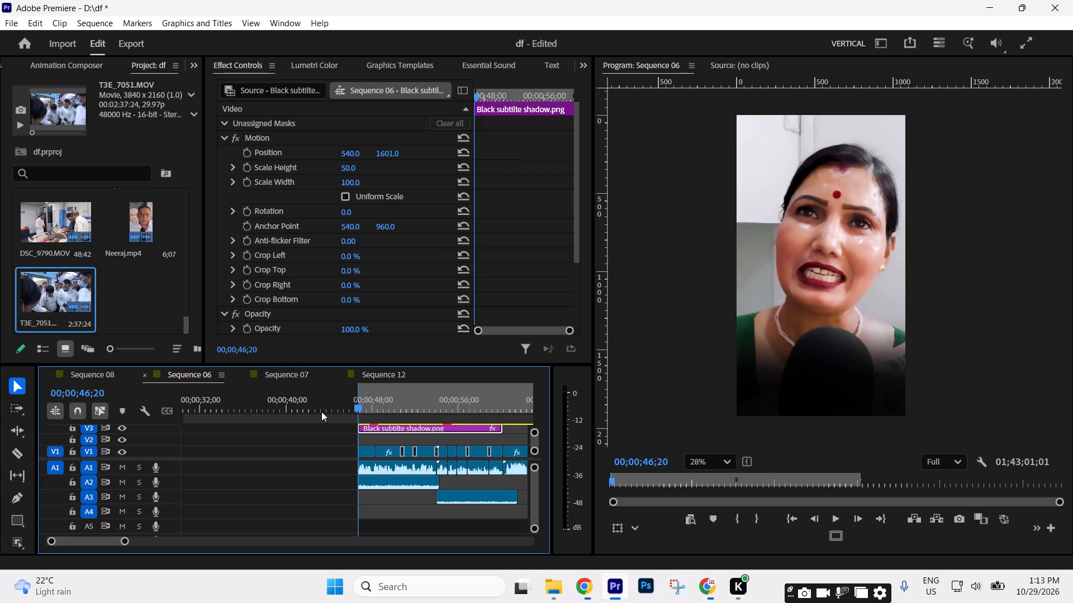
{"action": "type", "text": "---"}
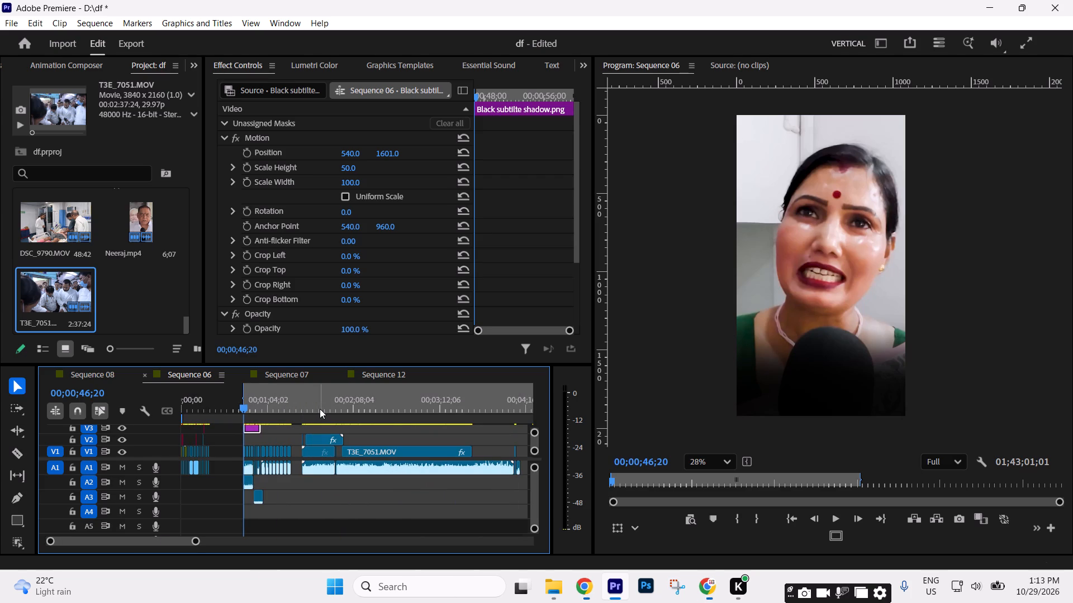
{"action": "key", "text": "ctrl+s"}
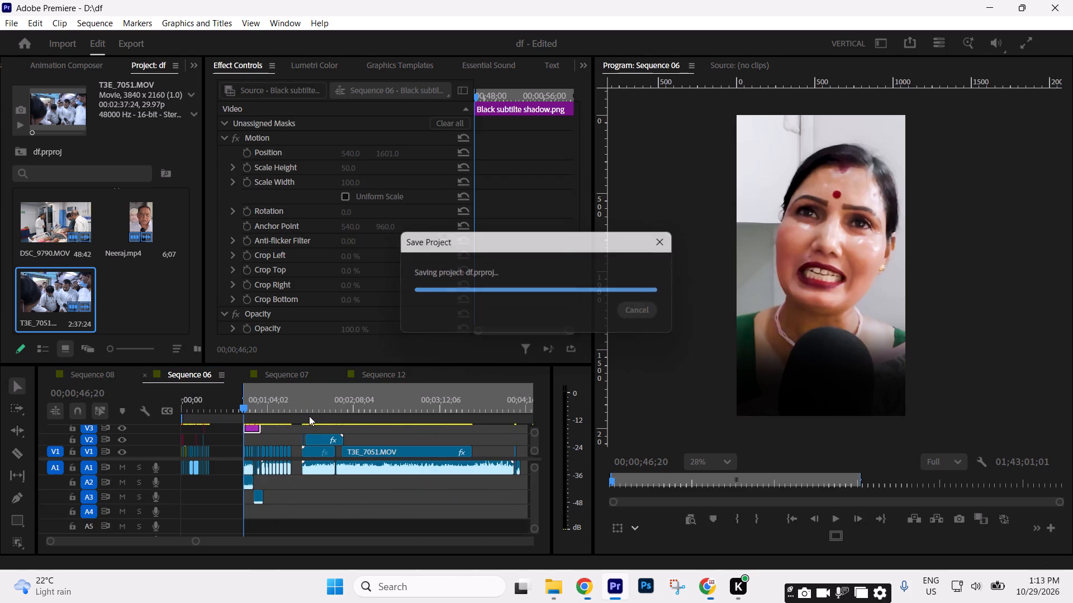
Play Sequence 06 from the In point and scrub through the C1176 and Reels 12.mp4 clips up to about 00;01;08;07.
{"action": "key", "text": "space"}
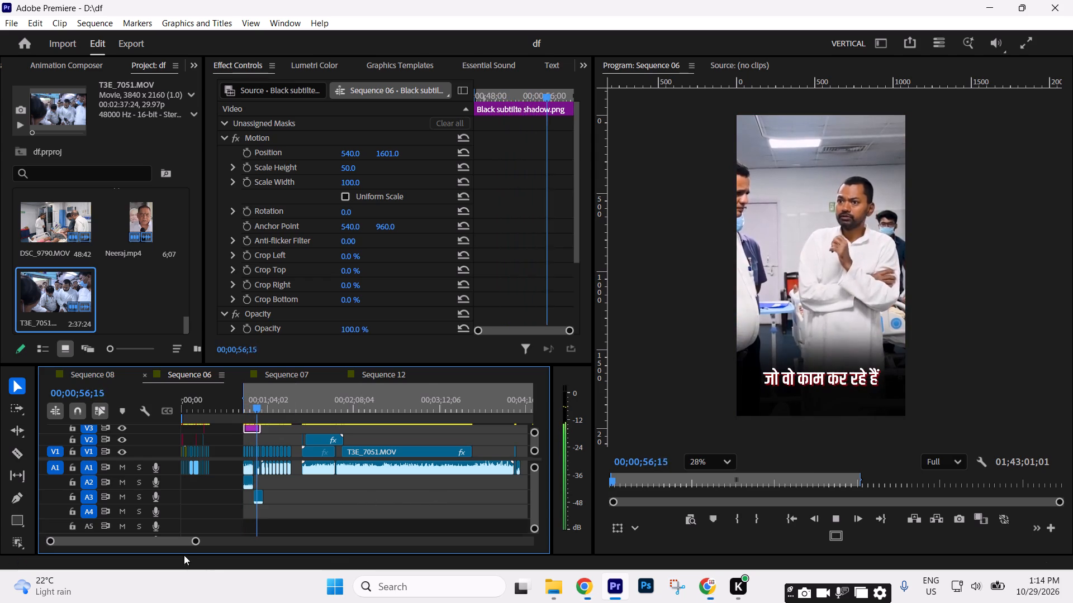
{"action": "left_click_drag", "start_coordinate": [194, 541], "coordinate": [126, 543]}
{"action": "left_click", "coordinate": [127, 543]}
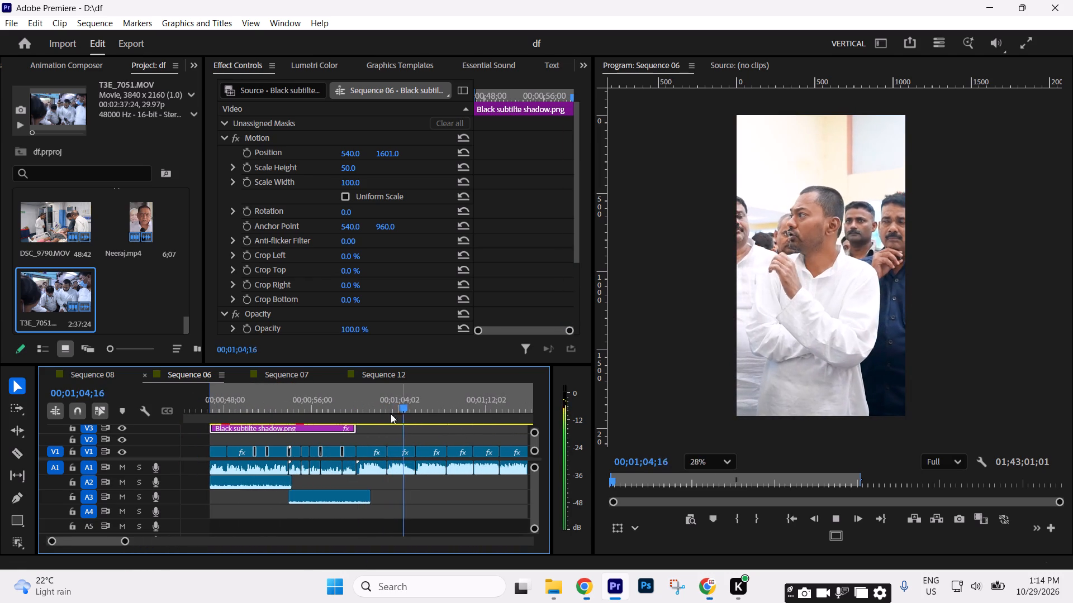
{"action": "left_click_drag", "start_coordinate": [367, 414], "coordinate": [394, 425]}
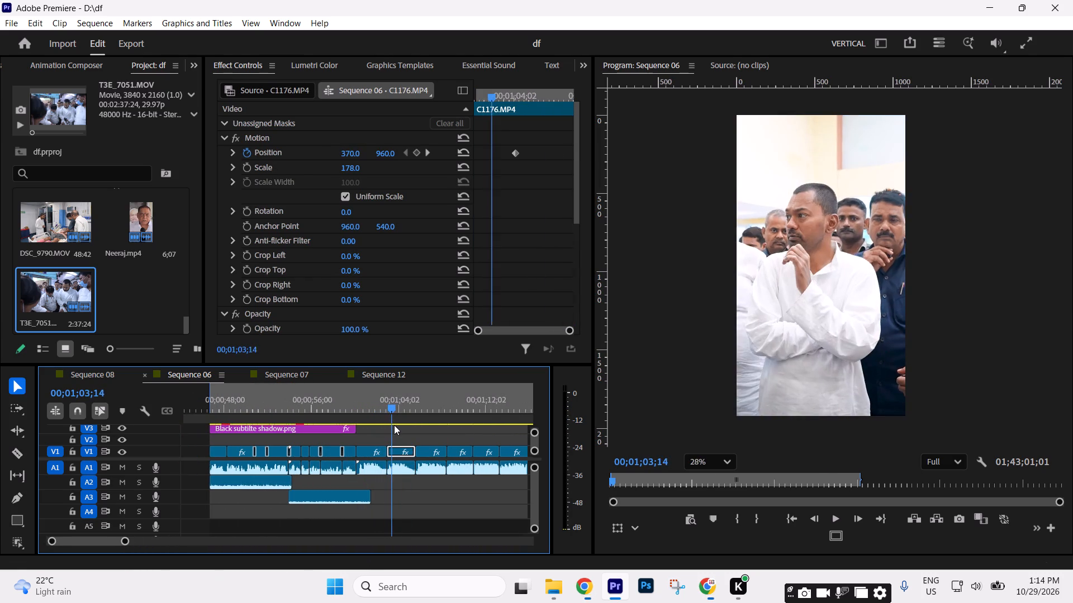
{"action": "left_click_drag", "start_coordinate": [394, 425], "coordinate": [419, 433]}
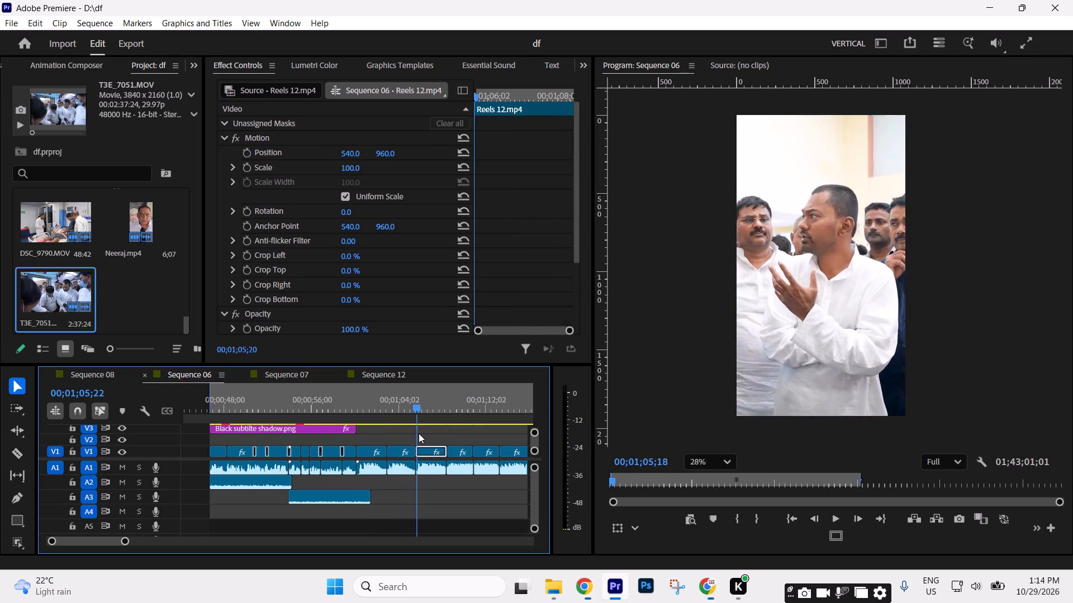
{"action": "left_click_drag", "start_coordinate": [419, 433], "coordinate": [417, 437]}
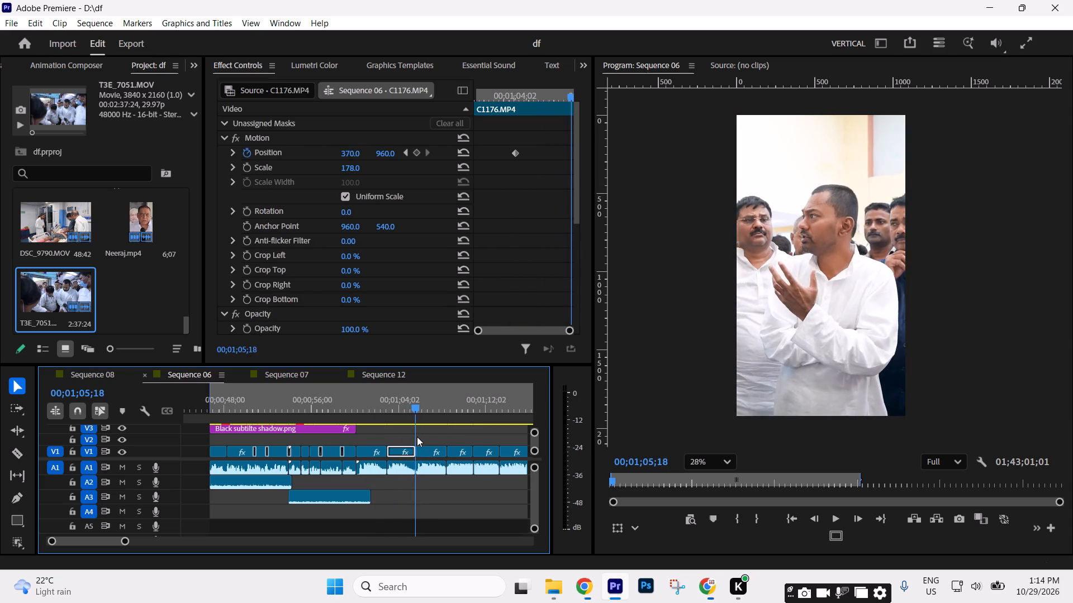
{"action": "left_click_drag", "start_coordinate": [417, 437], "coordinate": [446, 443]}
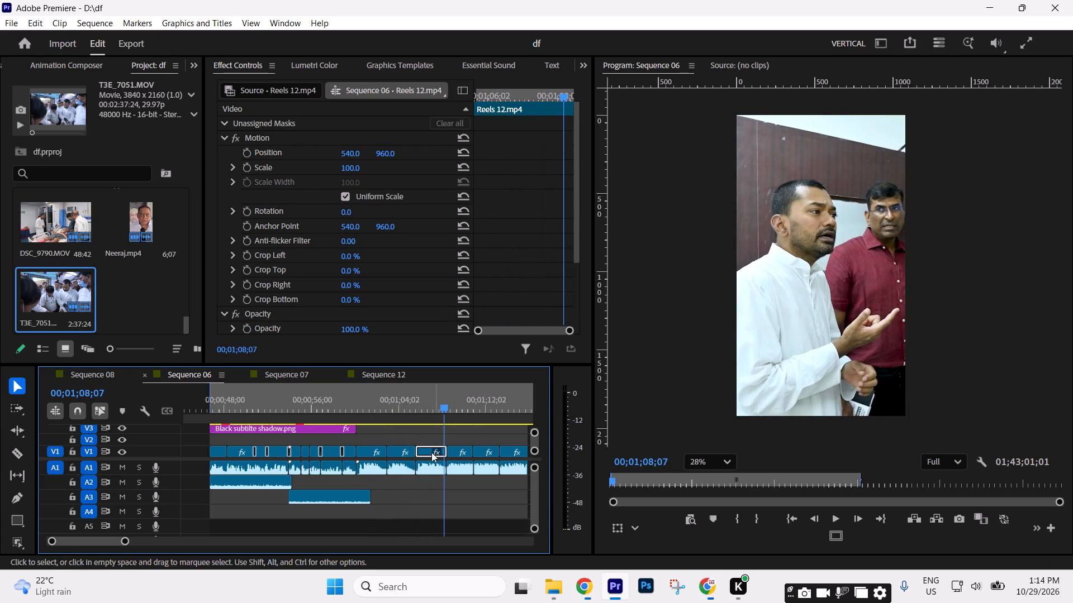
Enlarge the timeline area and move all the subtitle and shadow clips on V3 to V6 after the In point down one track.
{"action": "left_click_drag", "start_coordinate": [333, 365], "coordinate": [329, 312]}
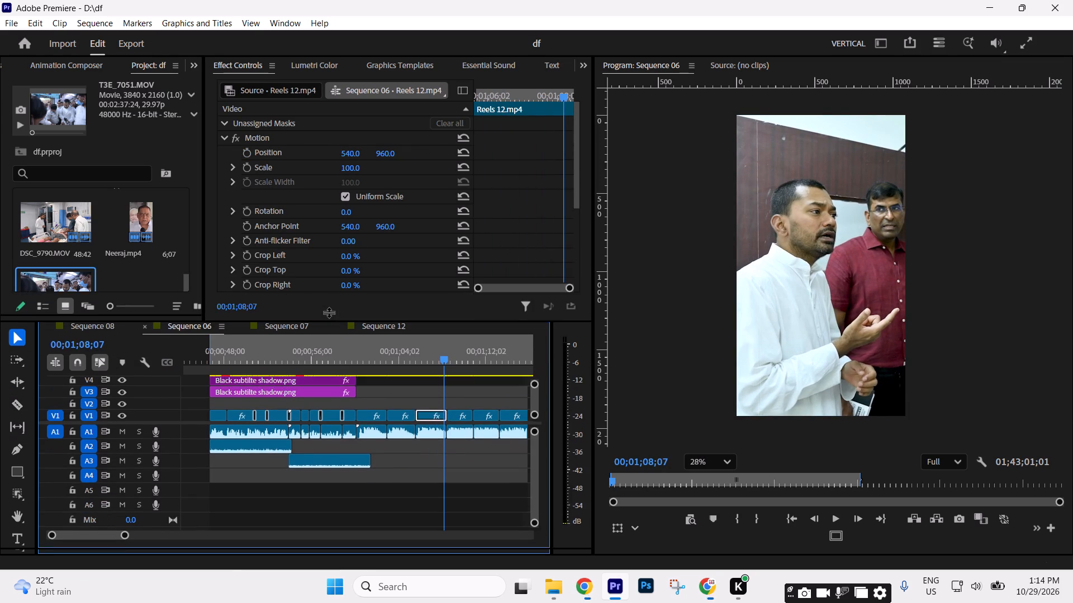
{"action": "left_click_drag", "start_coordinate": [329, 312], "coordinate": [331, 288]}
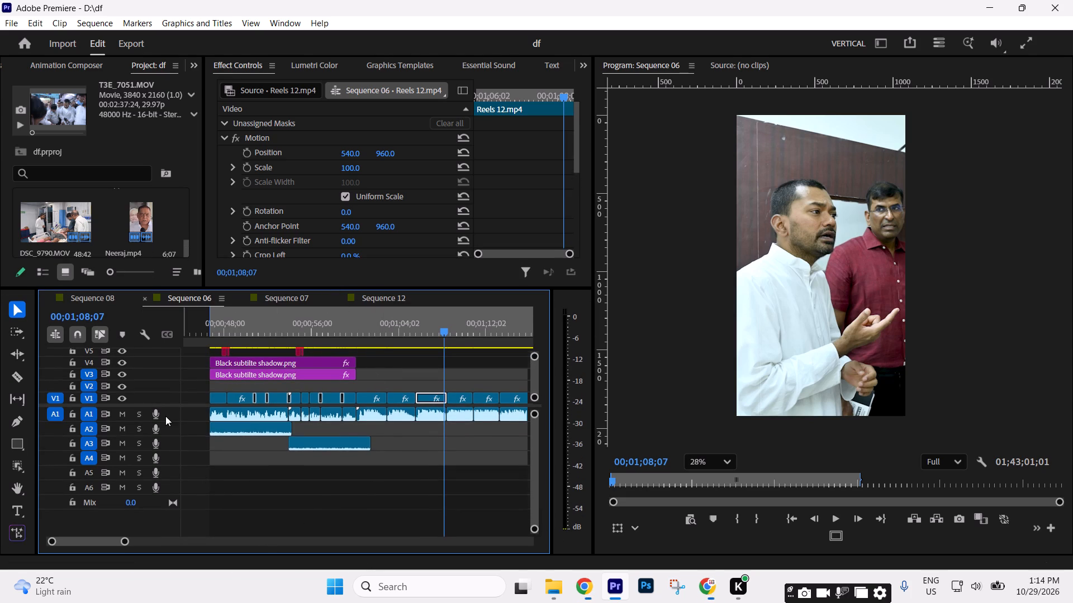
{"action": "left_click_drag", "start_coordinate": [165, 404], "coordinate": [178, 477]}
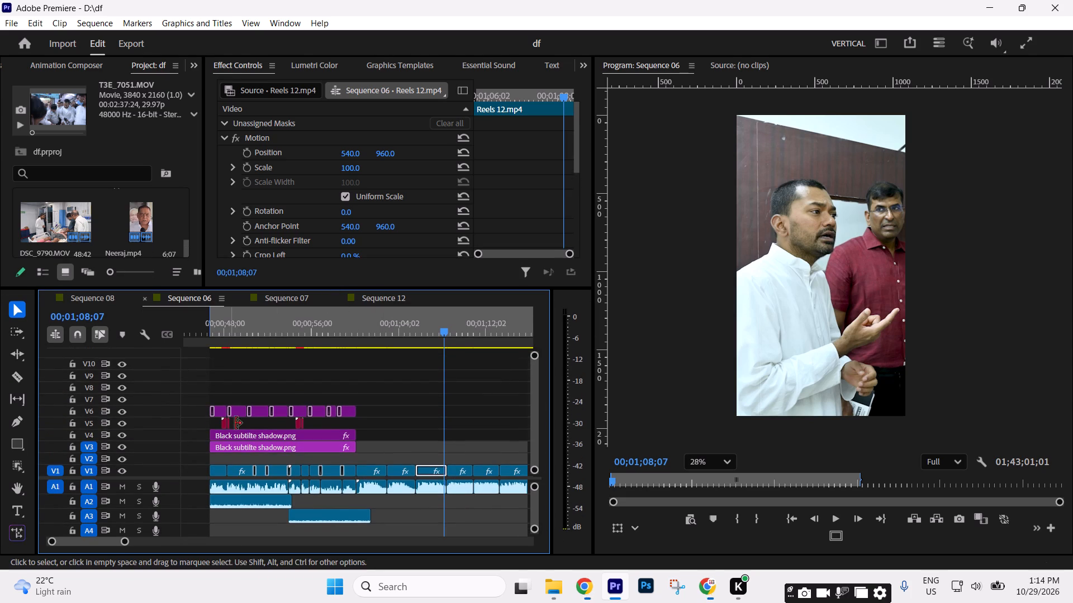
{"action": "left_click_drag", "start_coordinate": [376, 379], "coordinate": [185, 450]}
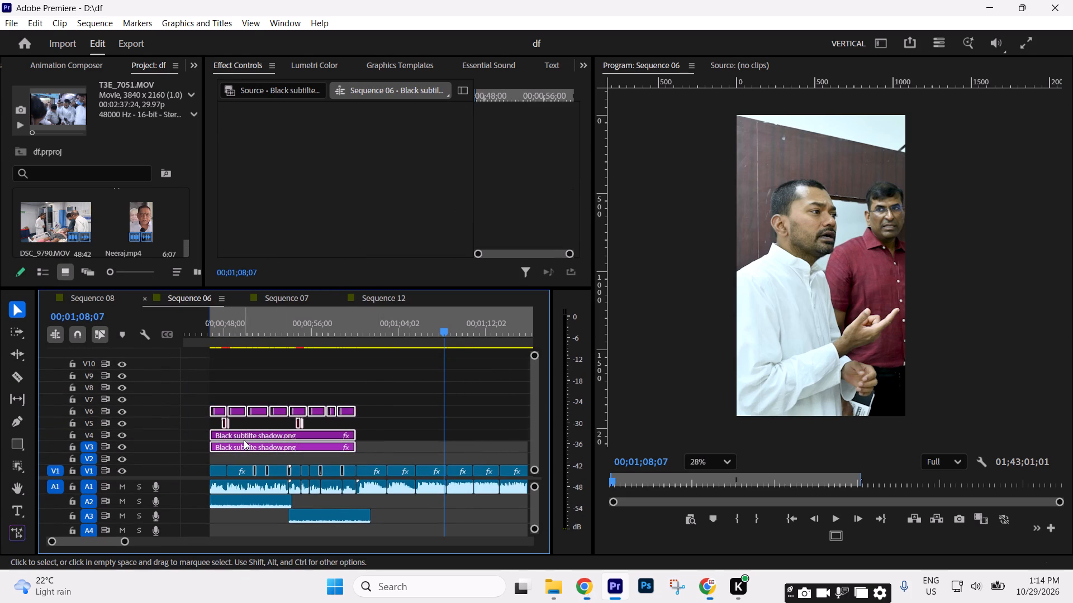
{"action": "left_click_drag", "start_coordinate": [244, 437], "coordinate": [244, 442]}
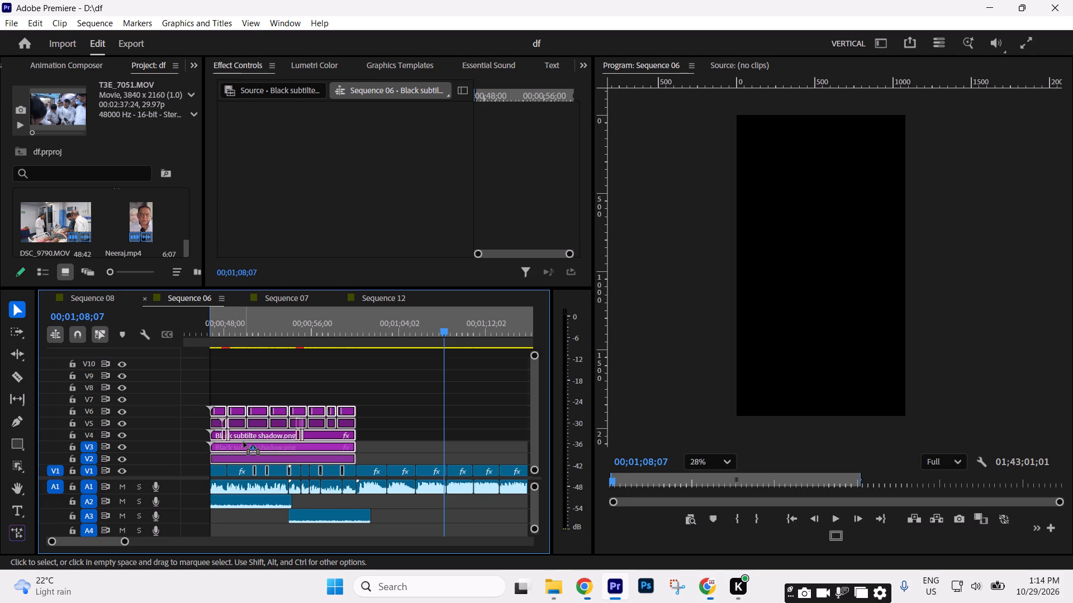
{"action": "left_click_drag", "start_coordinate": [244, 442], "coordinate": [244, 443]}
Add the Fade transition from Animation Composer's Camera folder to V3, near the end of the last C1176.MP4 clip before the gap.
{"action": "left_click_drag", "start_coordinate": [126, 540], "coordinate": [159, 540]}
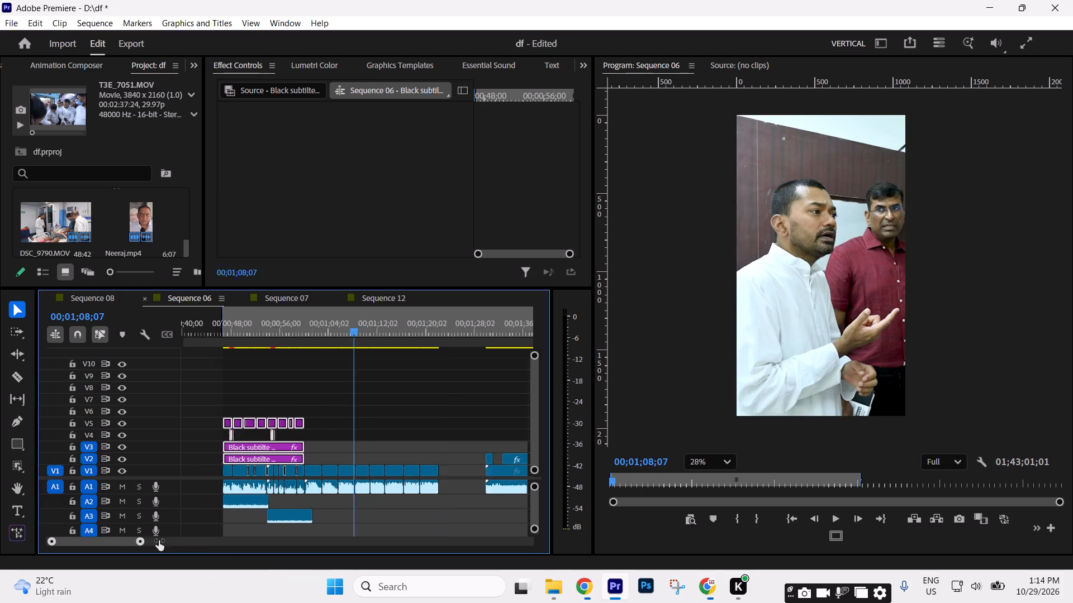
{"action": "left_click_drag", "start_coordinate": [159, 540], "coordinate": [158, 533]}
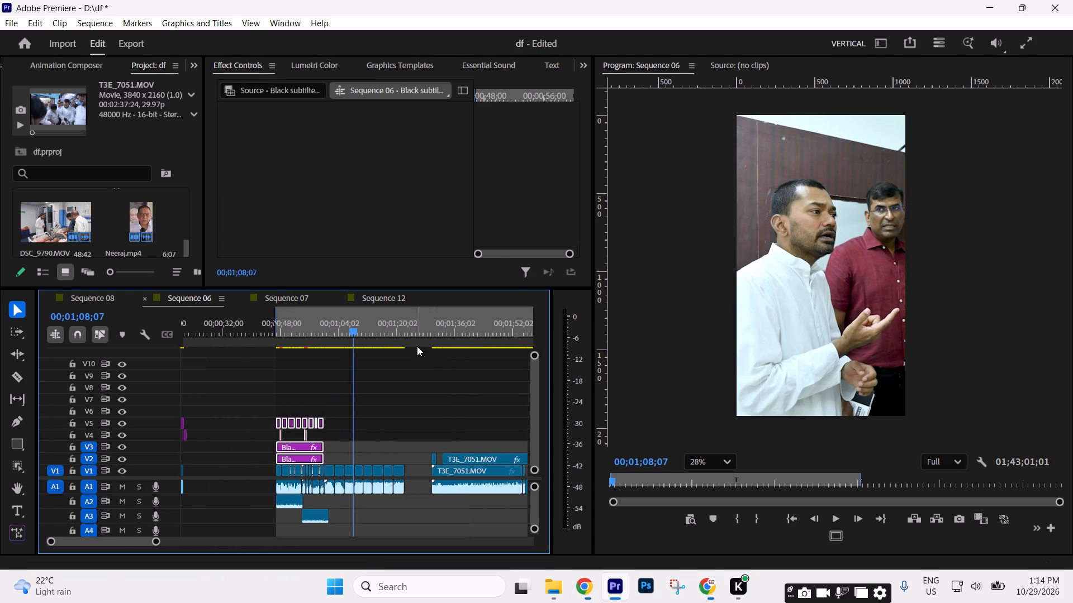
{"action": "left_click", "coordinate": [65, 63]}
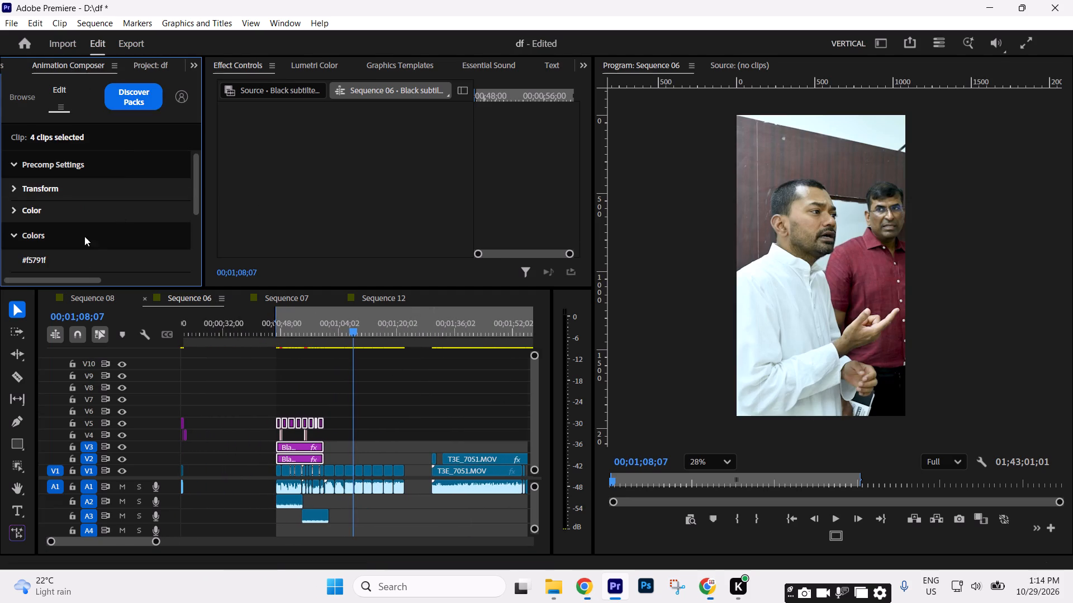
{"action": "scroll", "coordinate": [118, 224], "scroll_direction": "up", "scroll_amount": 3}
{"action": "left_click_drag", "start_coordinate": [191, 64], "coordinate": [198, 83]}
{"action": "left_click_drag", "start_coordinate": [191, 65], "coordinate": [211, 147]}
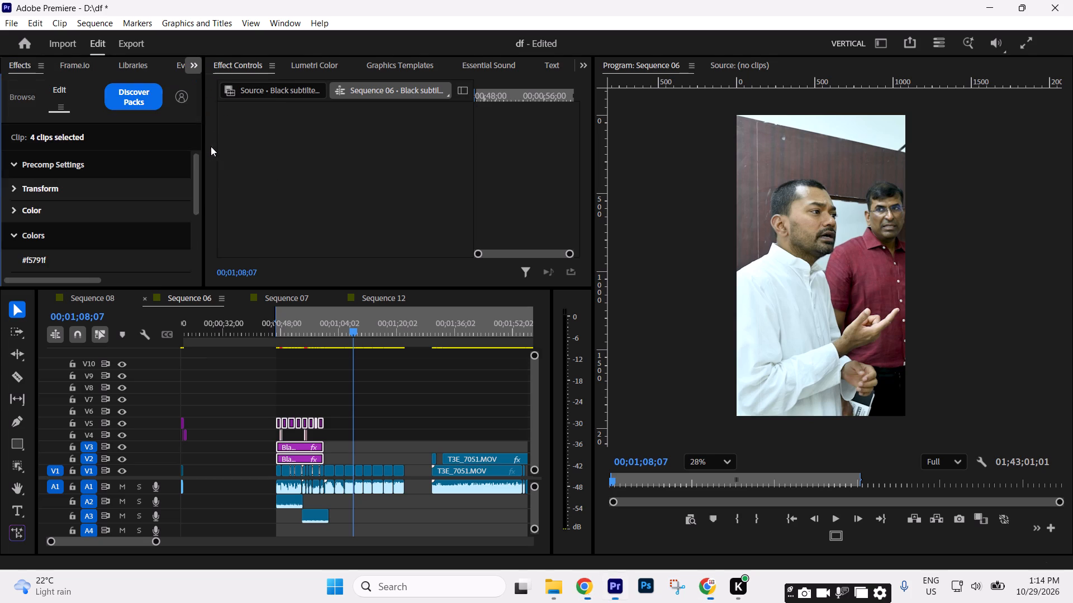
{"action": "scroll", "coordinate": [74, 195], "scroll_direction": "up", "scroll_amount": 3}
{"action": "scroll", "coordinate": [74, 195], "scroll_direction": "down", "scroll_amount": 3}
{"action": "scroll", "coordinate": [73, 199], "scroll_direction": "up", "scroll_amount": 2}
{"action": "scroll", "coordinate": [73, 199], "scroll_direction": "down", "scroll_amount": 4}
{"action": "scroll", "coordinate": [72, 202], "scroll_direction": "up", "scroll_amount": 3}
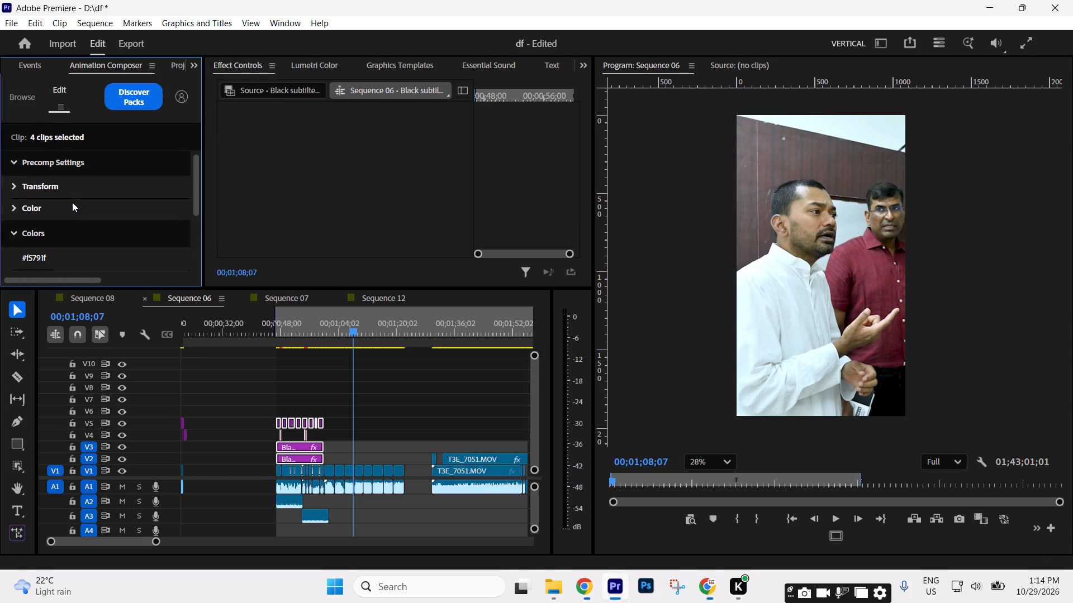
{"action": "left_click", "coordinate": [13, 213]}
{"action": "left_click", "coordinate": [15, 213]}
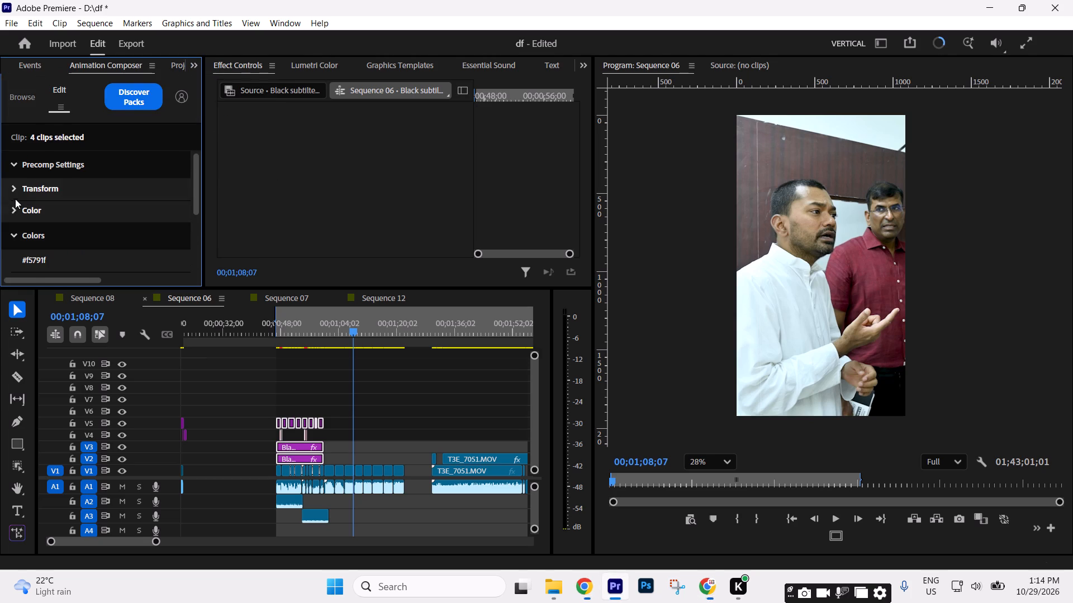
{"action": "left_click", "coordinate": [30, 96]}
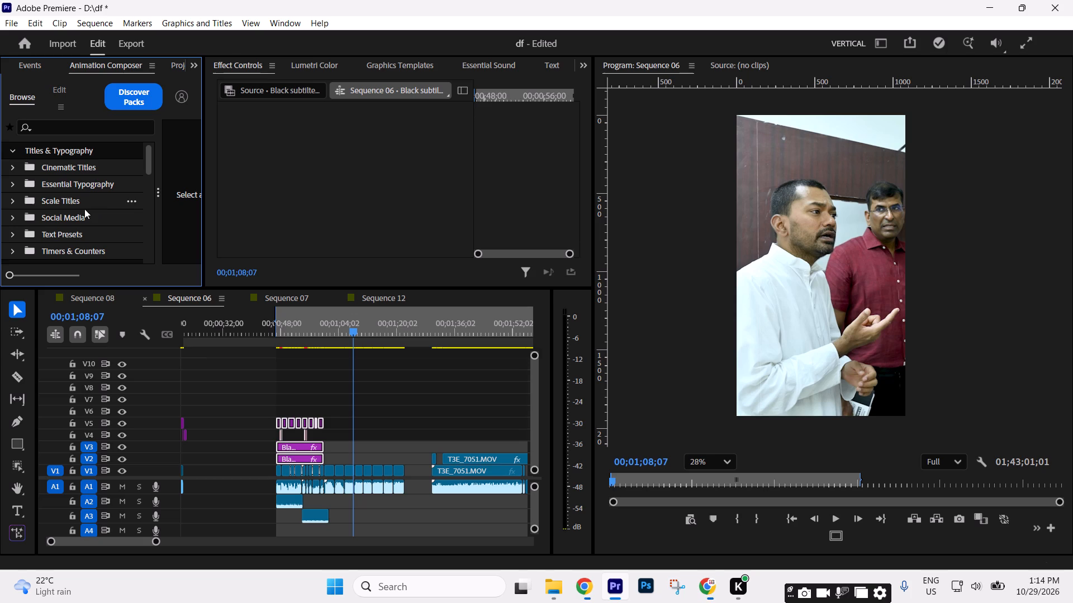
{"action": "left_click", "coordinate": [59, 163]}
{"action": "scroll", "coordinate": [59, 169], "scroll_direction": "down", "scroll_amount": 2}
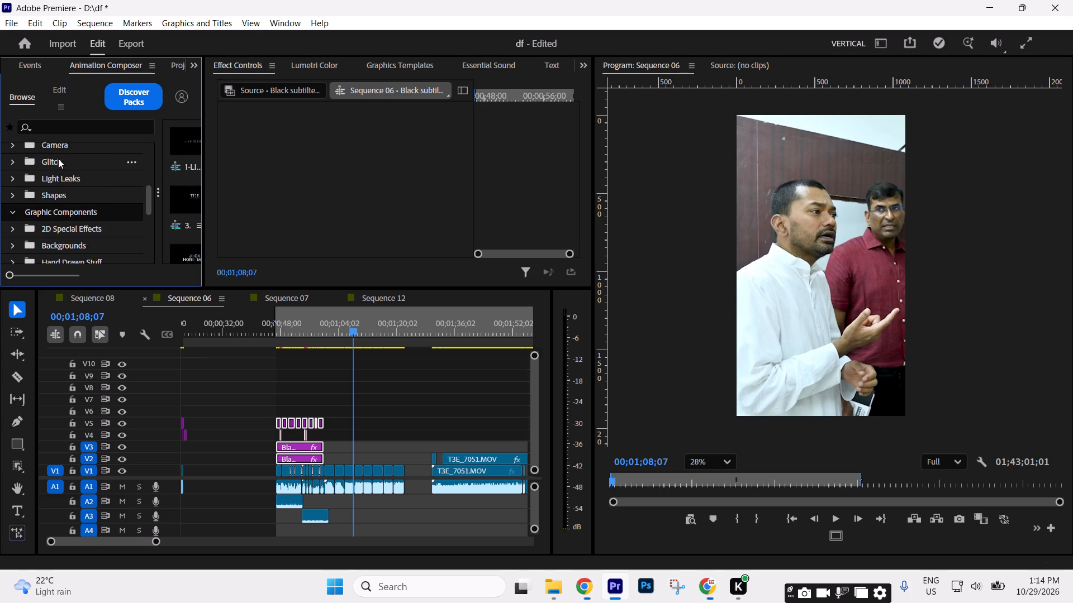
{"action": "left_click", "coordinate": [61, 146]}
{"action": "left_click_drag", "start_coordinate": [194, 145], "coordinate": [409, 442]}
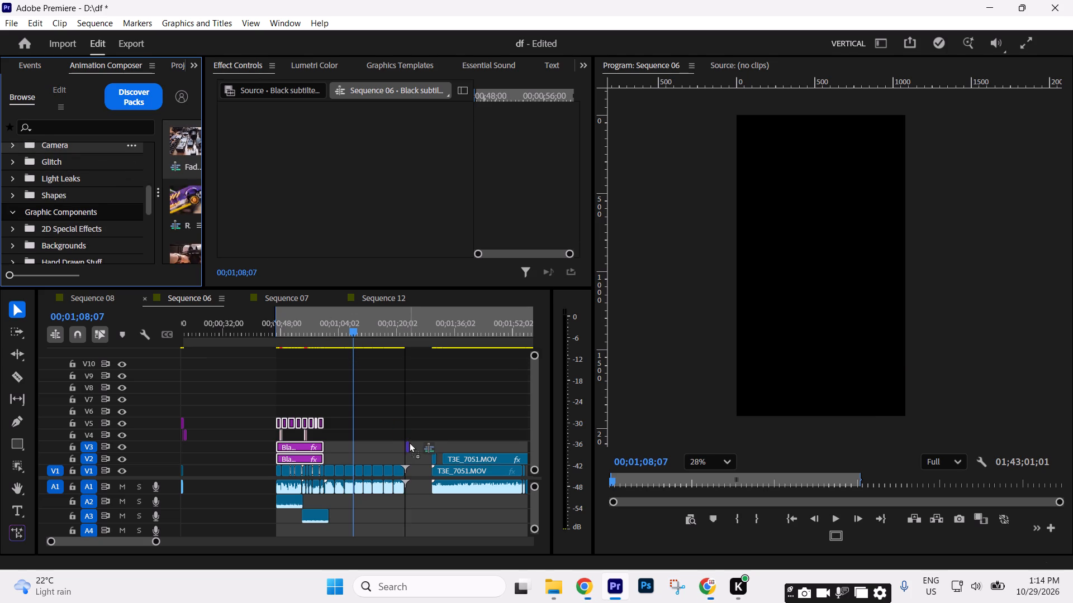
{"action": "left_click_drag", "start_coordinate": [409, 442], "coordinate": [403, 444]}
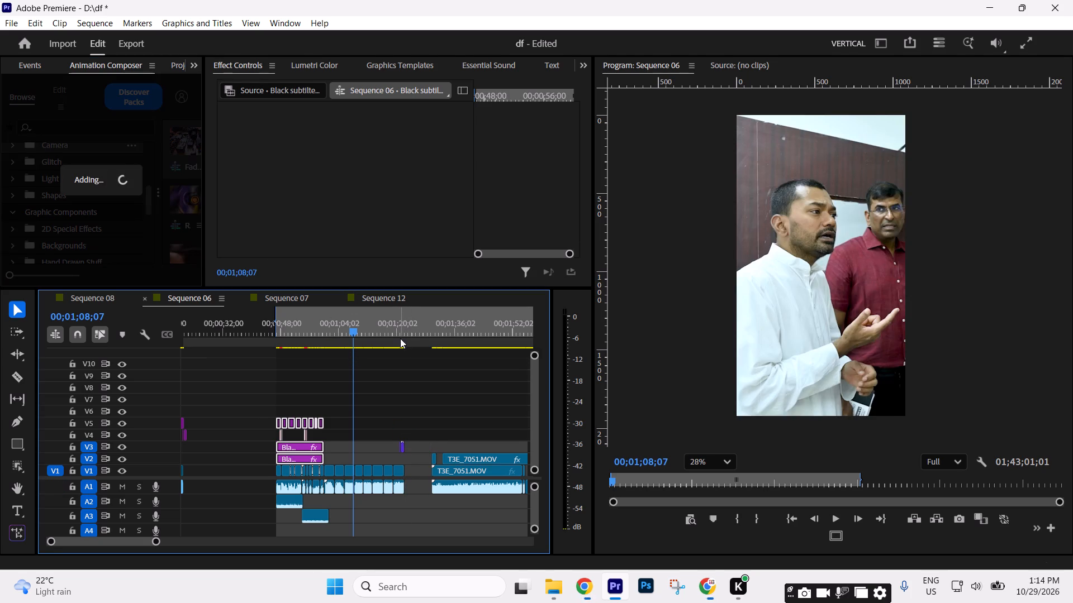
Shift both pieces of the added transition on V3 later so they meet at the end of the last C1176.MP4 clip.
{"action": "left_click", "coordinate": [400, 338]}
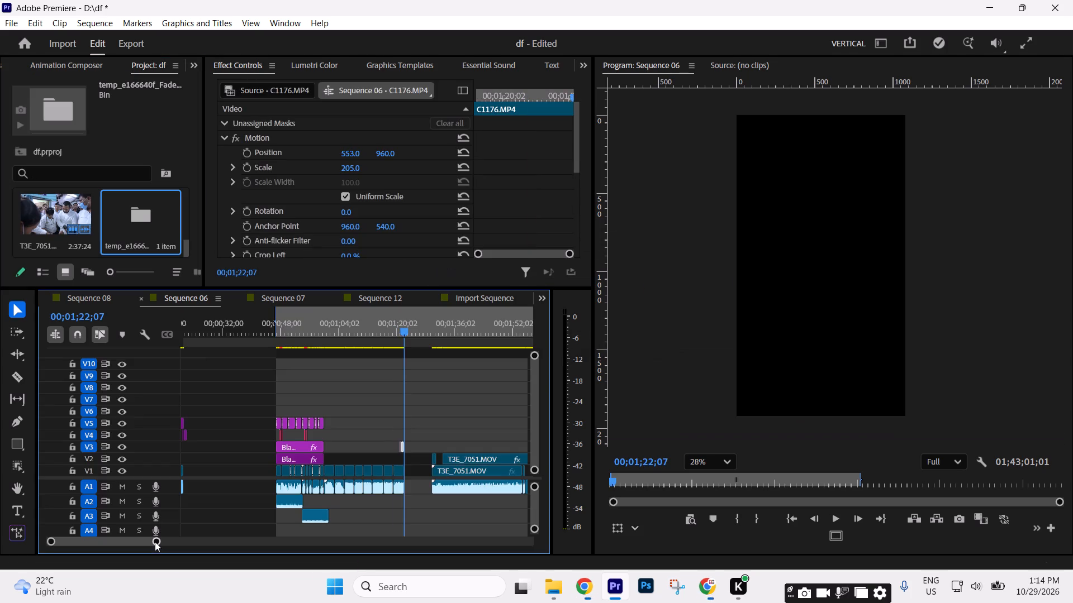
{"action": "left_click_drag", "start_coordinate": [155, 542], "coordinate": [102, 536]}
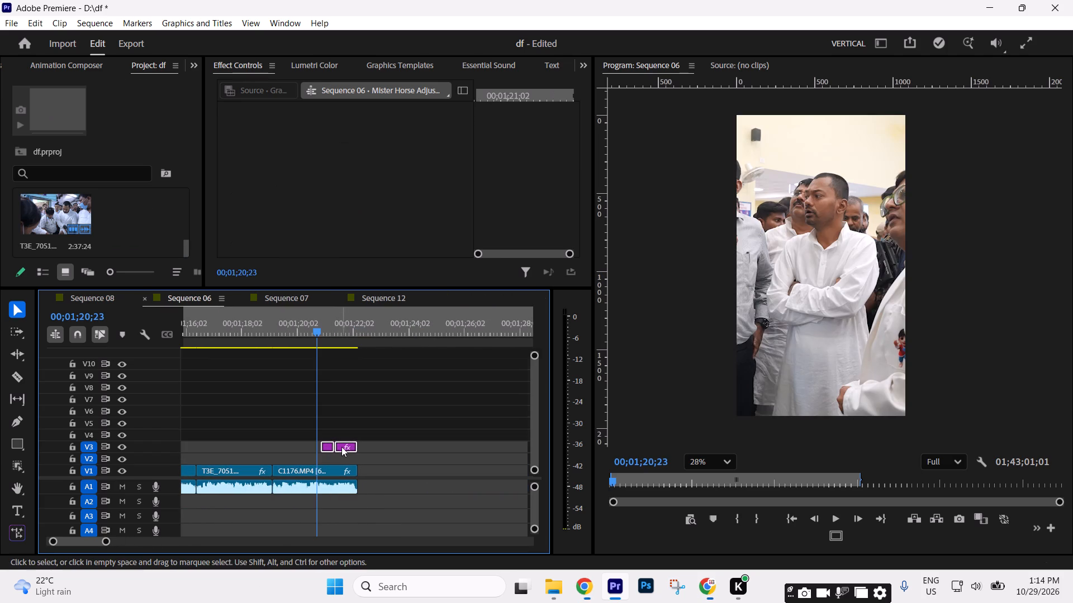
{"action": "left_click_drag", "start_coordinate": [342, 444], "coordinate": [364, 444]}
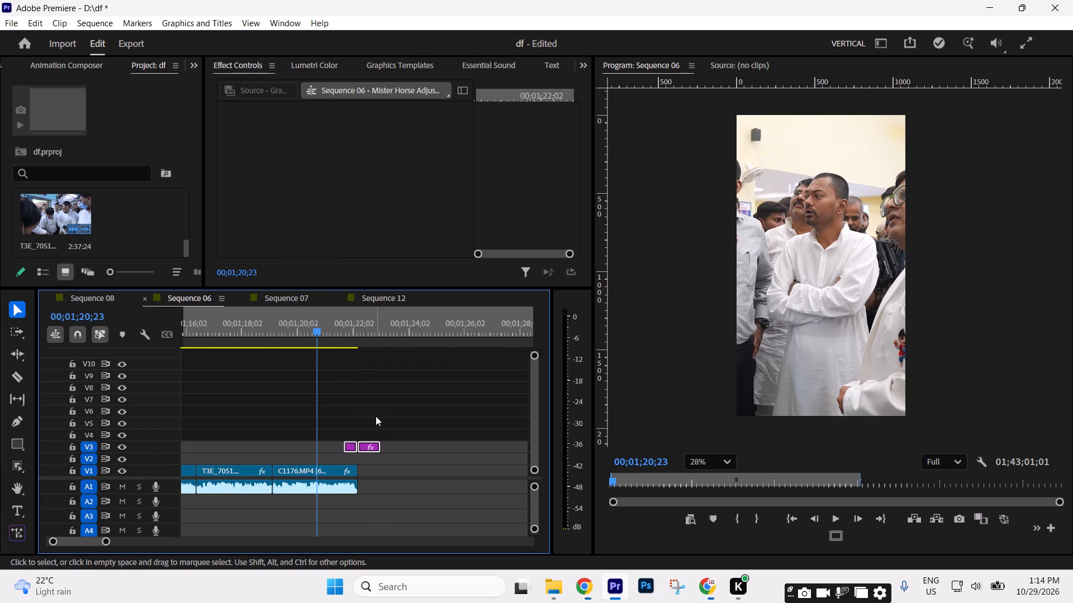
{"action": "left_click", "coordinate": [376, 416]}
Apply the Brightness & Contrast effect to the V1 C1176.MP4 clip at 00;01;03;16.
{"action": "left_click_drag", "start_coordinate": [109, 542], "coordinate": [143, 539]}
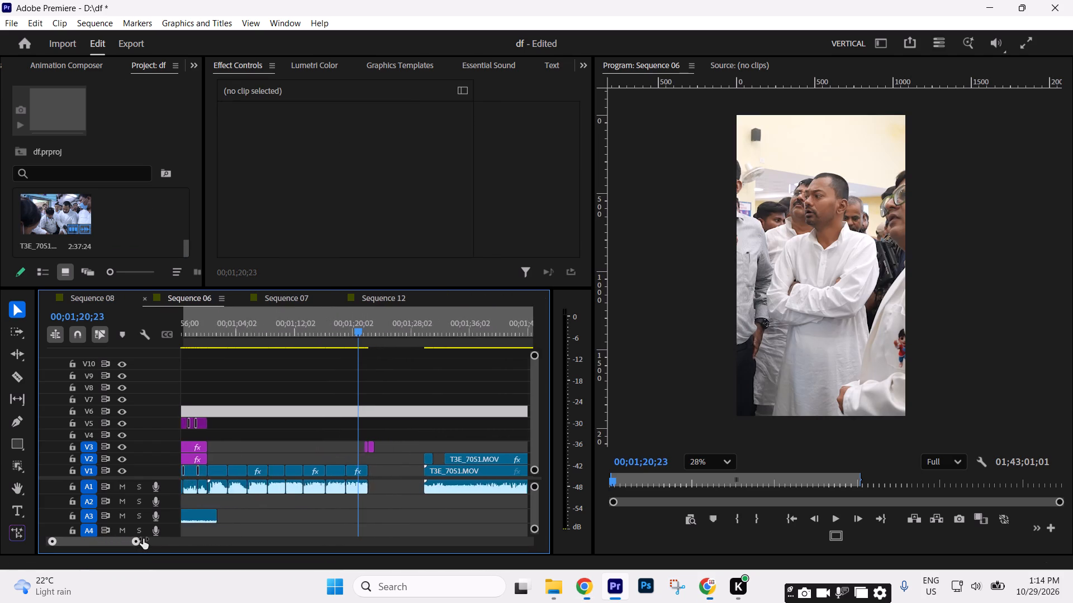
{"action": "left_click_drag", "start_coordinate": [143, 539], "coordinate": [148, 539]}
{"action": "scroll", "coordinate": [134, 203], "scroll_direction": "up", "scroll_amount": 2}
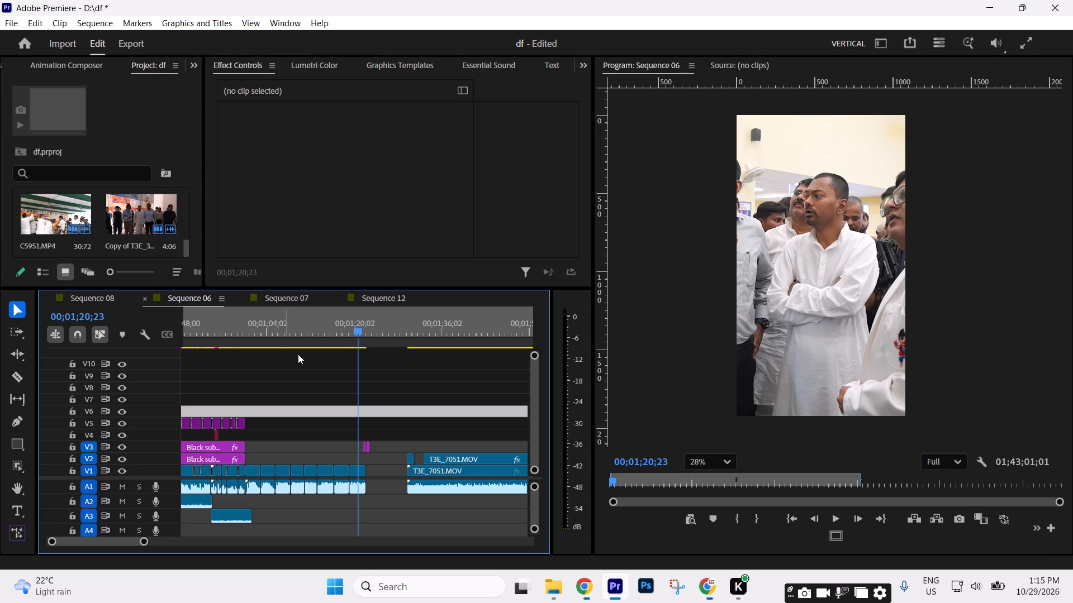
{"action": "left_click_drag", "start_coordinate": [254, 338], "coordinate": [265, 339]}
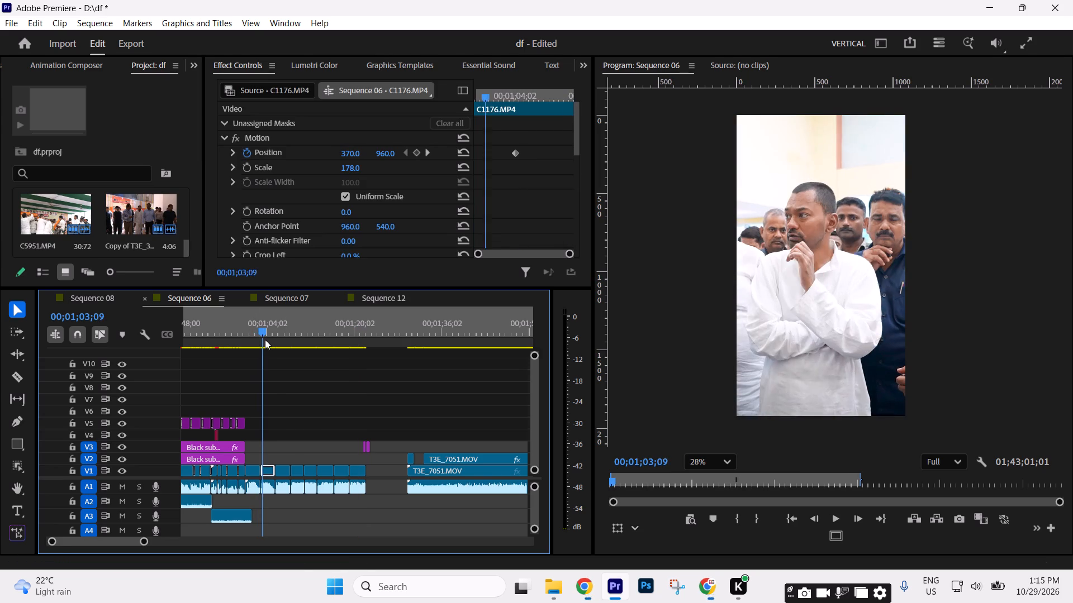
{"action": "left_click_drag", "start_coordinate": [265, 339], "coordinate": [265, 339]}
{"action": "scroll", "coordinate": [91, 224], "scroll_direction": "up", "scroll_amount": 5}
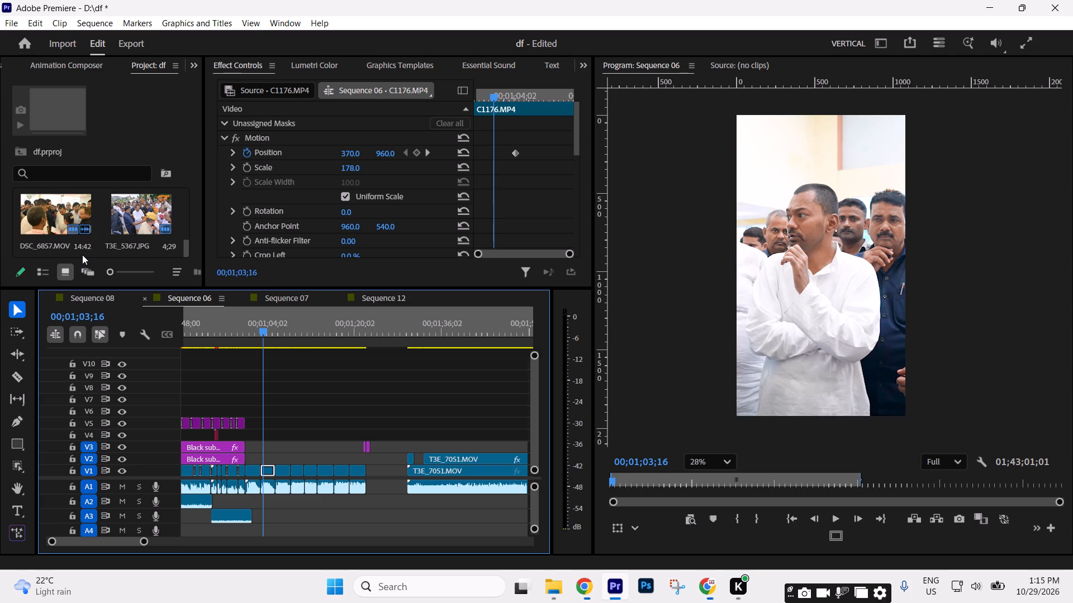
{"action": "left_click", "coordinate": [69, 63]}
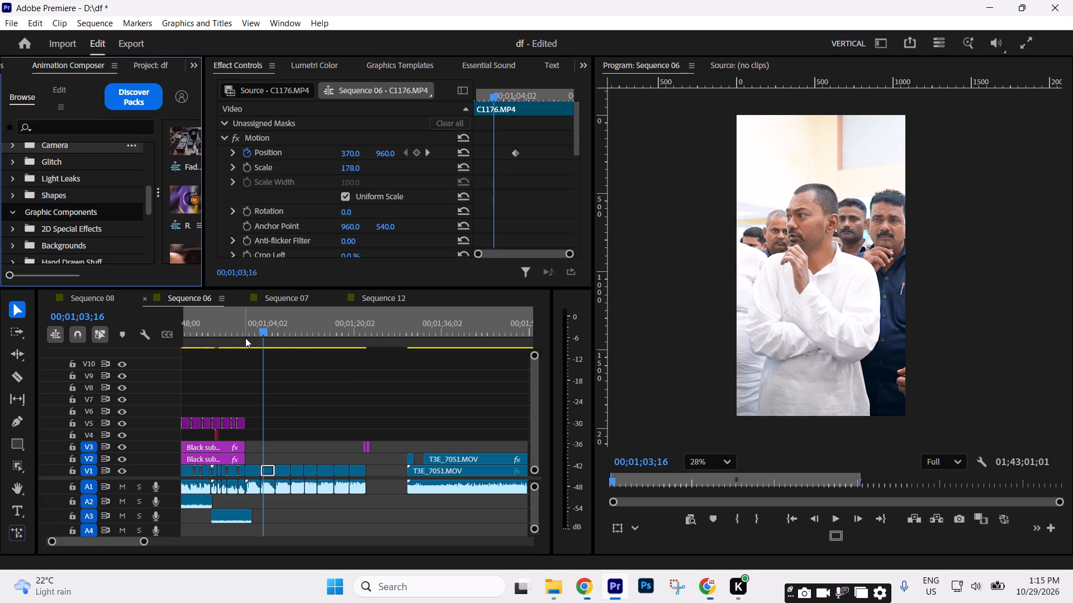
{"action": "left_click_drag", "start_coordinate": [199, 70], "coordinate": [211, 87]}
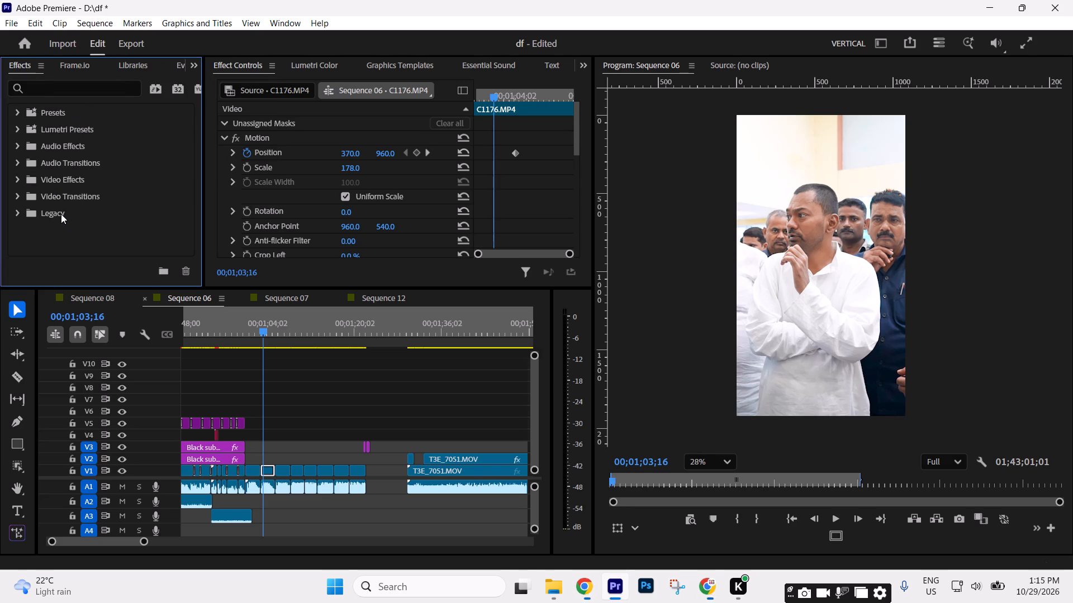
{"action": "left_click", "coordinate": [16, 210]}
{"action": "scroll", "coordinate": [58, 210], "scroll_direction": "down", "scroll_amount": 4}
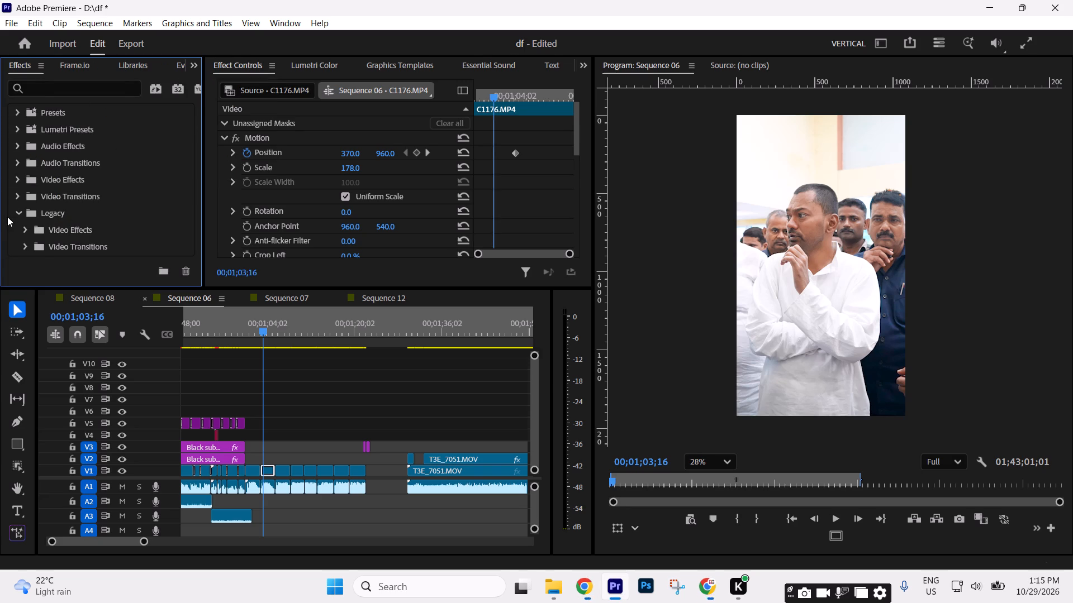
{"action": "left_click", "coordinate": [21, 214]}
{"action": "left_click", "coordinate": [21, 176]}
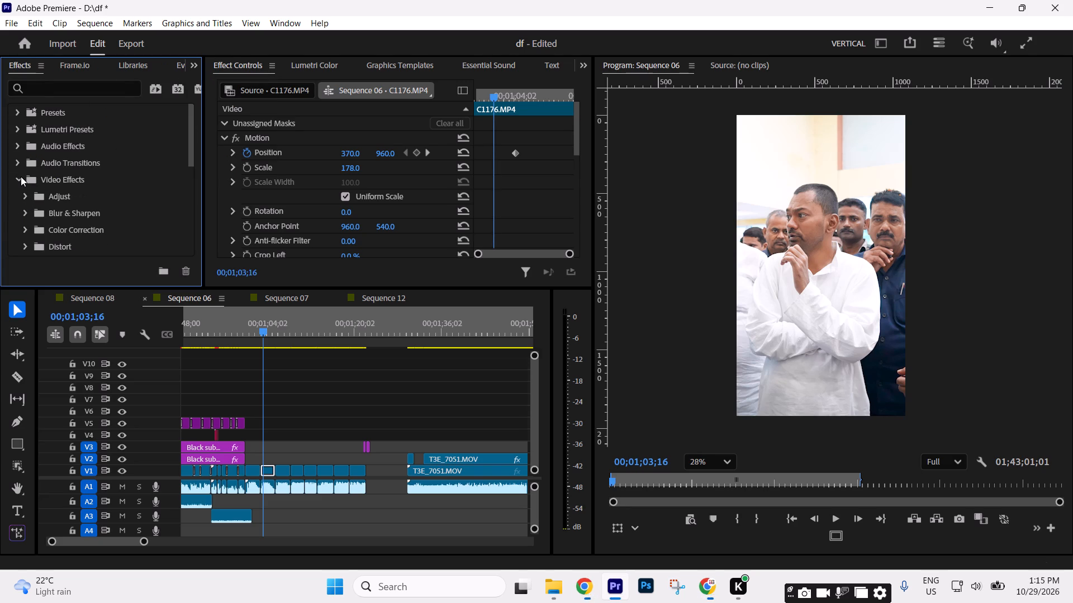
{"action": "scroll", "coordinate": [153, 194], "scroll_direction": "down", "scroll_amount": 6}
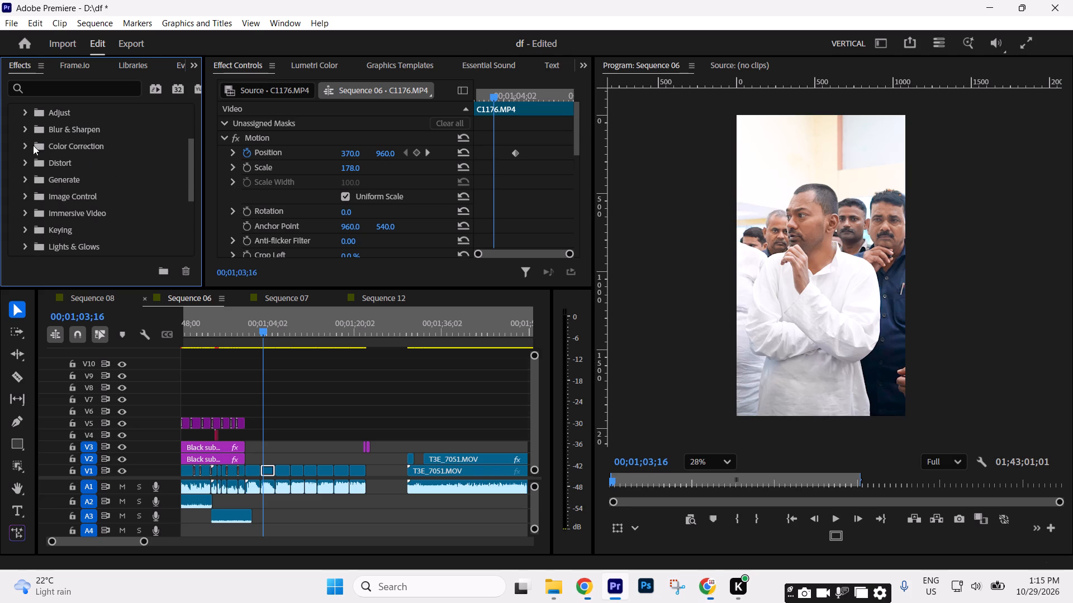
{"action": "left_click", "coordinate": [23, 147]}
{"action": "scroll", "coordinate": [79, 171], "scroll_direction": "down", "scroll_amount": 2}
{"action": "left_click_drag", "start_coordinate": [82, 151], "coordinate": [268, 469]}
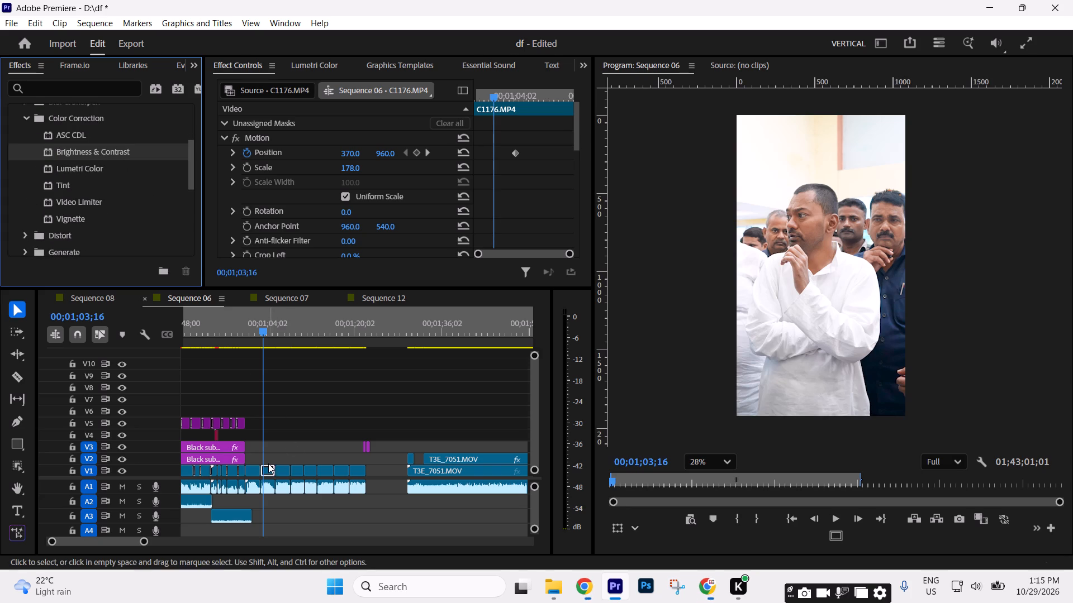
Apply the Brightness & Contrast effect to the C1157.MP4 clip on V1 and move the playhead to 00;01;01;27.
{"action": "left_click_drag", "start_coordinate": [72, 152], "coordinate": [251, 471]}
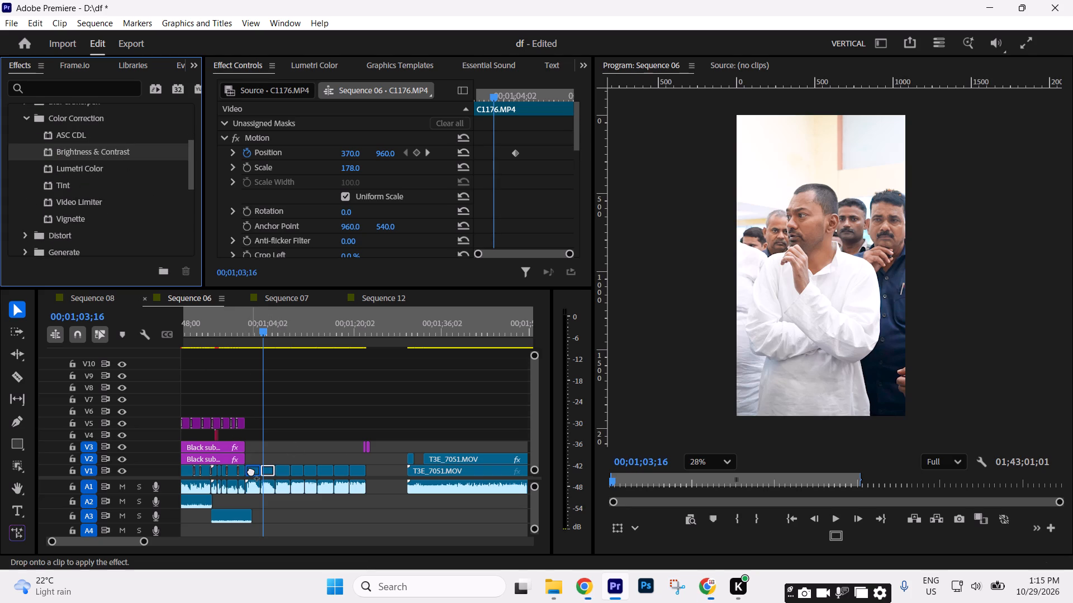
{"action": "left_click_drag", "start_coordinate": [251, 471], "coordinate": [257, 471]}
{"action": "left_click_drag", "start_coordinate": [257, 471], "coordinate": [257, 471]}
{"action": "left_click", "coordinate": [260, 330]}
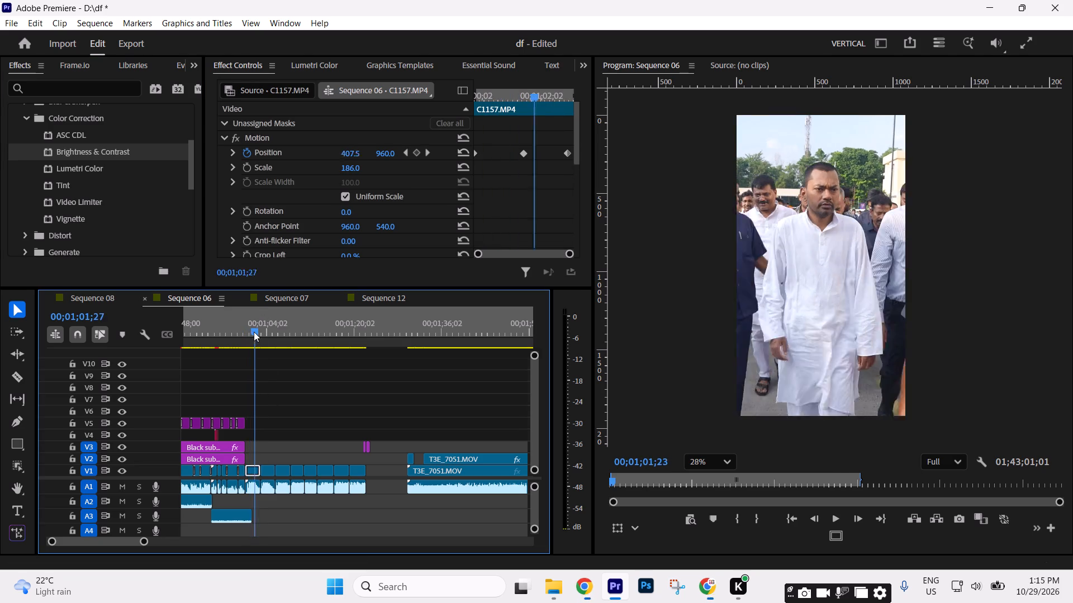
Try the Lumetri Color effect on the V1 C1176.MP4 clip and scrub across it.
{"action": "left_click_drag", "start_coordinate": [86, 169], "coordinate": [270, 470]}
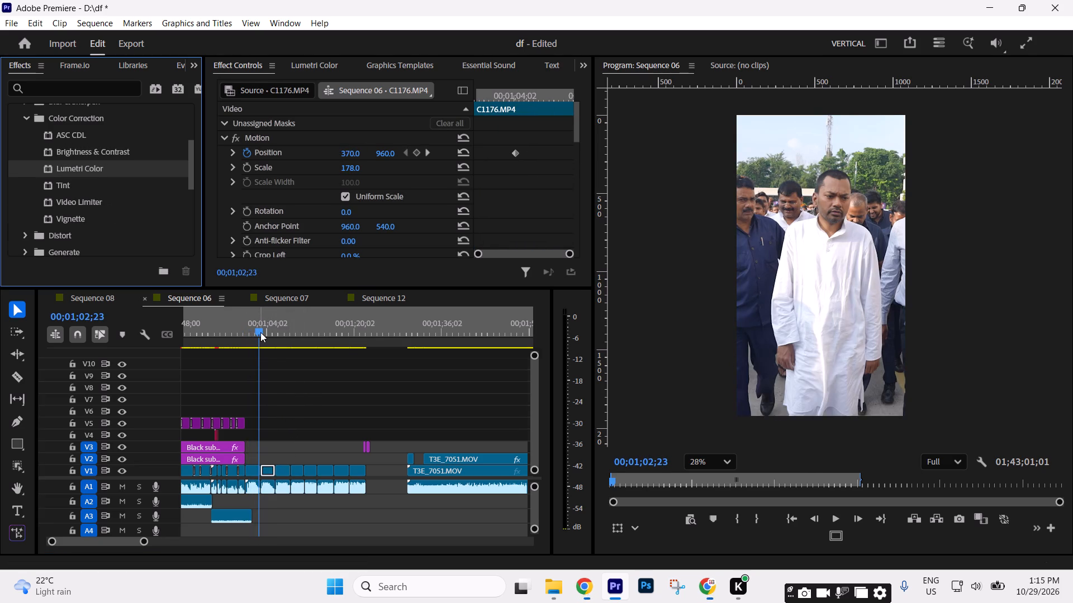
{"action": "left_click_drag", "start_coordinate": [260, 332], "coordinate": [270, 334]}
Undo the recent color effects and transition edits, and redo only the overlay track move and the added Fade transition on V3.
{"action": "key", "text": "ctrl+z"}
{"action": "key", "text": "ctrl+z"}
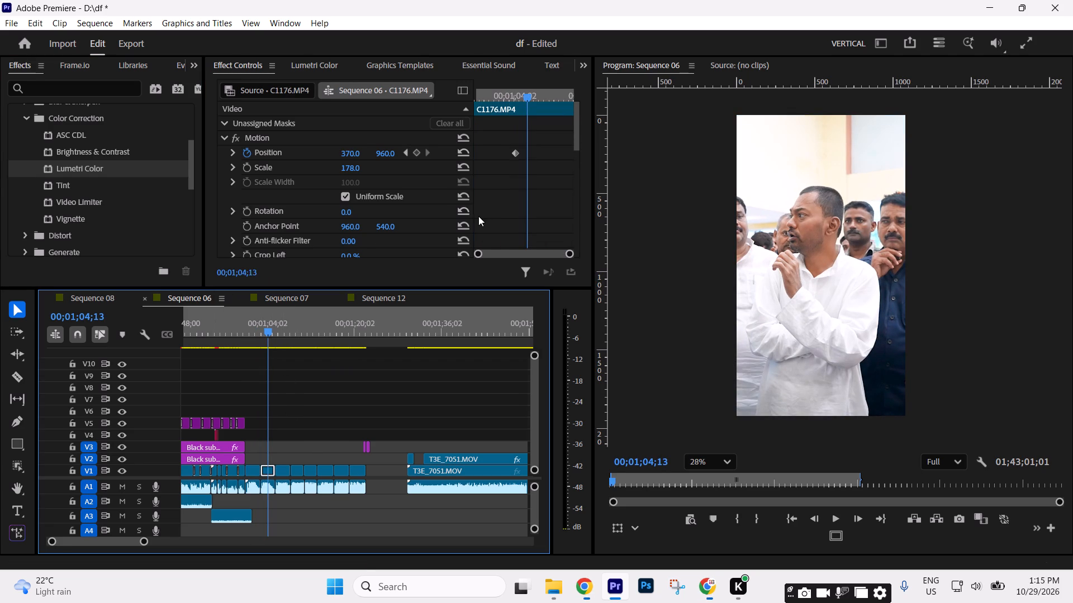
{"action": "scroll", "coordinate": [482, 216], "scroll_direction": "down", "scroll_amount": 16}
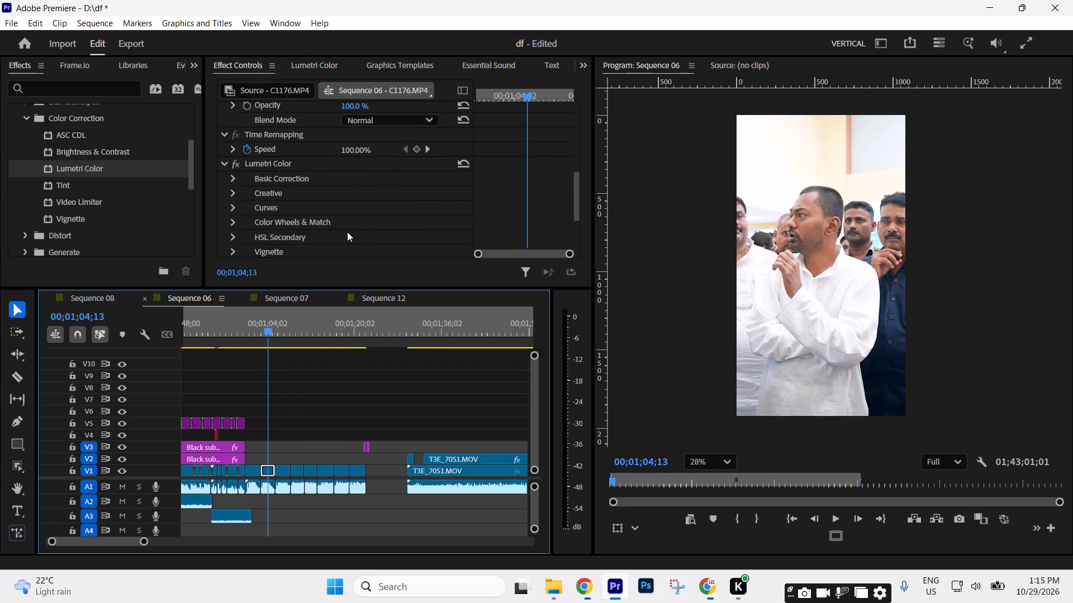
{"action": "key", "text": "ctrl+z"}
{"action": "key", "text": "ctrl+z"}
{"action": "key", "text": "ctrl+z"}
{"action": "key", "text": "ctrl+z"}
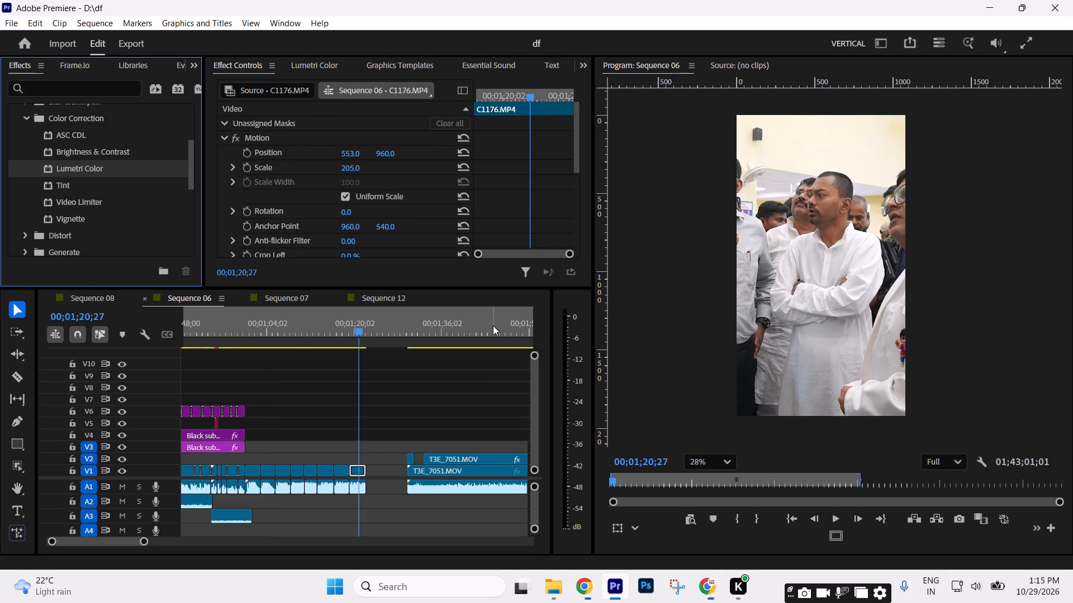
{"action": "key", "text": "ctrl+shift+z"}
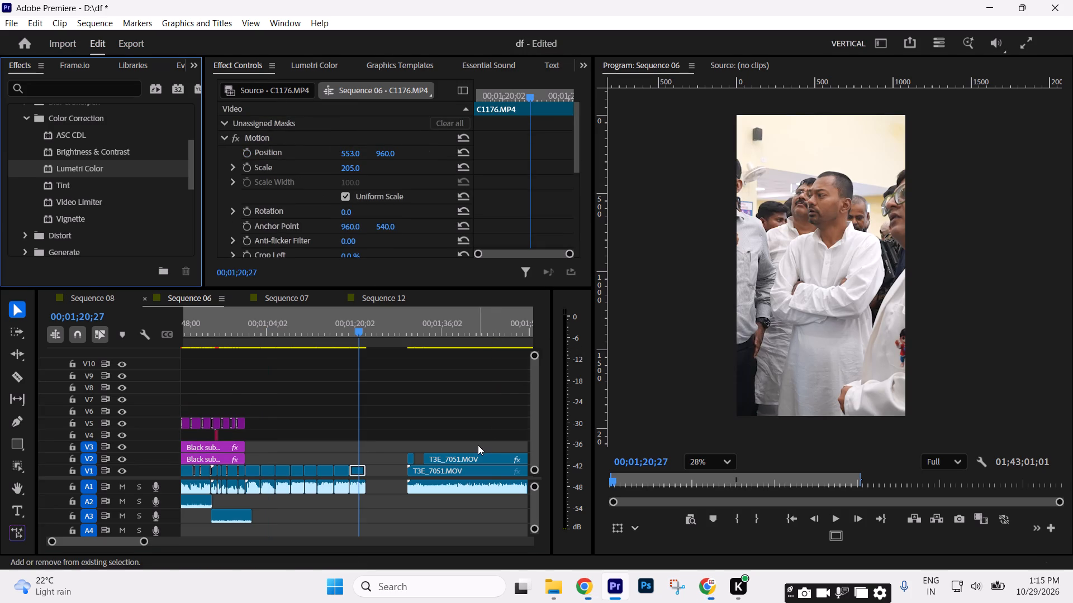
{"action": "key", "text": "ctrl+shift+z"}
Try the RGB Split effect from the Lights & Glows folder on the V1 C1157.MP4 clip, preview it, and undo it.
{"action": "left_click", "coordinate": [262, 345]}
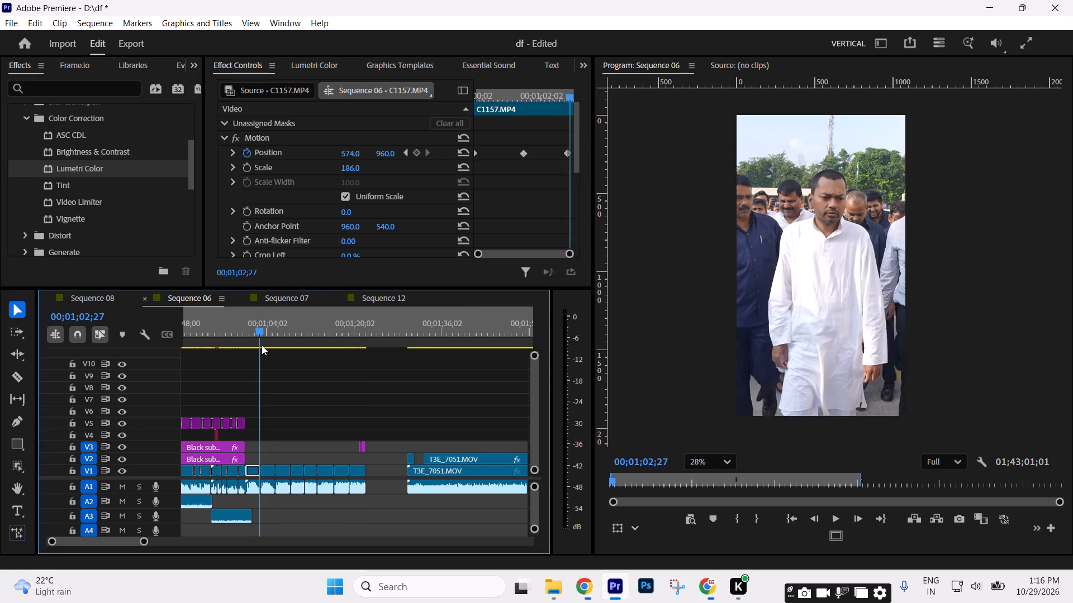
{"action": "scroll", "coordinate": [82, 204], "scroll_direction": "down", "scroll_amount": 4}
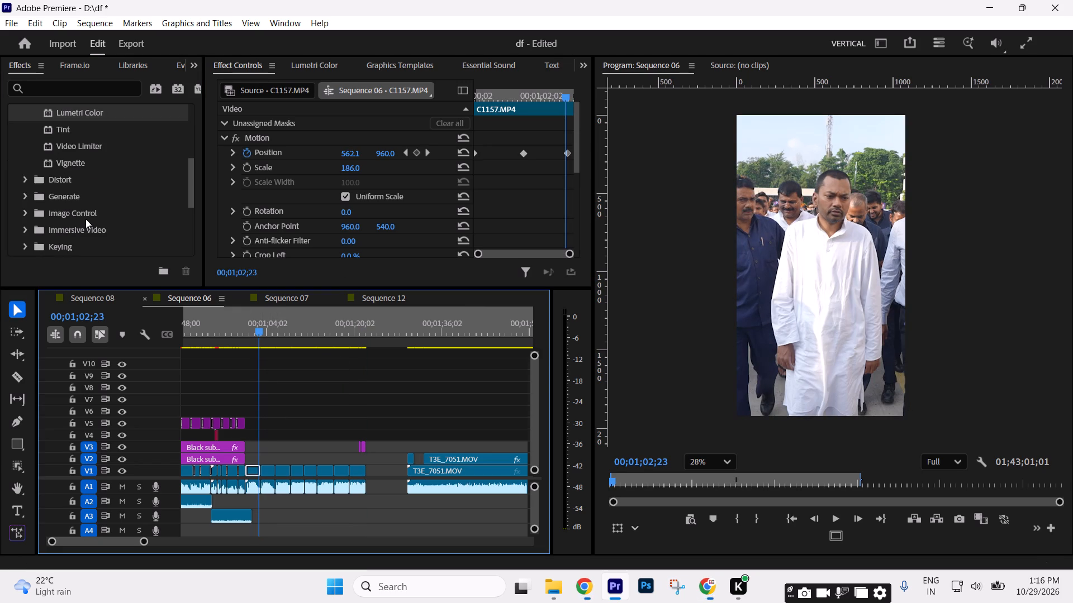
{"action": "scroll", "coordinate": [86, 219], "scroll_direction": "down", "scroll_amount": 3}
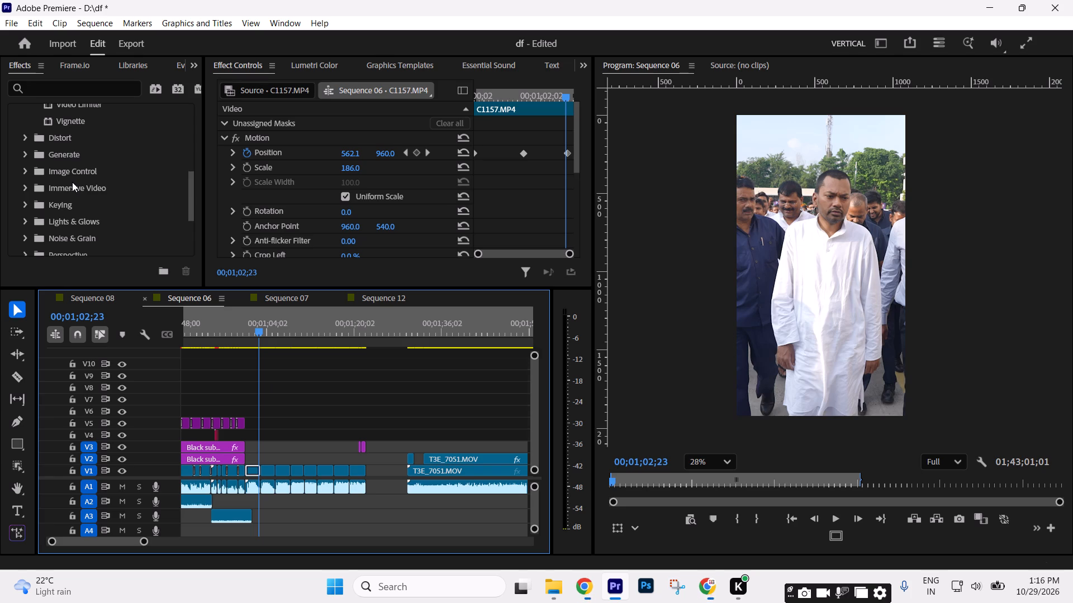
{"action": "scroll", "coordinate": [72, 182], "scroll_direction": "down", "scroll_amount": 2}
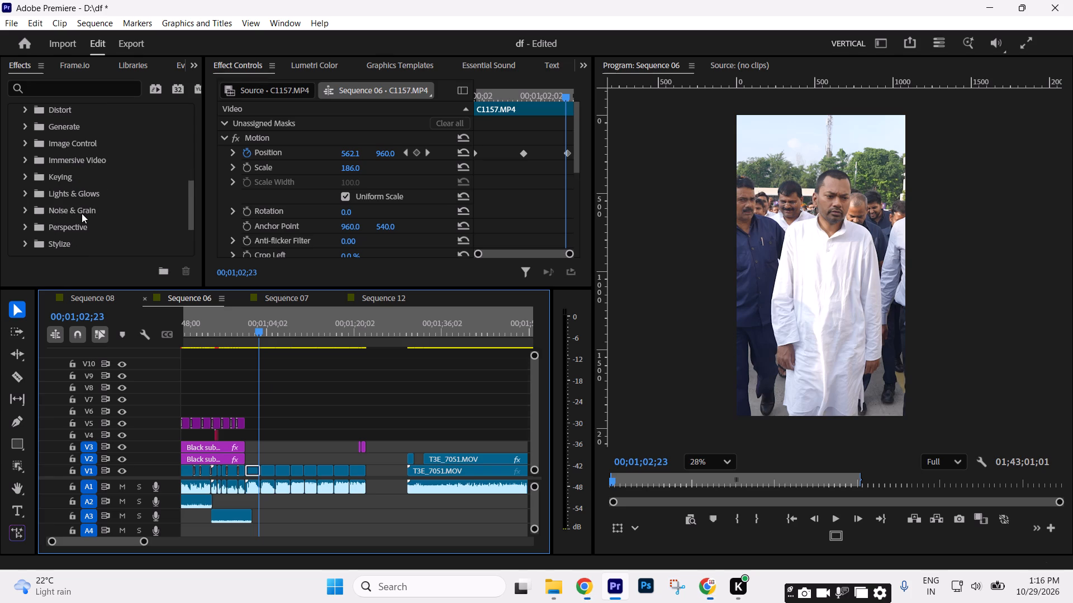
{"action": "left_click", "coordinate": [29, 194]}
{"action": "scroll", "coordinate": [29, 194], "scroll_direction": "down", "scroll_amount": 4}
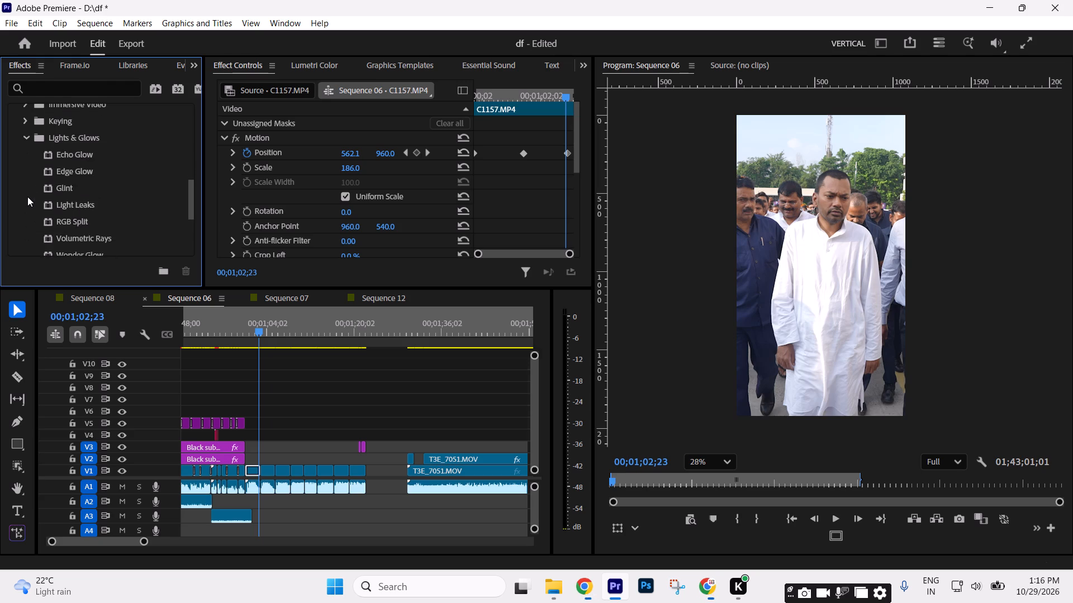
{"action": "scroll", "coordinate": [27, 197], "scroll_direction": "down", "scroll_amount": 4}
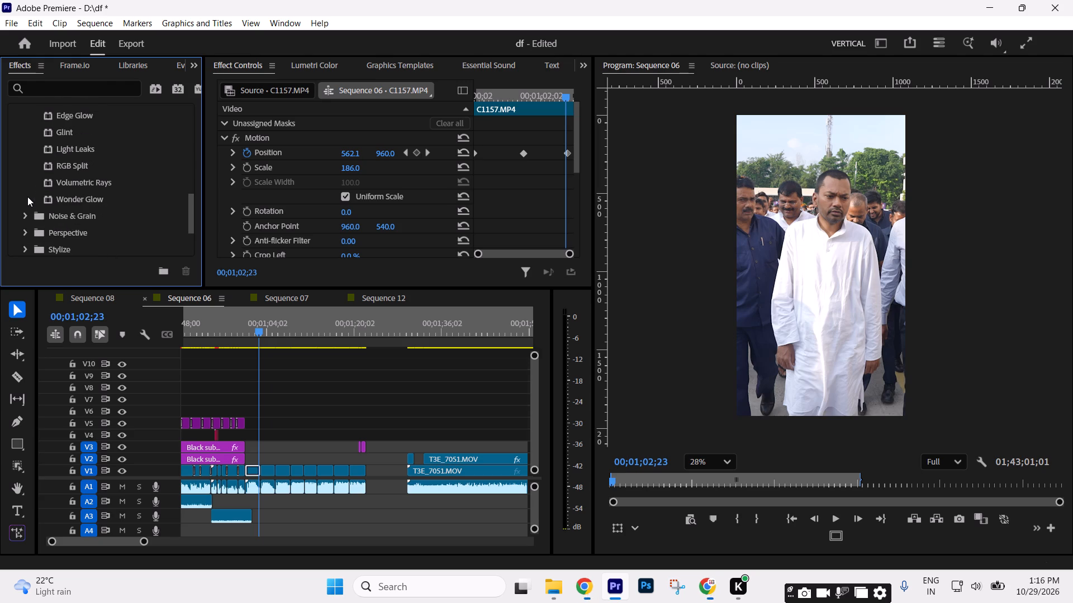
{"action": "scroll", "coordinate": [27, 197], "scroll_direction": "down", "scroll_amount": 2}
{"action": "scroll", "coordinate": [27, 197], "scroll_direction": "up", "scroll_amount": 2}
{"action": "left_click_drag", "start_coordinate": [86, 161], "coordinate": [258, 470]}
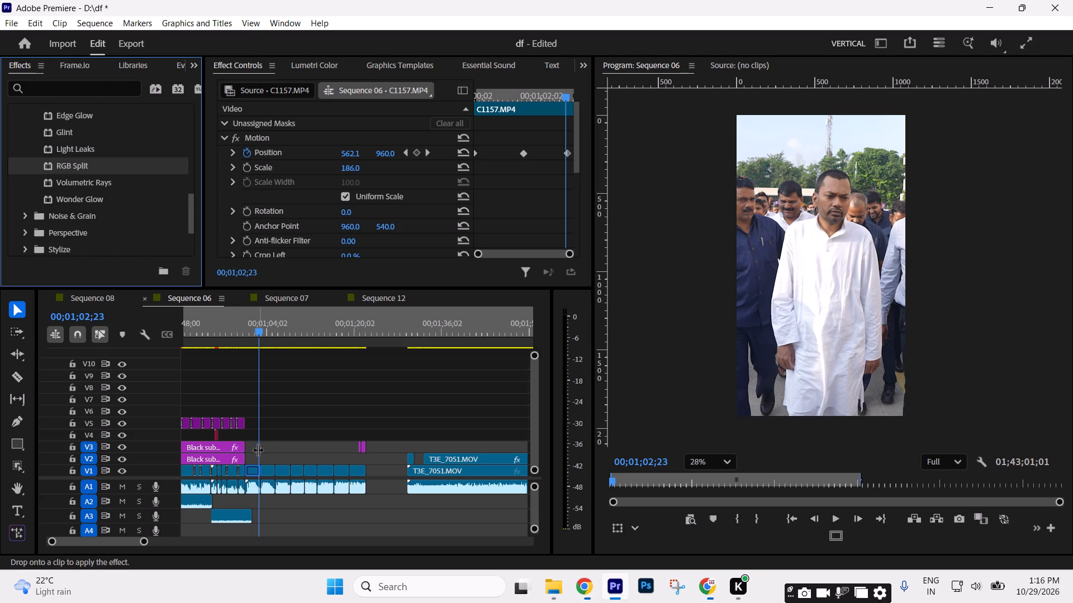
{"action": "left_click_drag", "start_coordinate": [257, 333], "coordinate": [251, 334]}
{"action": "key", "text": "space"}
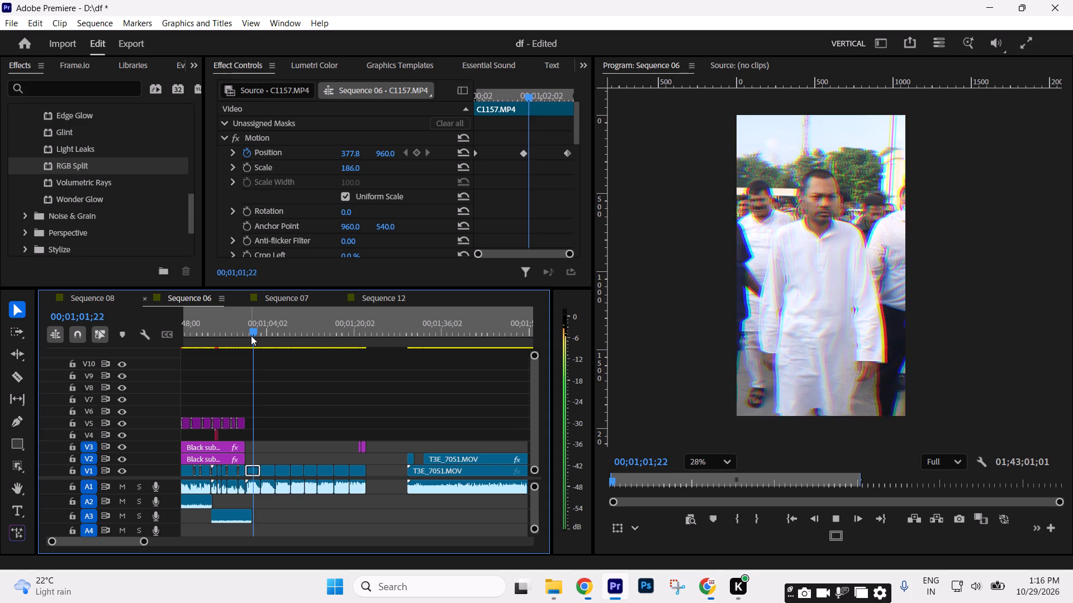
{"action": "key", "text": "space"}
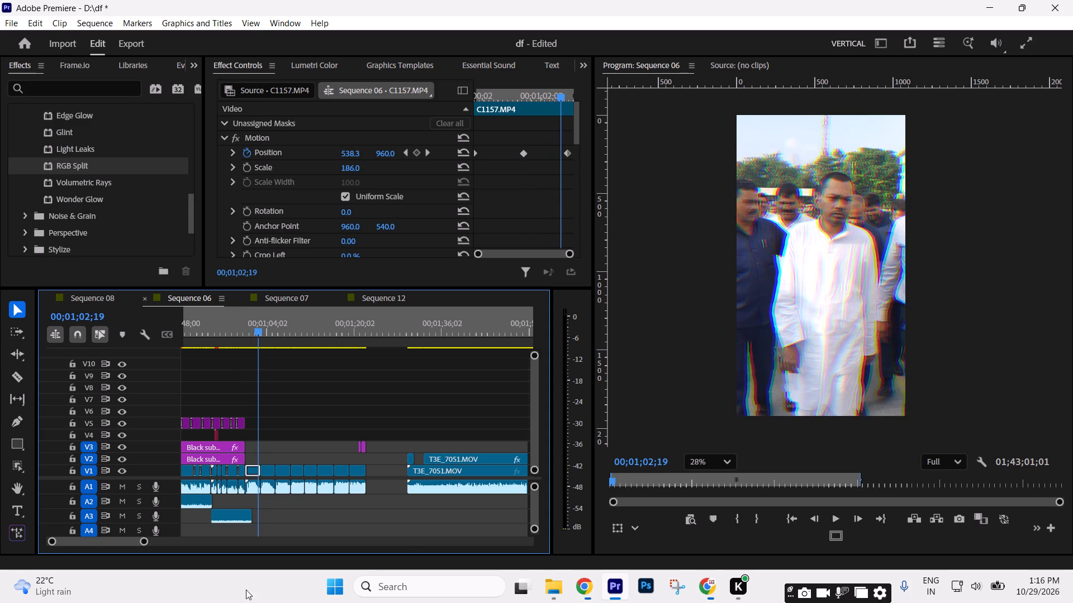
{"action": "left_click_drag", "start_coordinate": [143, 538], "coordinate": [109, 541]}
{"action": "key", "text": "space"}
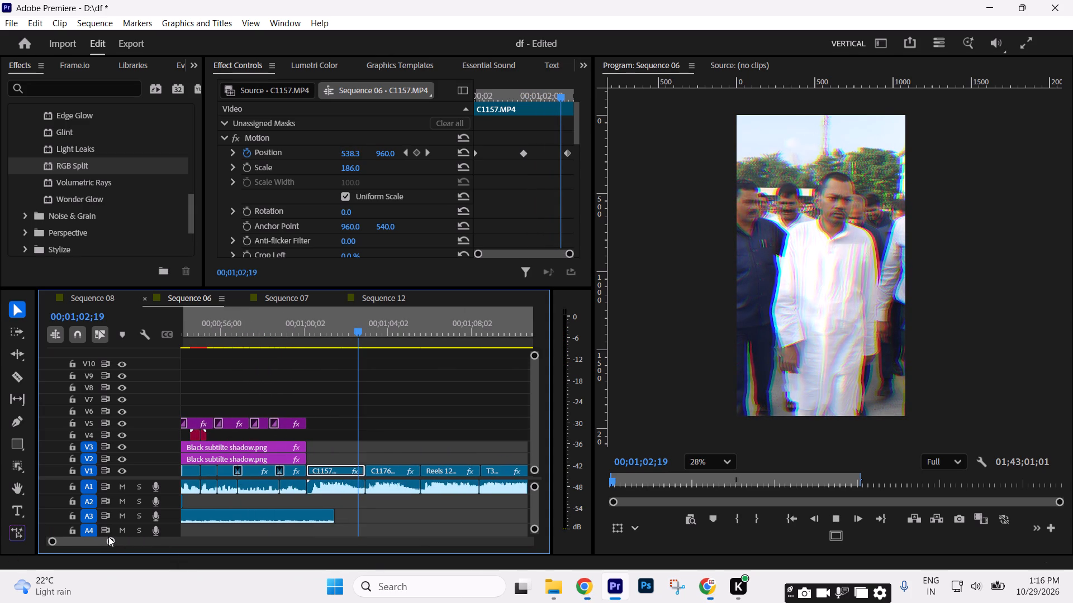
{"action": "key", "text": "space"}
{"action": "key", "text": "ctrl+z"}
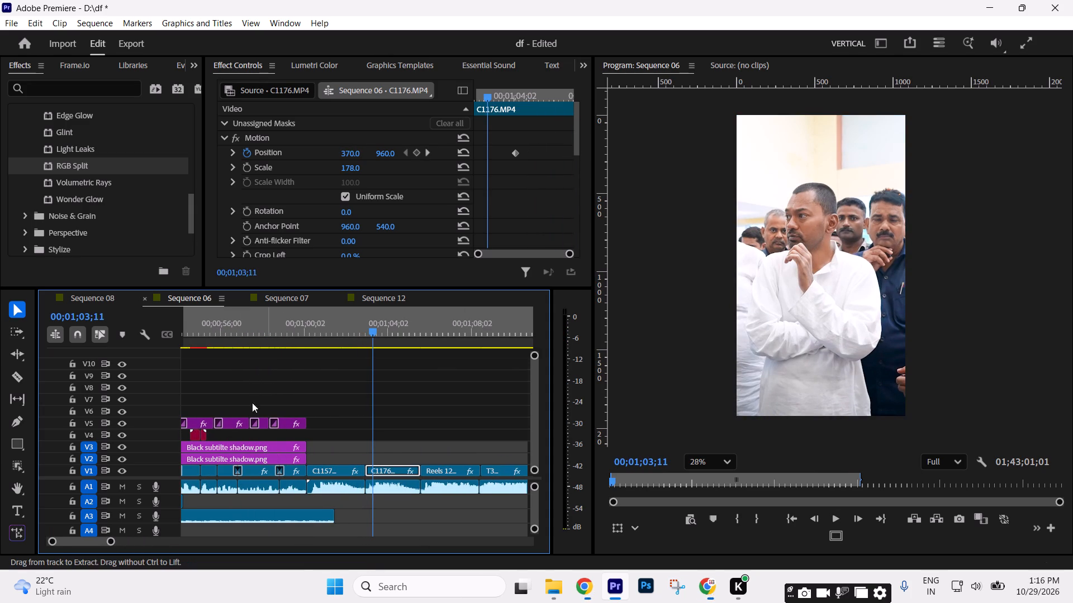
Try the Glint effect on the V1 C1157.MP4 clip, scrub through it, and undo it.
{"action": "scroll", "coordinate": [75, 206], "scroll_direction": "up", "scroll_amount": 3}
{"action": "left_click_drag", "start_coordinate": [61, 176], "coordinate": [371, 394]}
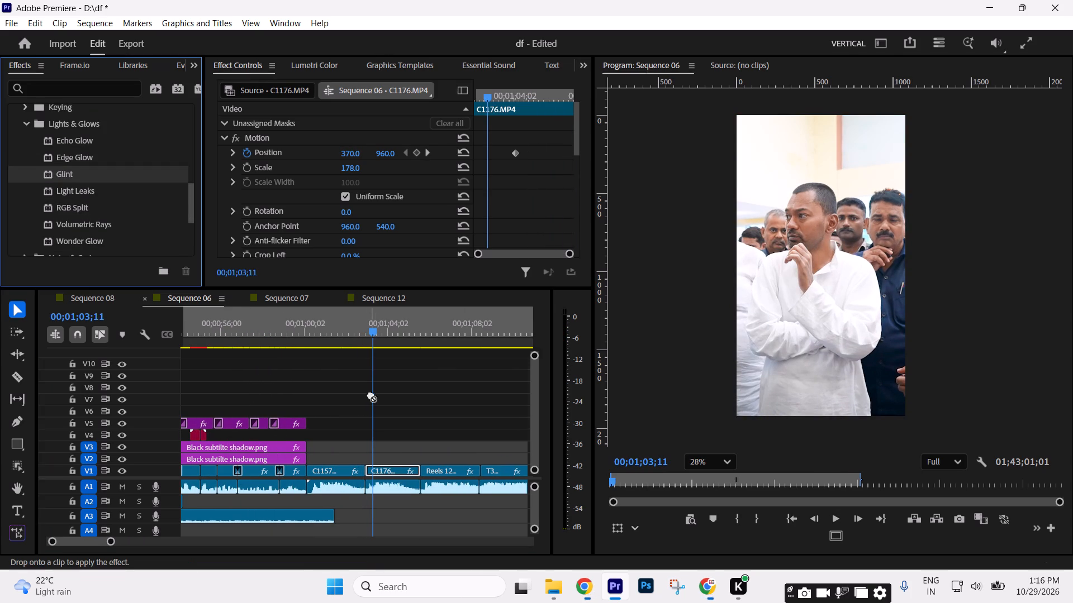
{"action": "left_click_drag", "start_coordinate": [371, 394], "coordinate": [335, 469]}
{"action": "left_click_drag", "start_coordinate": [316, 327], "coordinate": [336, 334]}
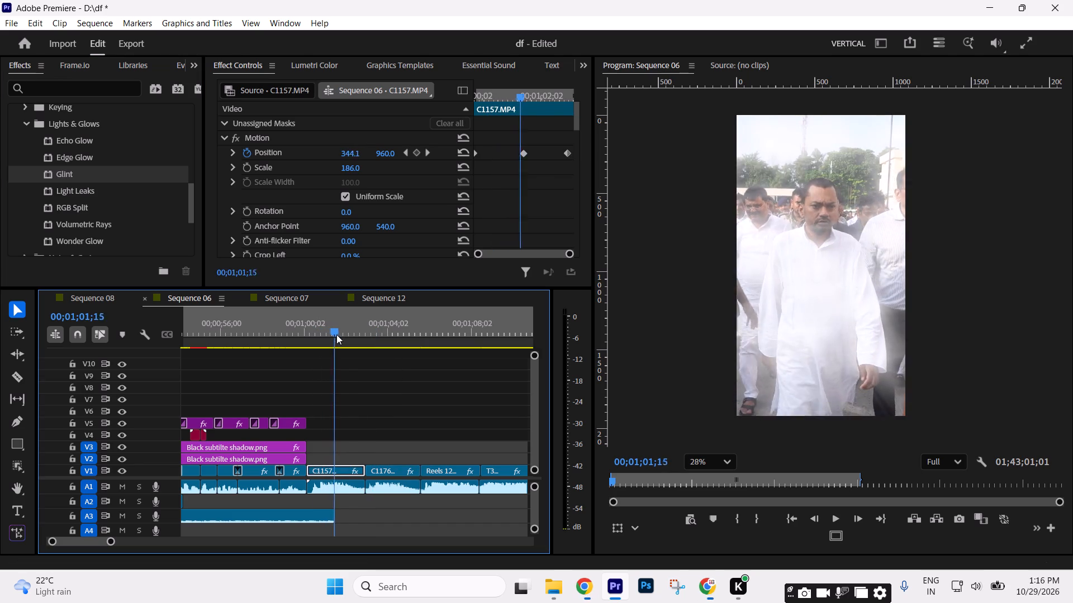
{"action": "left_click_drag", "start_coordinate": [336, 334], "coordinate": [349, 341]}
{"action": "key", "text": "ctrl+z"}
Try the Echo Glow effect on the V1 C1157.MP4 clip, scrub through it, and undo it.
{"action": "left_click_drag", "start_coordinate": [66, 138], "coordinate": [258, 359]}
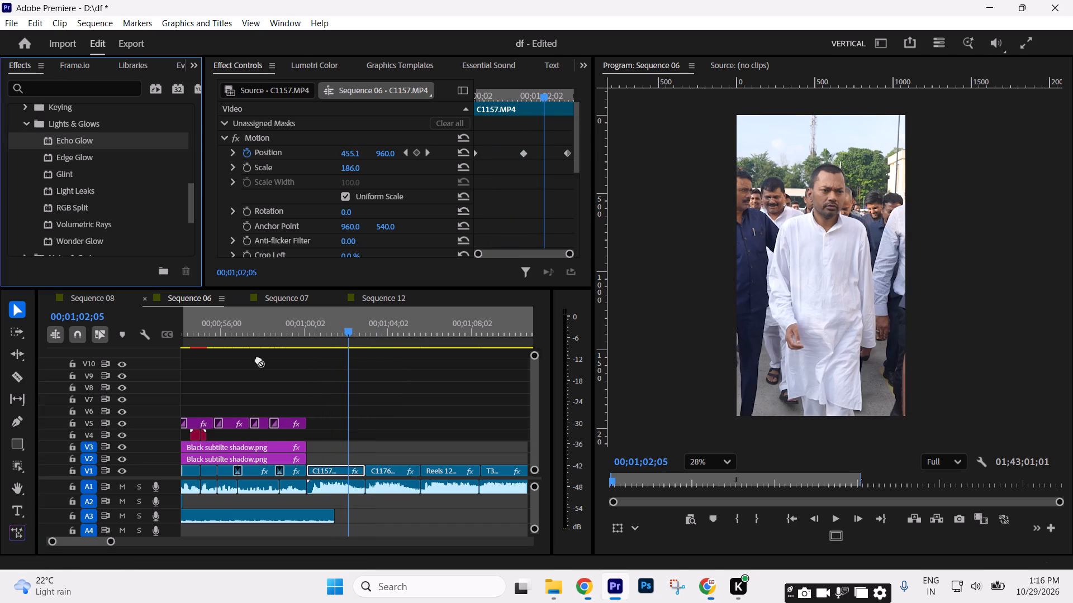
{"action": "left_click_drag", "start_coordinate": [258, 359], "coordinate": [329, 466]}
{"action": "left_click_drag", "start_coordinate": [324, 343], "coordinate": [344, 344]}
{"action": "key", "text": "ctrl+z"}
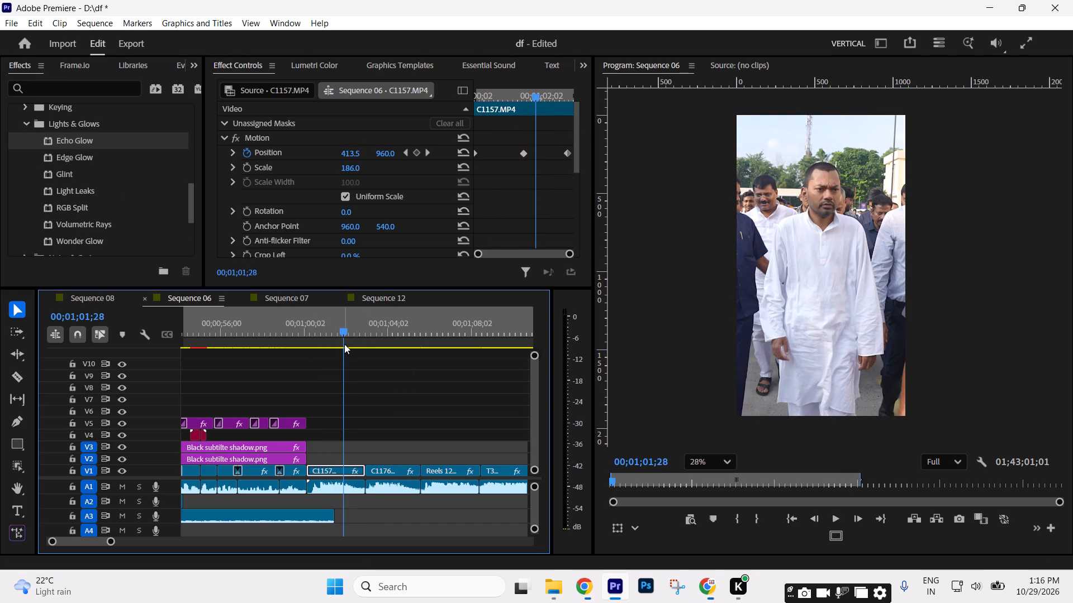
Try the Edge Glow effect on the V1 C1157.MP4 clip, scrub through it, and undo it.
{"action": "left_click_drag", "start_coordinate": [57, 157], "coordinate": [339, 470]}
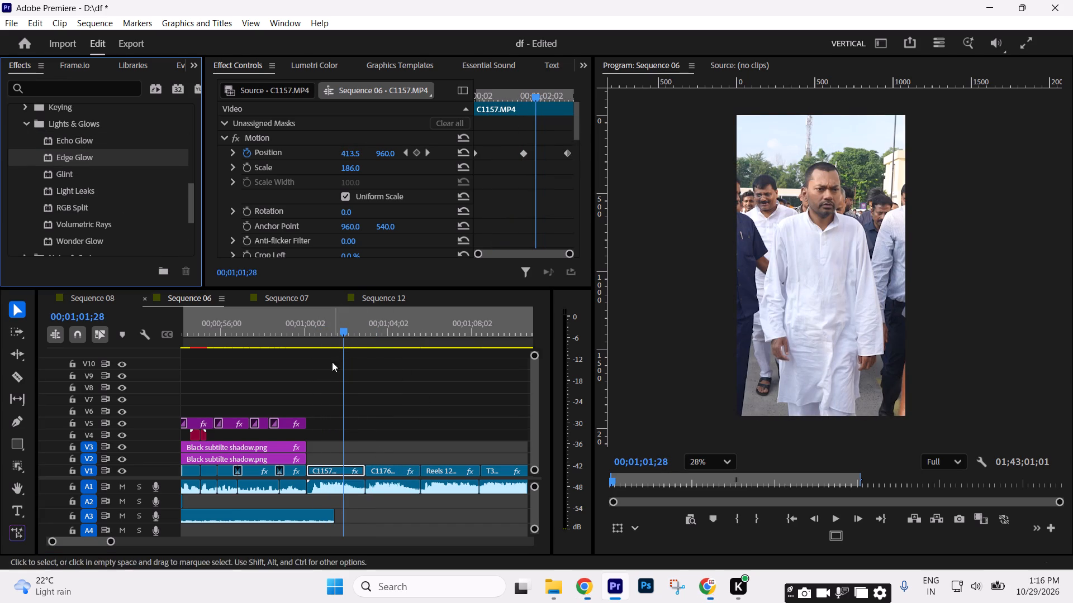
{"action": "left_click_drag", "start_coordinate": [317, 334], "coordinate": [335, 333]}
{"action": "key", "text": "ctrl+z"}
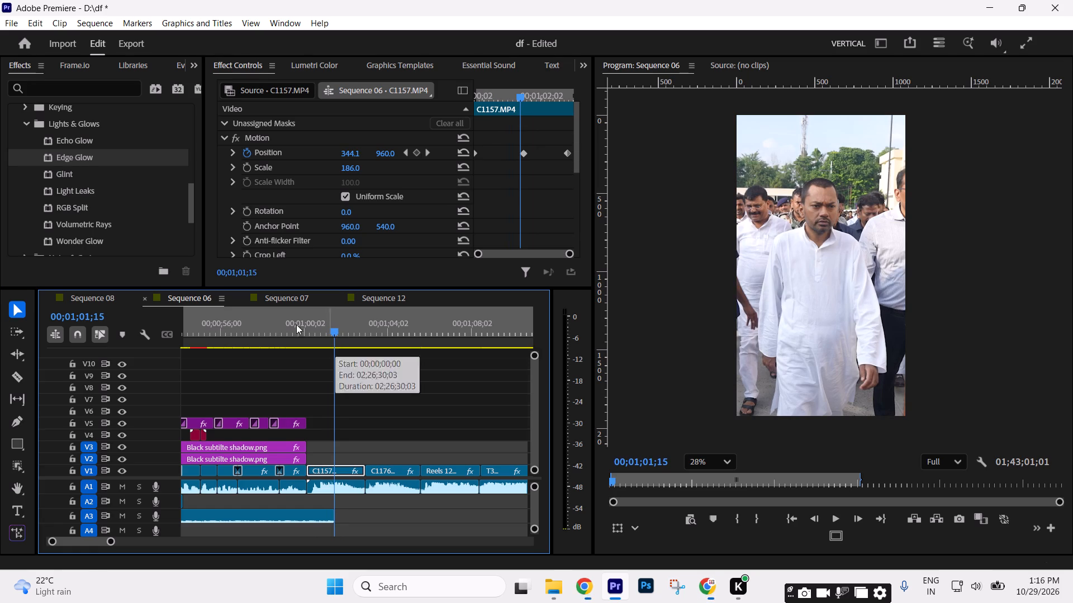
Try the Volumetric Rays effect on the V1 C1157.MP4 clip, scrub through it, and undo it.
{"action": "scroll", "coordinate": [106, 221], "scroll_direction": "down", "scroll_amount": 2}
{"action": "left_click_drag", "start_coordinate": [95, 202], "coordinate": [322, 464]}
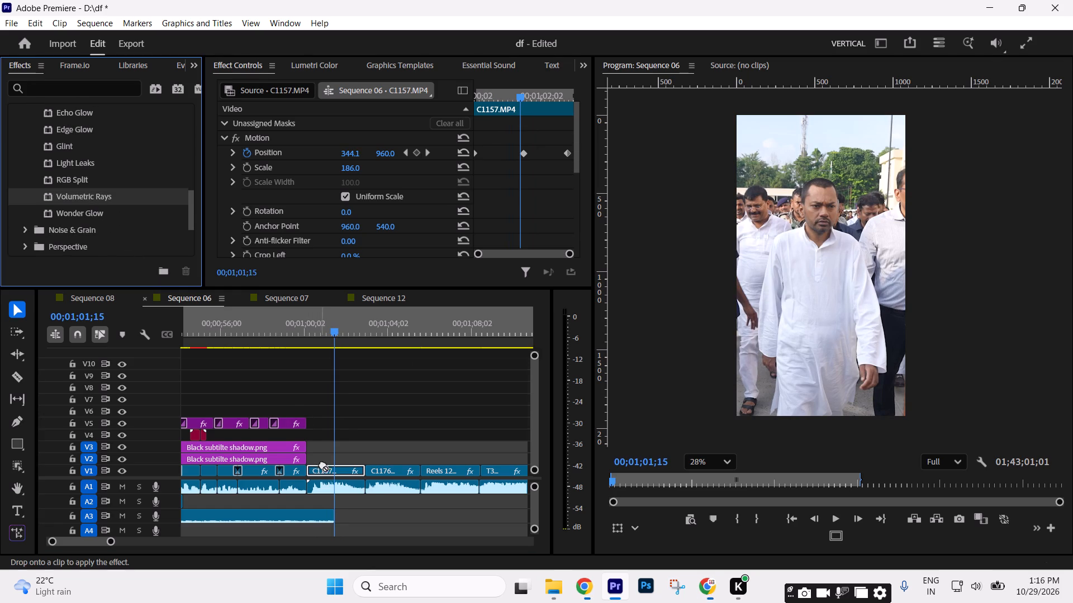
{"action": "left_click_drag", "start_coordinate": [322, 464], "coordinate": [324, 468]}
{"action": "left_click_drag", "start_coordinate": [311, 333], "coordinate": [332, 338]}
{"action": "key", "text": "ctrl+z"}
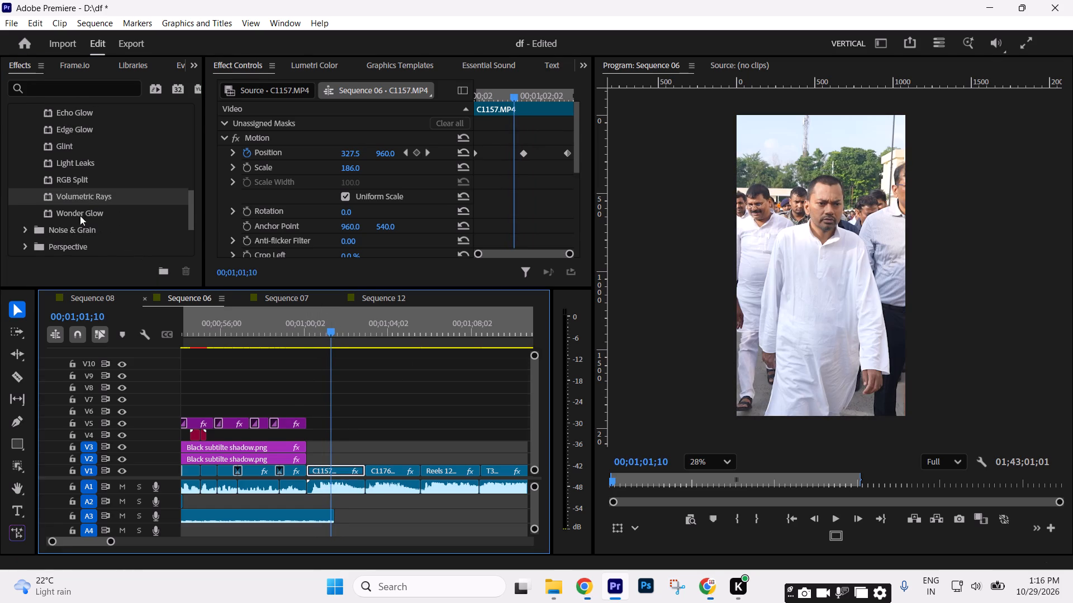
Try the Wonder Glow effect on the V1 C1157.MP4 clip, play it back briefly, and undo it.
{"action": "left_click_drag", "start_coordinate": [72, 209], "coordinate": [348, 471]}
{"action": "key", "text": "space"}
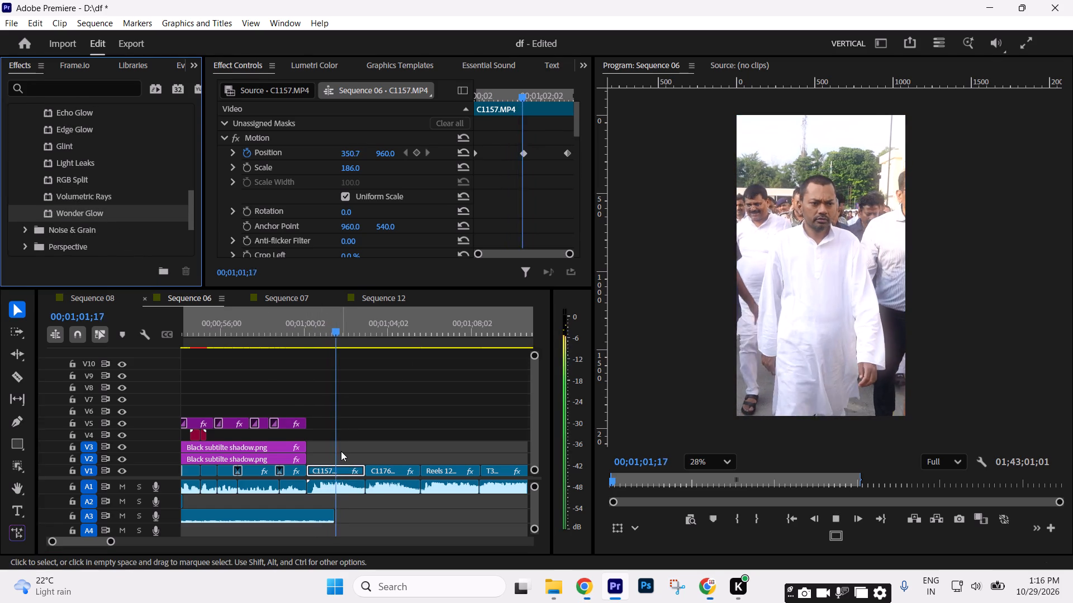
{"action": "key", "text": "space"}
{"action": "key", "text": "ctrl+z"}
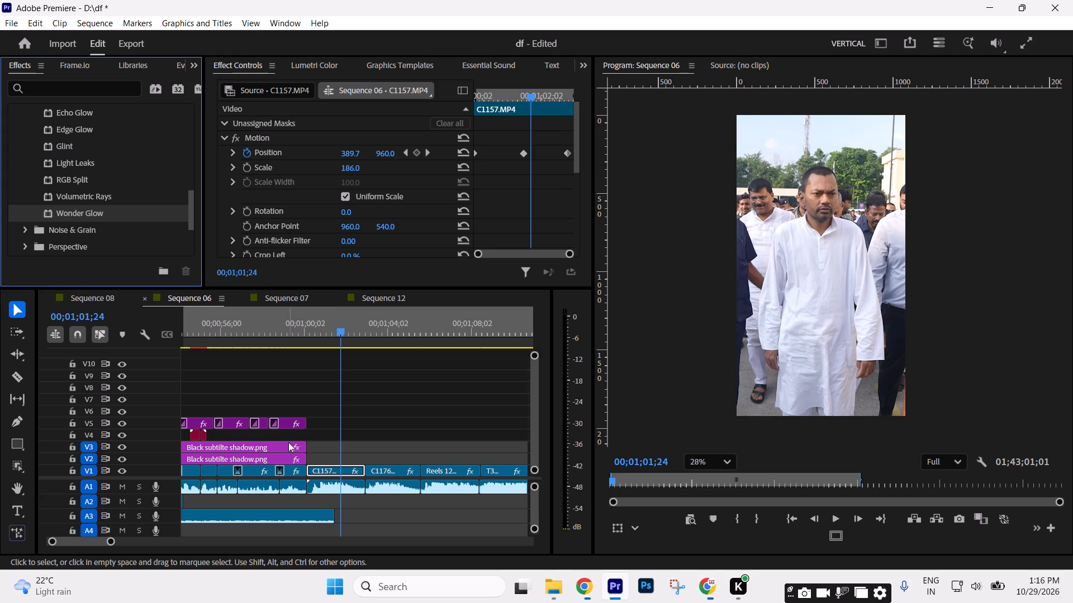
Apply the 3D Rotate effect from the Transform folder to the V1 C1157.MP4 clip.
{"action": "scroll", "coordinate": [136, 218], "scroll_direction": "down", "scroll_amount": 4}
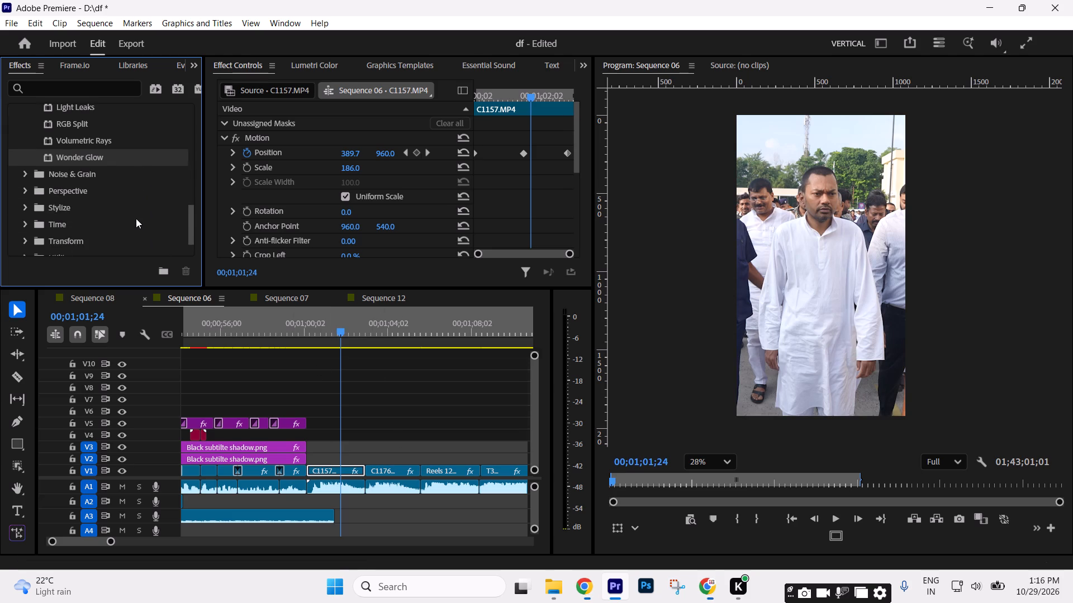
{"action": "scroll", "coordinate": [136, 218], "scroll_direction": "down", "scroll_amount": 4}
{"action": "left_click", "coordinate": [25, 202]}
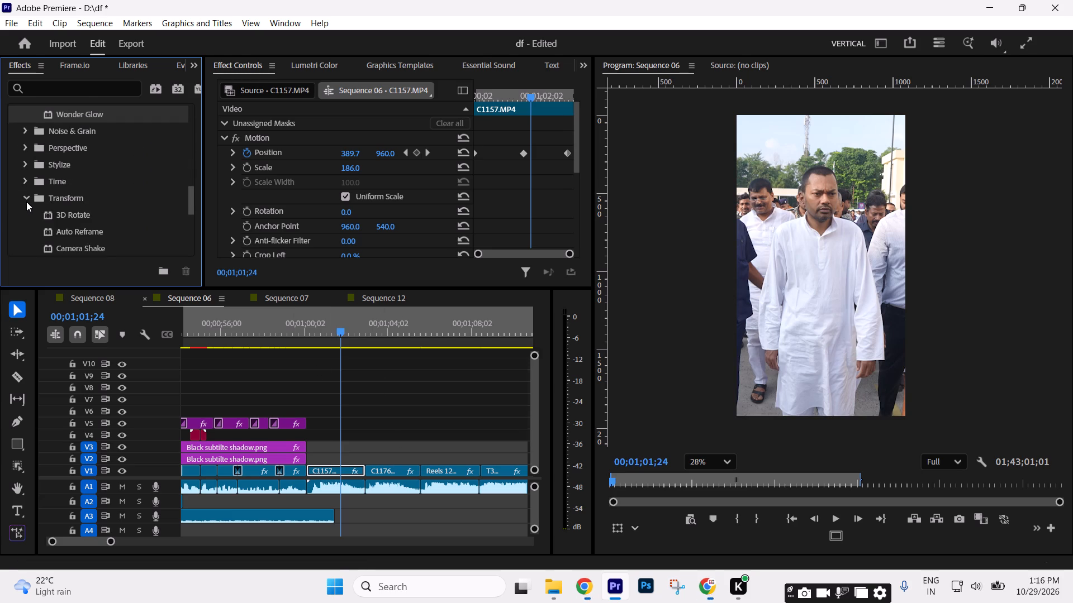
{"action": "scroll", "coordinate": [107, 203], "scroll_direction": "down", "scroll_amount": 5}
{"action": "left_click_drag", "start_coordinate": [83, 144], "coordinate": [367, 466]}
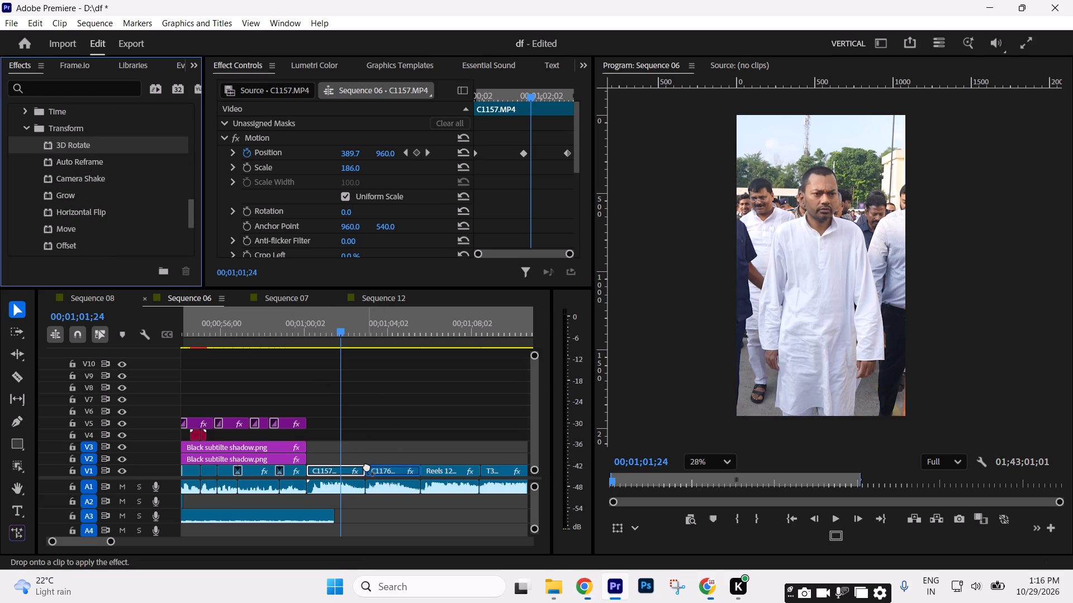
{"action": "left_click_drag", "start_coordinate": [367, 466], "coordinate": [331, 470]}
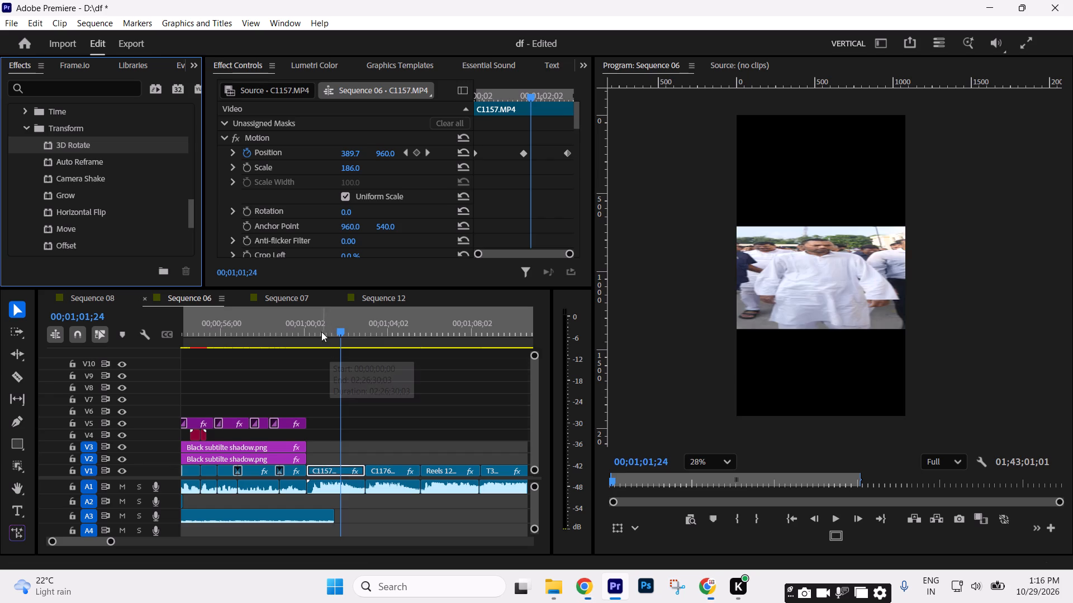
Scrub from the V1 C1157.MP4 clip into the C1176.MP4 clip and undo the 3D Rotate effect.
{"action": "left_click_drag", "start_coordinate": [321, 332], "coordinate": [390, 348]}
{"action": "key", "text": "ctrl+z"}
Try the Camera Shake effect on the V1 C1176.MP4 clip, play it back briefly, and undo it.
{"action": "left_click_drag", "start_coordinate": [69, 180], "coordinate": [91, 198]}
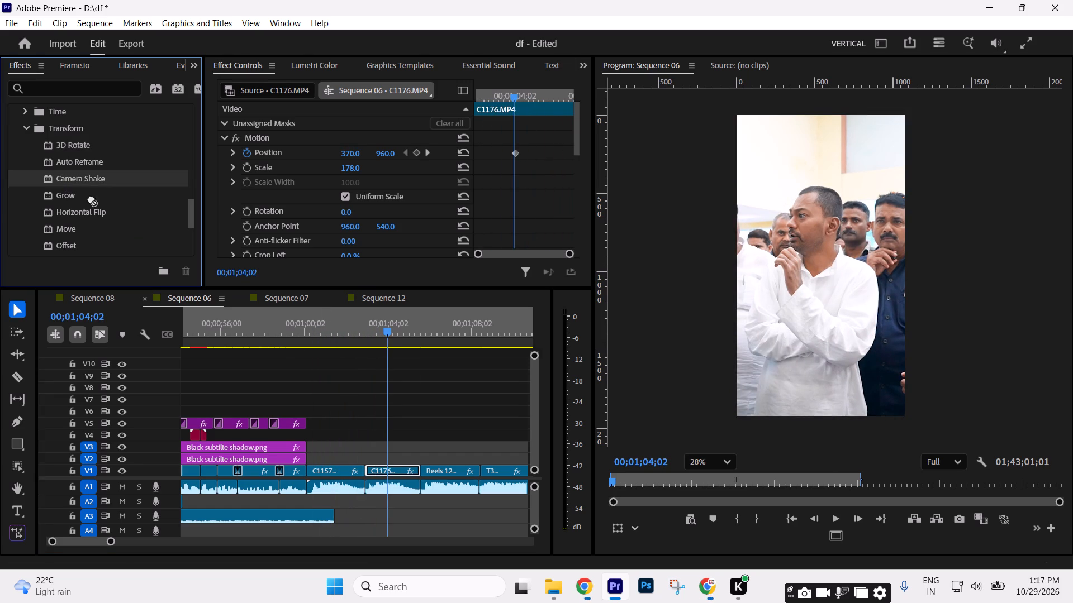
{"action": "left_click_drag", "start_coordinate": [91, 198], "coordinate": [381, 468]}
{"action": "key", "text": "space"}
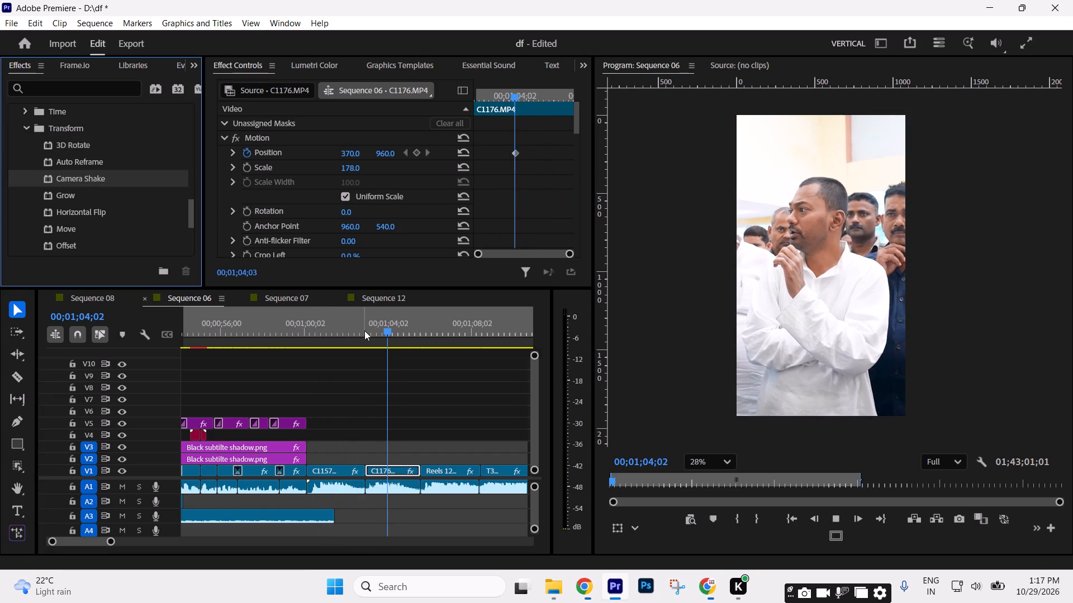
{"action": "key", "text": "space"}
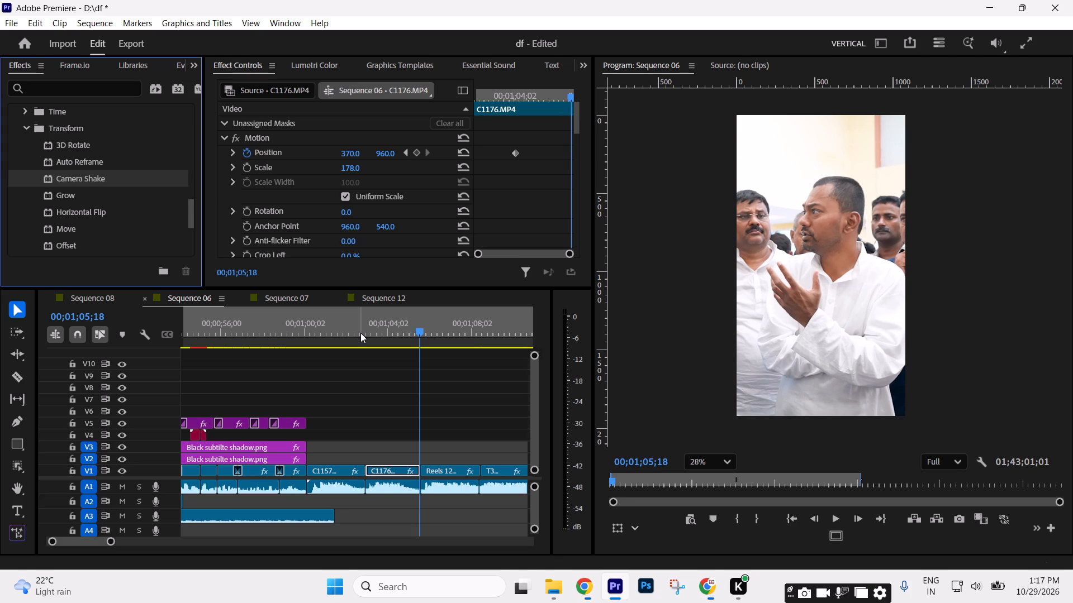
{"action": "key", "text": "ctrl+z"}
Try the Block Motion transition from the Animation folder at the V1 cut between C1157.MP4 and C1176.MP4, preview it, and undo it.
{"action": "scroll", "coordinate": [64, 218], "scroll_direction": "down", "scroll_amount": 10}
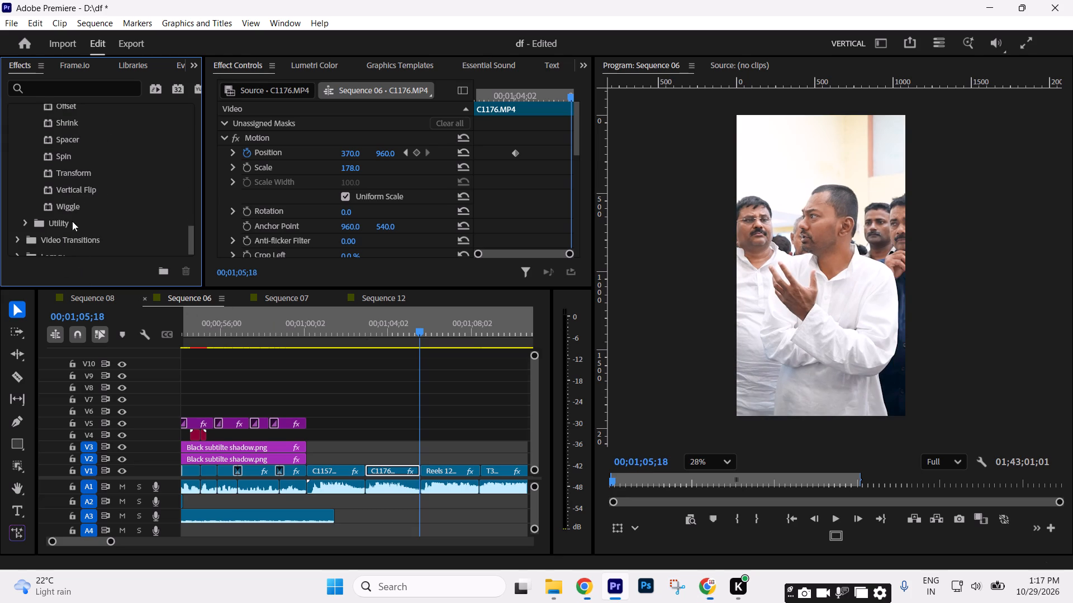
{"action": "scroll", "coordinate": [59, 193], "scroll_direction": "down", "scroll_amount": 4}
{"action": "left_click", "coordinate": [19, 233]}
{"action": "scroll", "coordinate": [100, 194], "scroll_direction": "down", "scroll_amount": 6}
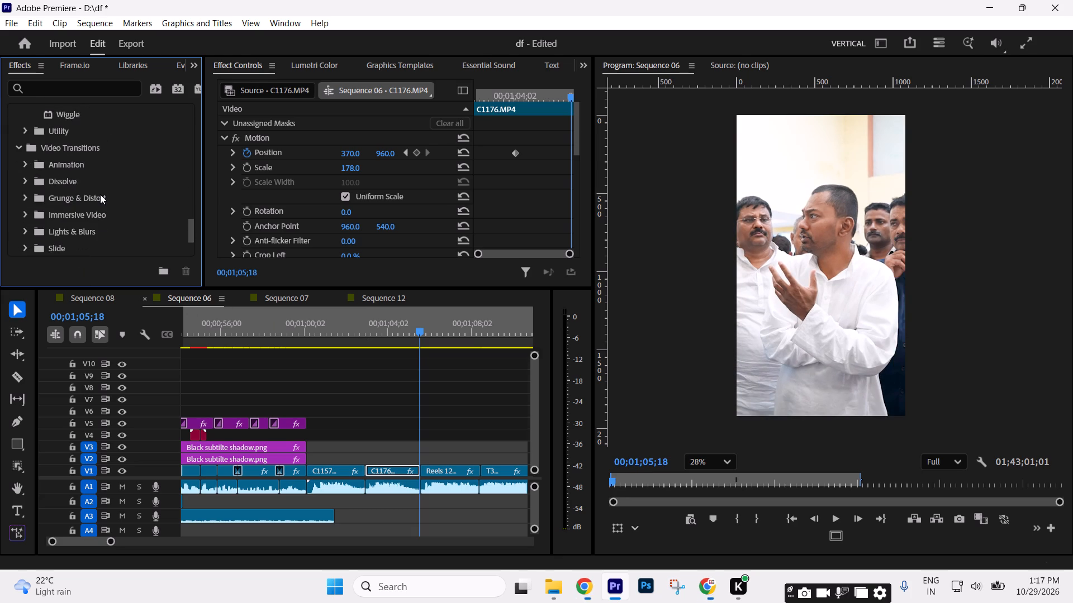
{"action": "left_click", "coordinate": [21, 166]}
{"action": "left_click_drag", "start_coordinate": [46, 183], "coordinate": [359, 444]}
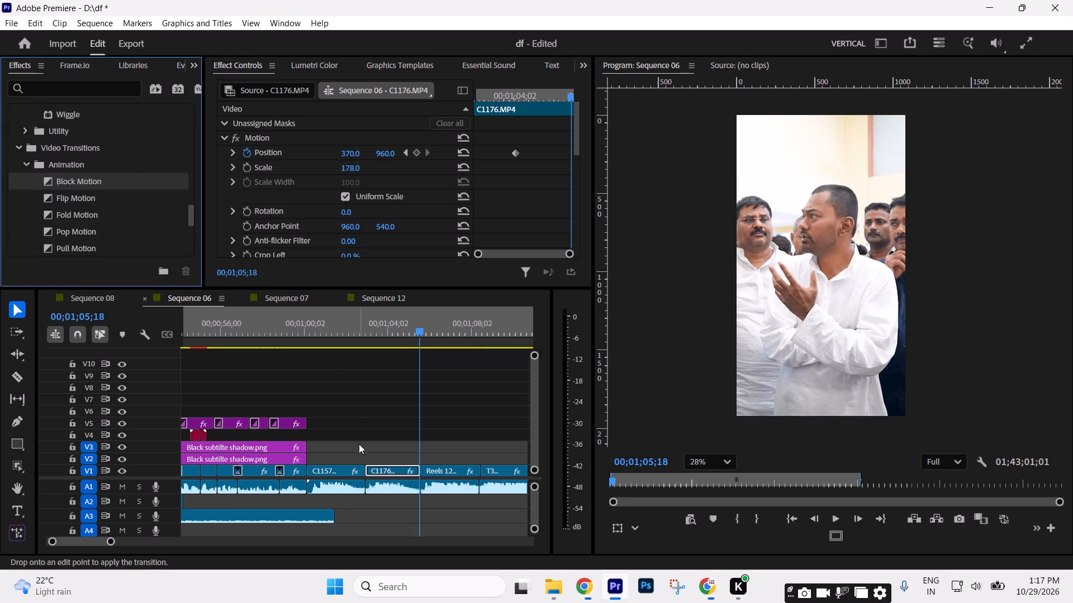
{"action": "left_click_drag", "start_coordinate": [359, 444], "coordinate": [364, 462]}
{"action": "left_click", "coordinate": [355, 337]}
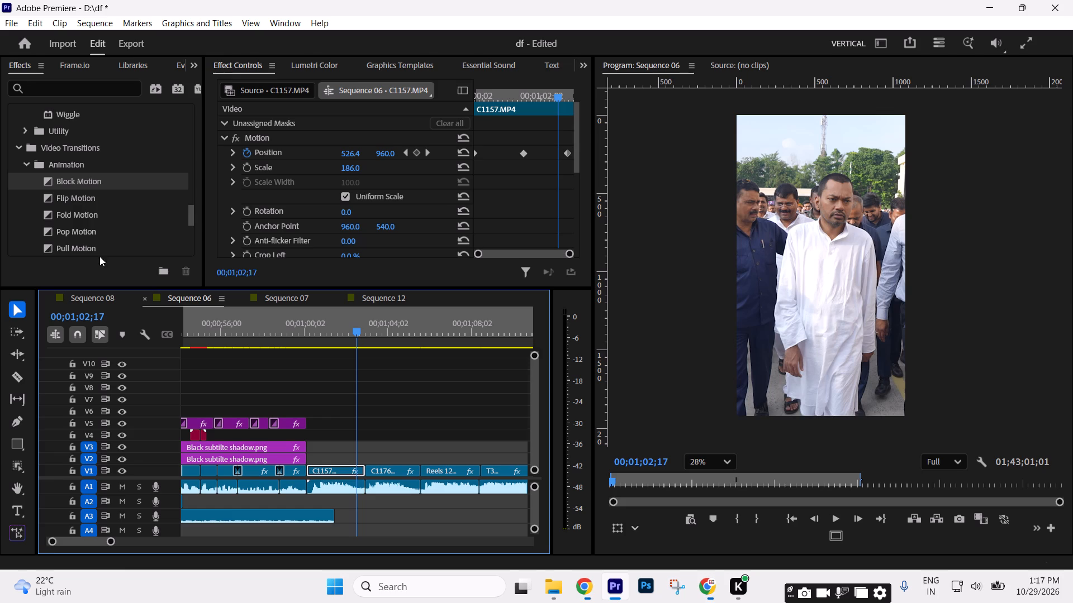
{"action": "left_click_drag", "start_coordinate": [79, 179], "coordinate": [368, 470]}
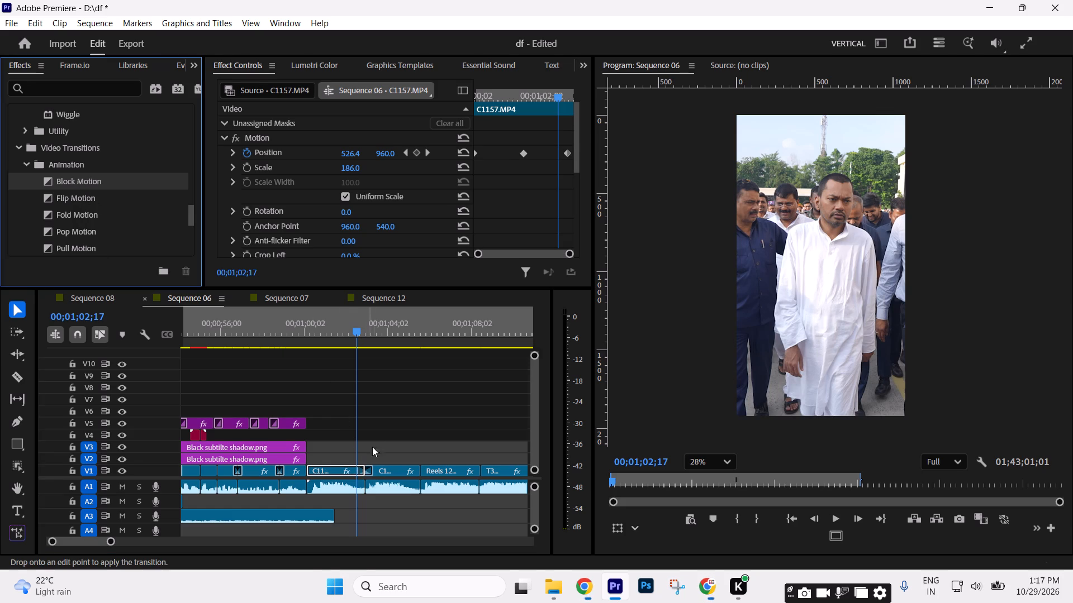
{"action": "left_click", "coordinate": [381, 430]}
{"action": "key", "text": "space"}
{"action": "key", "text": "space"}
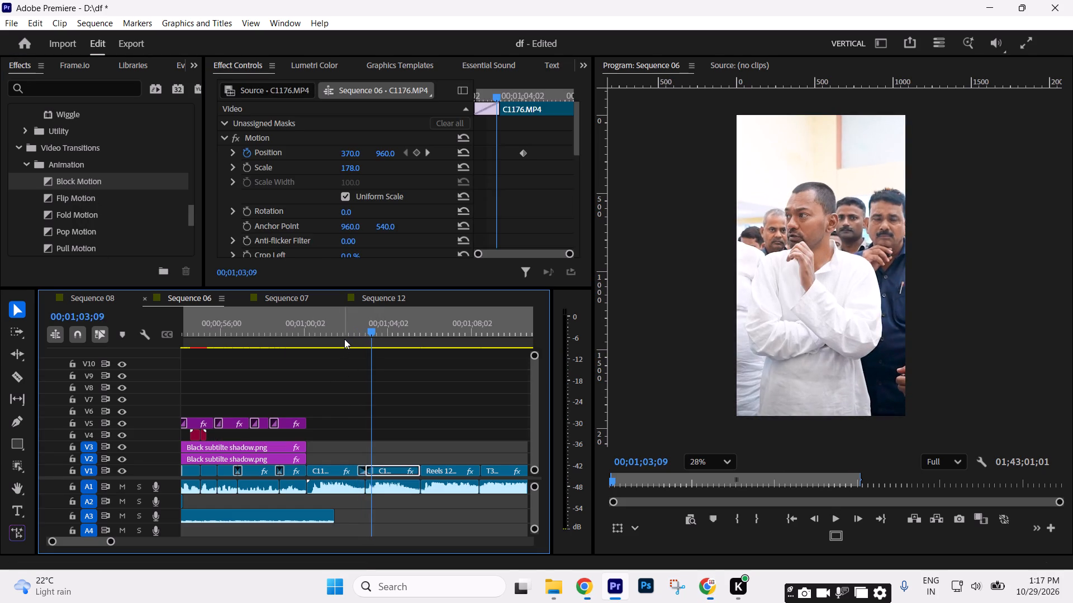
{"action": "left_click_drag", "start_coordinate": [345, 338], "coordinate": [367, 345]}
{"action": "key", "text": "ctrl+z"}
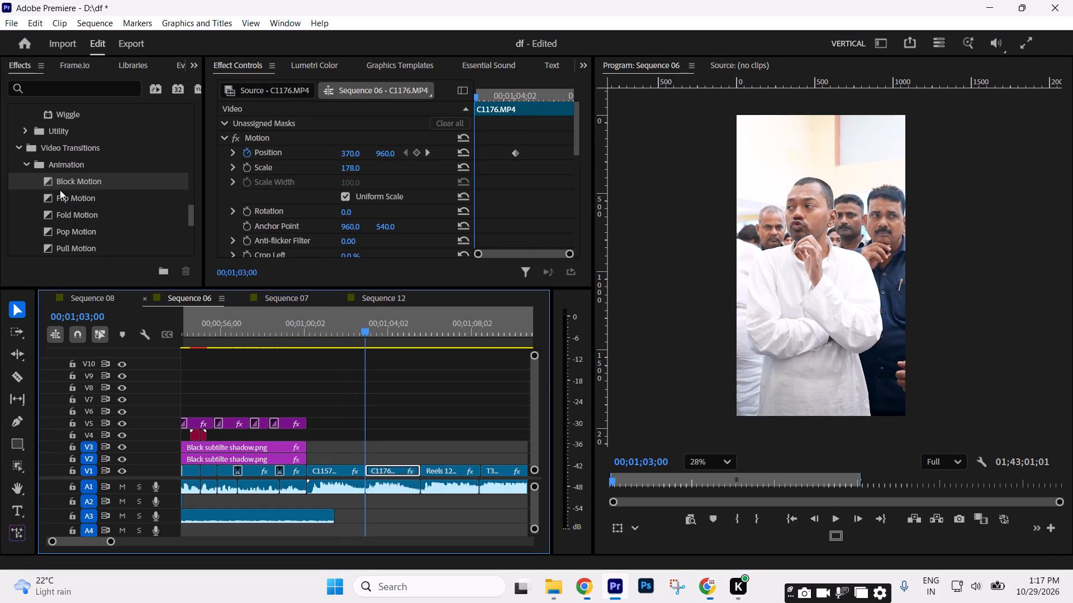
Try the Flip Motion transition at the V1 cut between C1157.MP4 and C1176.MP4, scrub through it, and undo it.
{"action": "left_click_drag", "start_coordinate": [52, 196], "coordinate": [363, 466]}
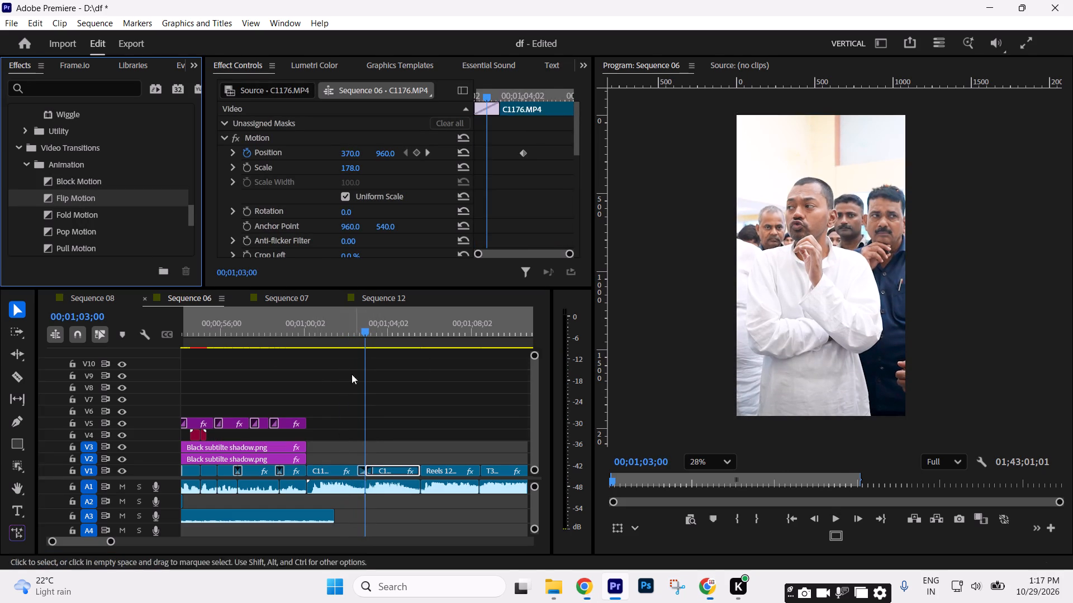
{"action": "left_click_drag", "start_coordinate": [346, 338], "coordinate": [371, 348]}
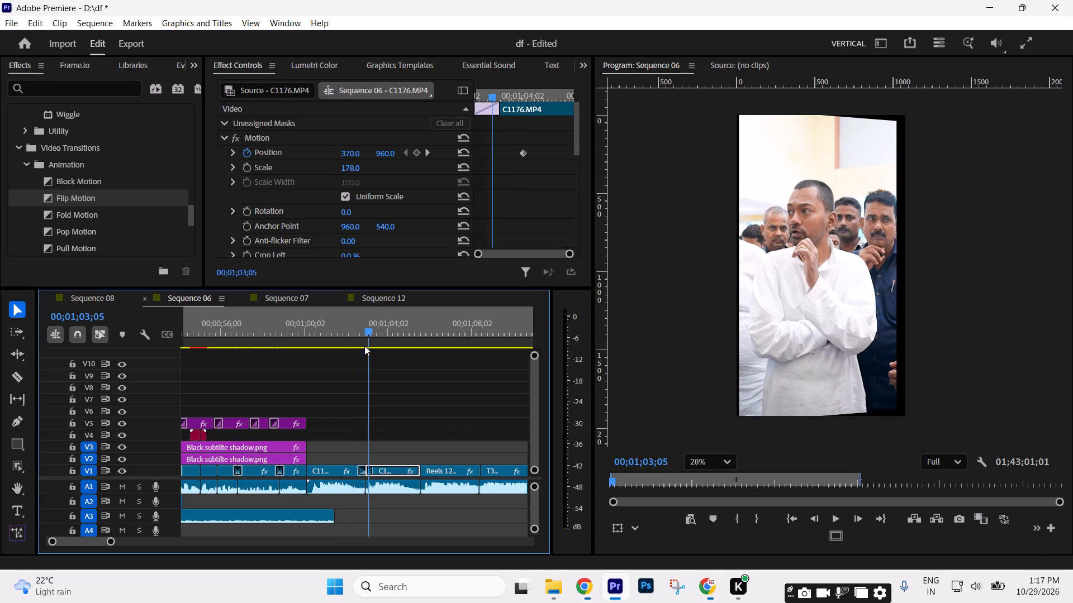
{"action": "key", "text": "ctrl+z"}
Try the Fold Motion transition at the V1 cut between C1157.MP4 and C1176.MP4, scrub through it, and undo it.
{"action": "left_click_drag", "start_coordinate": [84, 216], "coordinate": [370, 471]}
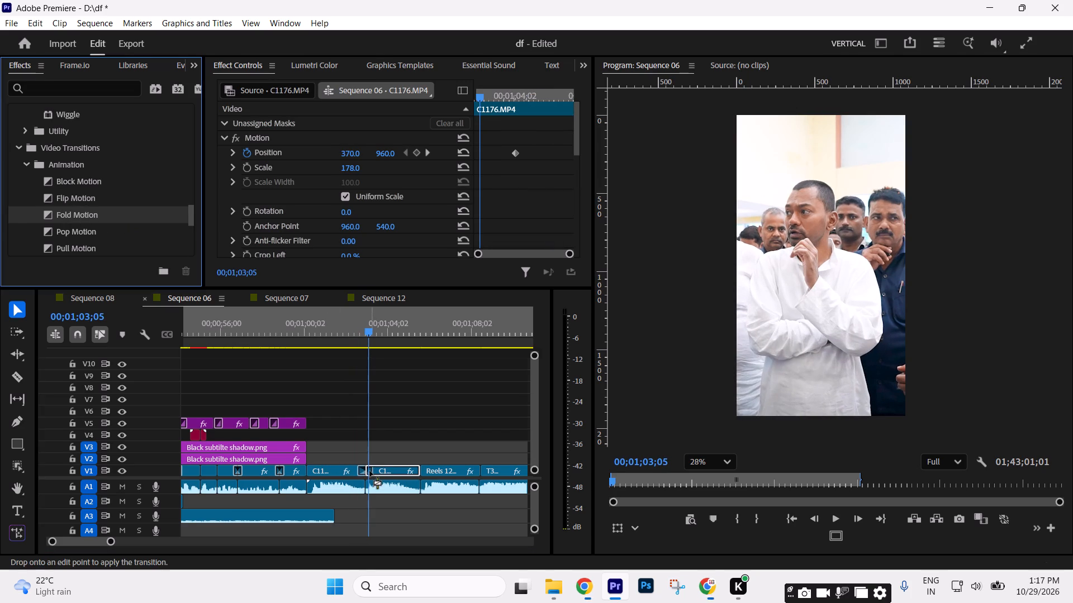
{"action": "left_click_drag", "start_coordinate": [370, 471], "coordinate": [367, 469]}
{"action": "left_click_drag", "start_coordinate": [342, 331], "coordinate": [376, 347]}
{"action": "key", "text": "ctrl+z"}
Apply the Slice transition from the Transformers folder at the V1 cut between C1157.MP4 and C1176.MP4 and play it back.
{"action": "scroll", "coordinate": [140, 236], "scroll_direction": "down", "scroll_amount": 14}
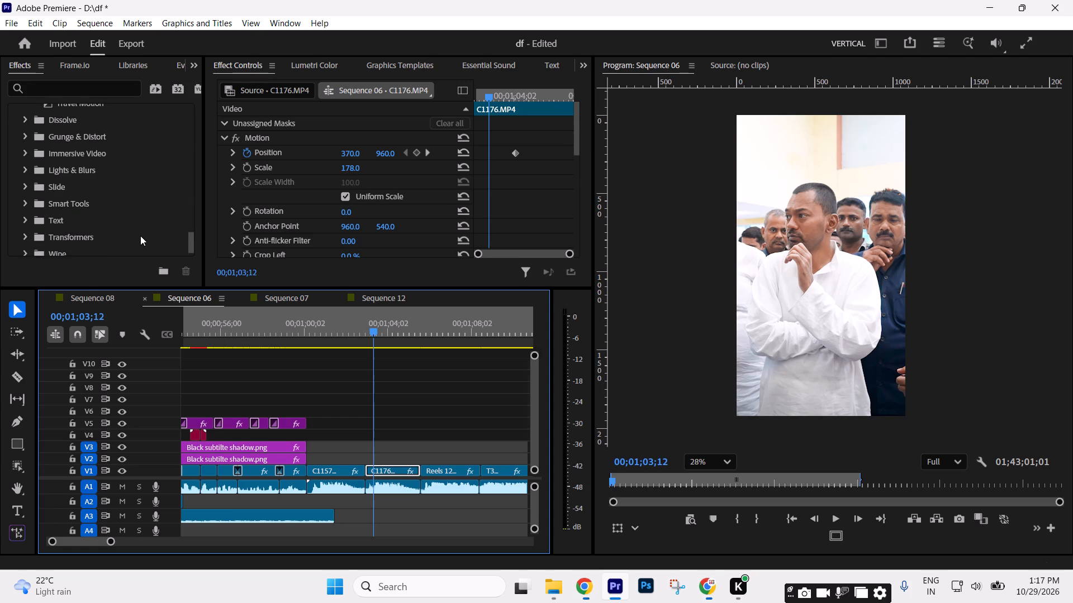
{"action": "scroll", "coordinate": [140, 236], "scroll_direction": "down", "scroll_amount": 2}
{"action": "left_click", "coordinate": [23, 217]}
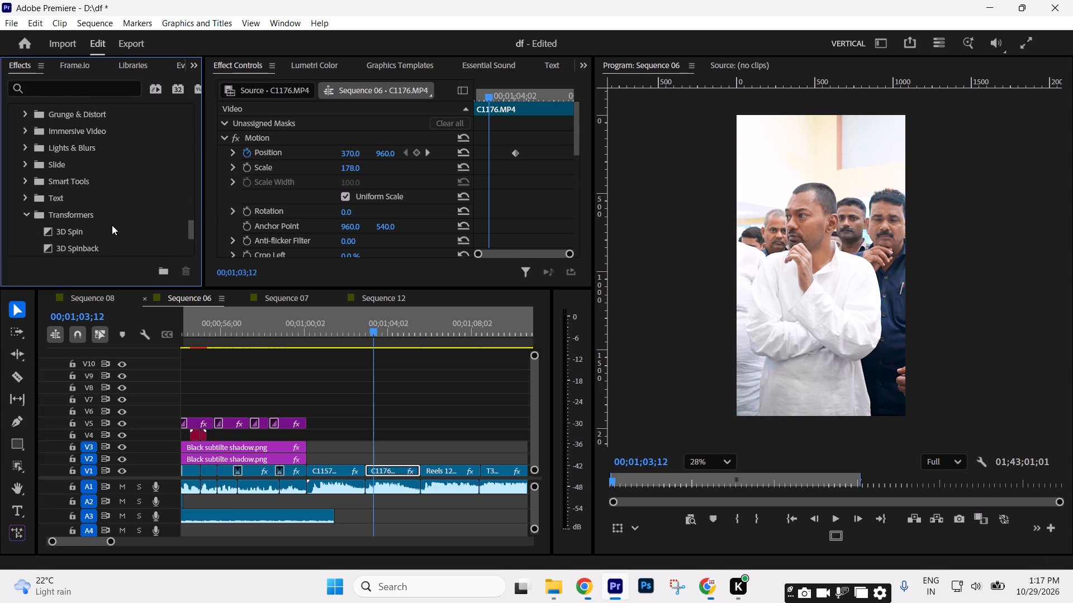
{"action": "scroll", "coordinate": [115, 225], "scroll_direction": "down", "scroll_amount": 9}
{"action": "left_click_drag", "start_coordinate": [76, 207], "coordinate": [310, 378]}
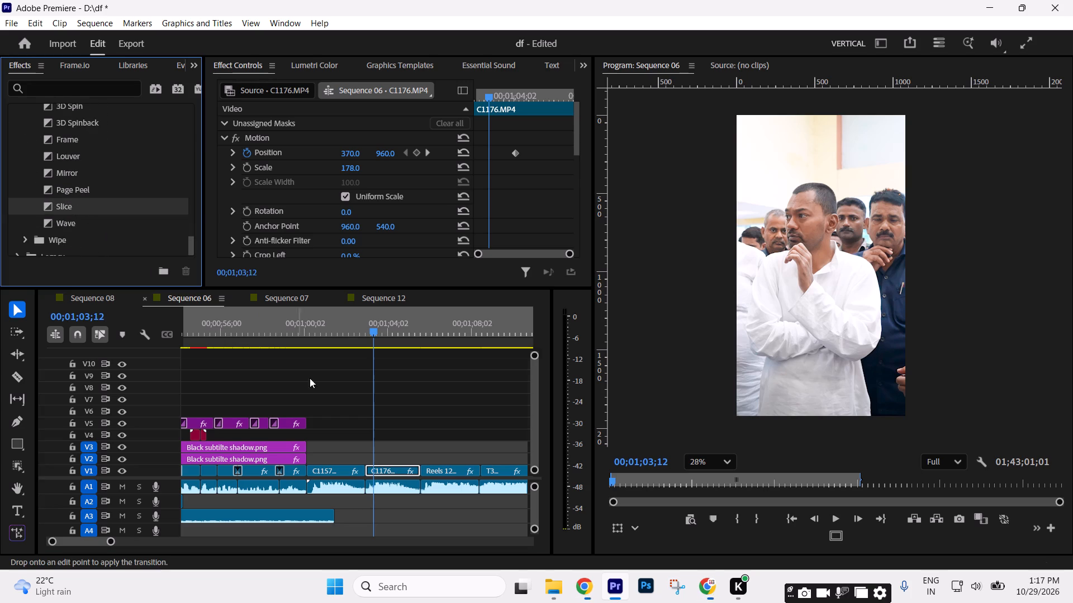
{"action": "left_click_drag", "start_coordinate": [310, 378], "coordinate": [364, 464]}
{"action": "left_click", "coordinate": [359, 338]}
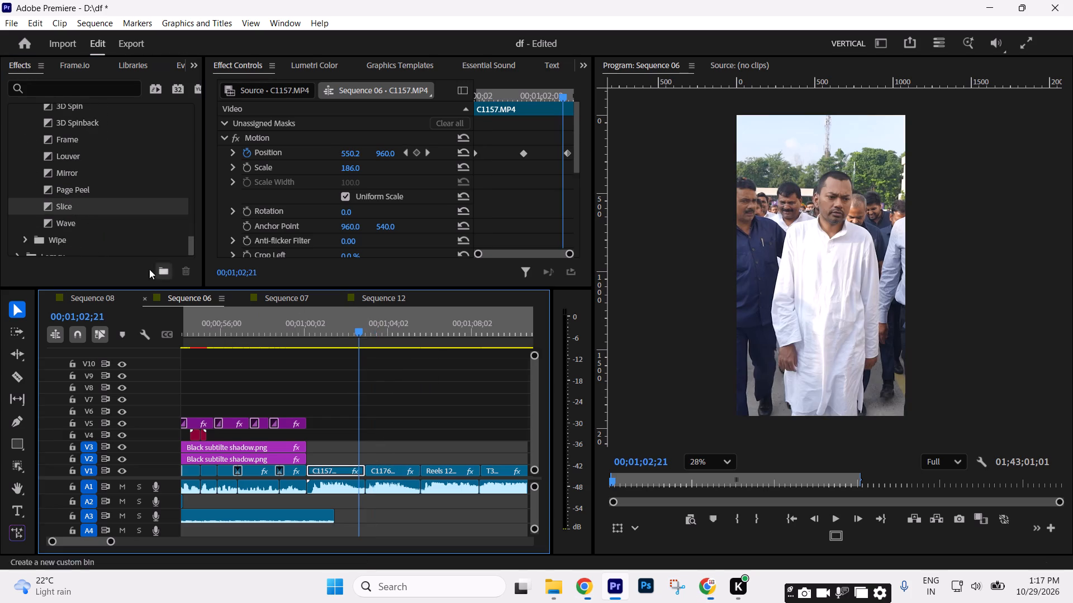
{"action": "left_click_drag", "start_coordinate": [77, 207], "coordinate": [366, 473]}
{"action": "left_click", "coordinate": [405, 427]}
{"action": "key", "text": "space"}
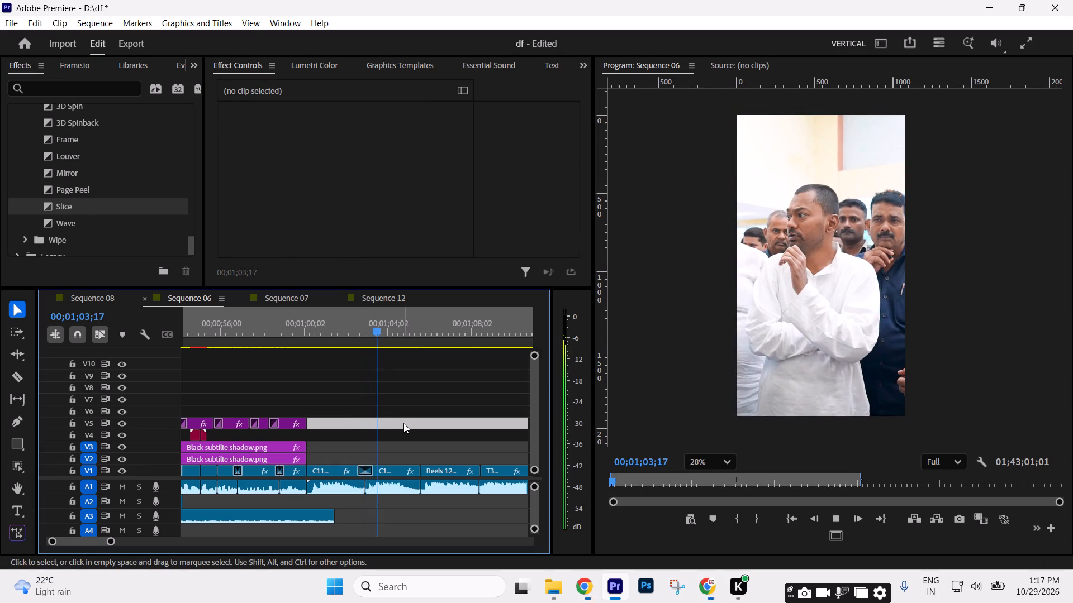
{"action": "key", "text": "space"}
Set the number of slices to 6 in the Slice transition between C1157.MP4 and C1176.MP4.
{"action": "left_click", "coordinate": [363, 470]}
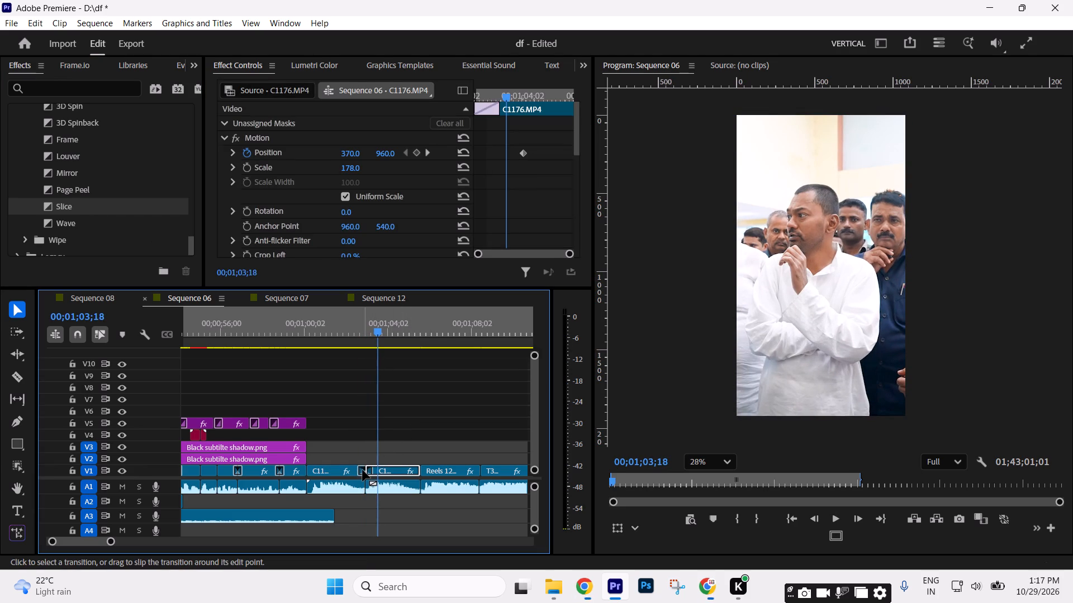
{"action": "left_click_drag", "start_coordinate": [576, 135], "coordinate": [575, 138]}
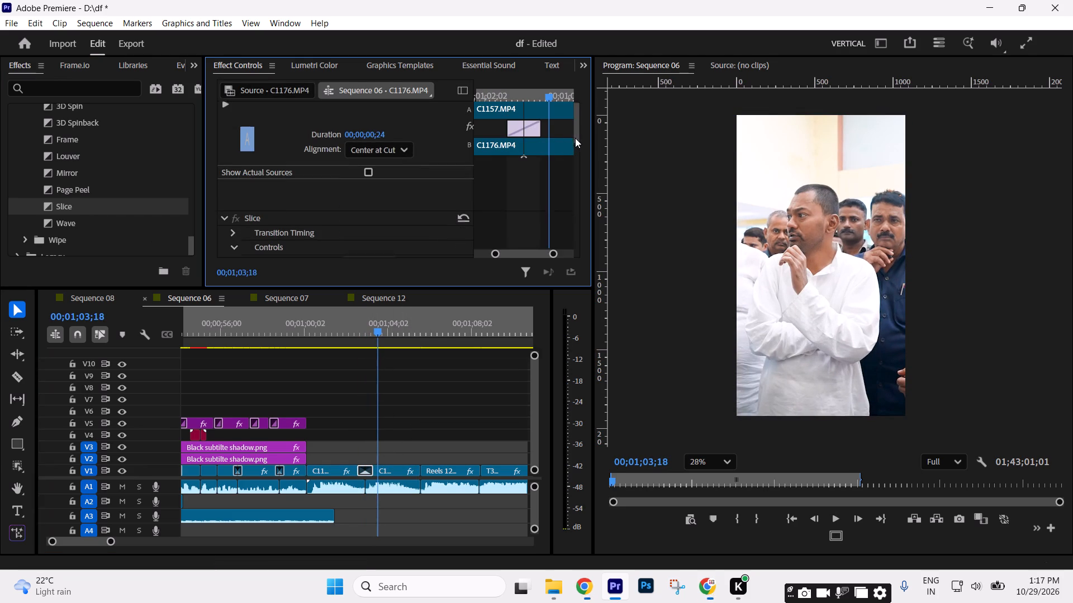
{"action": "left_click_drag", "start_coordinate": [575, 138], "coordinate": [574, 182]}
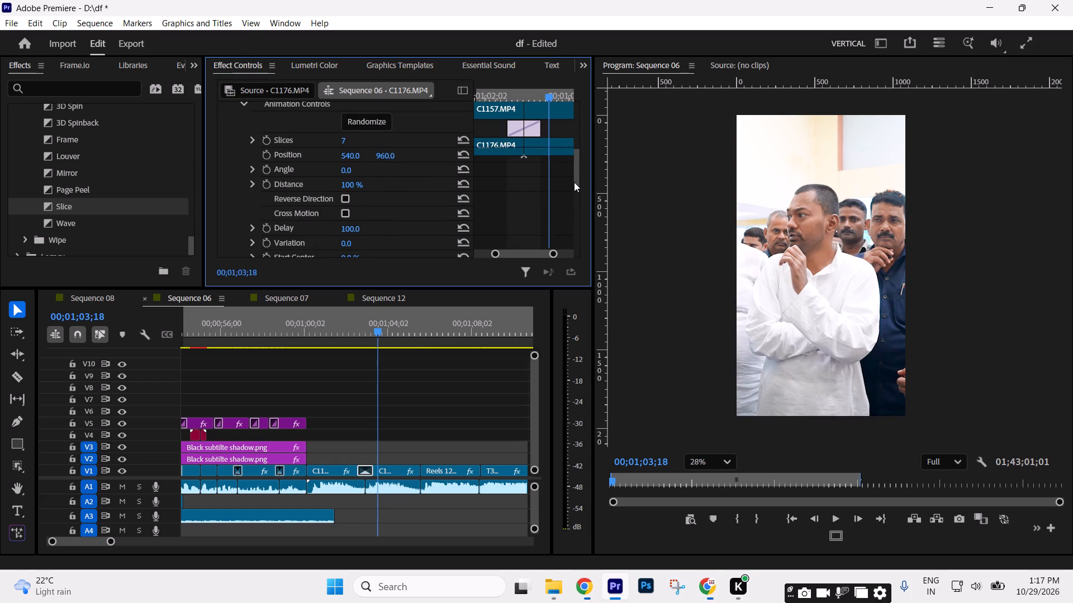
{"action": "left_click_drag", "start_coordinate": [574, 182], "coordinate": [574, 187]}
{"action": "left_click_drag", "start_coordinate": [378, 339], "coordinate": [368, 339]}
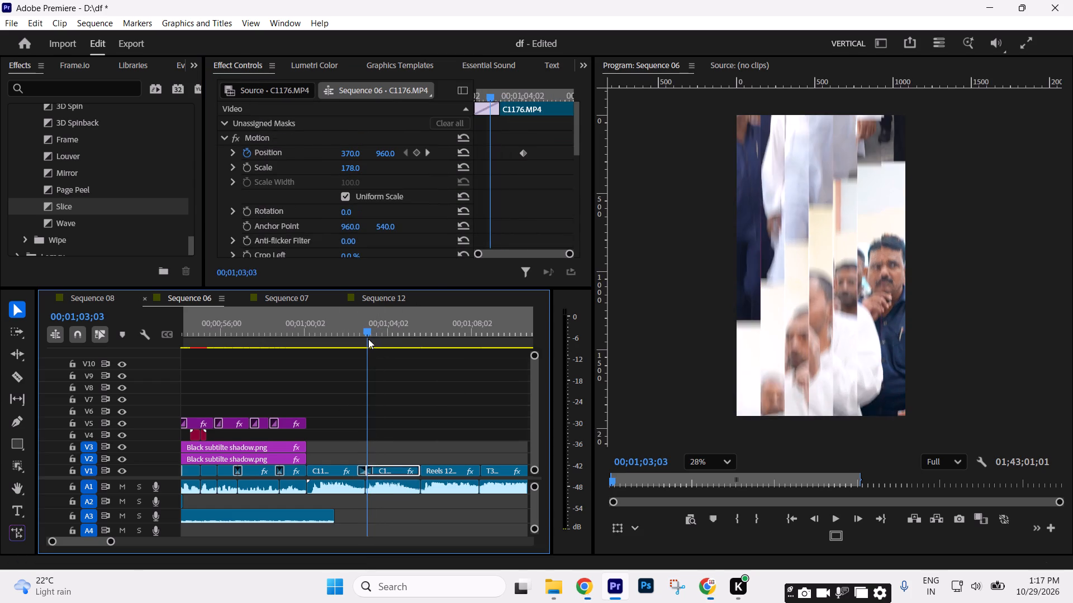
{"action": "left_click_drag", "start_coordinate": [368, 339], "coordinate": [368, 339]}
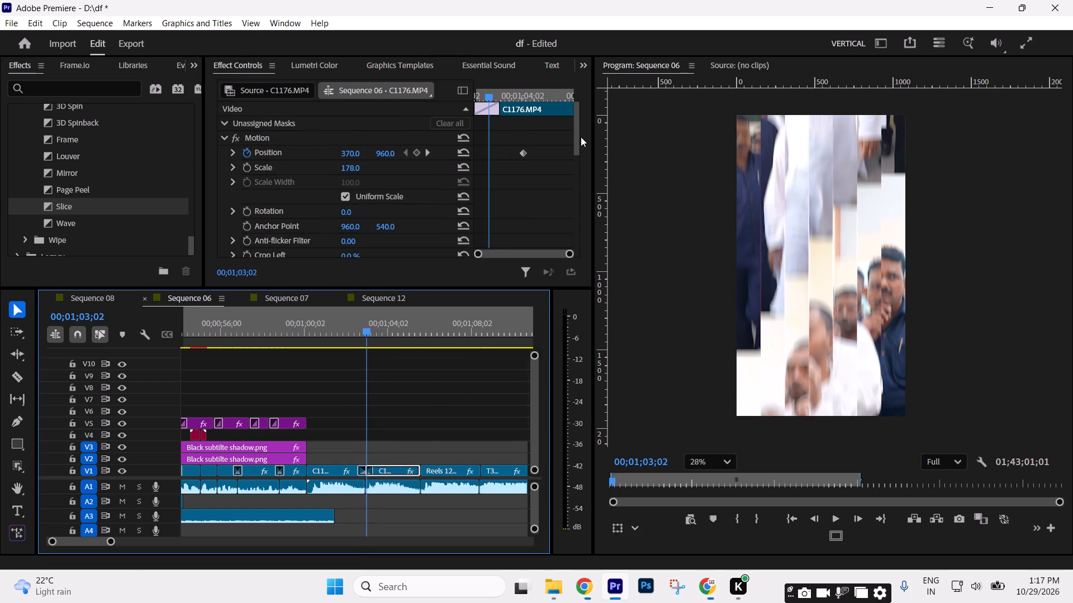
{"action": "left_click_drag", "start_coordinate": [576, 133], "coordinate": [577, 152]}
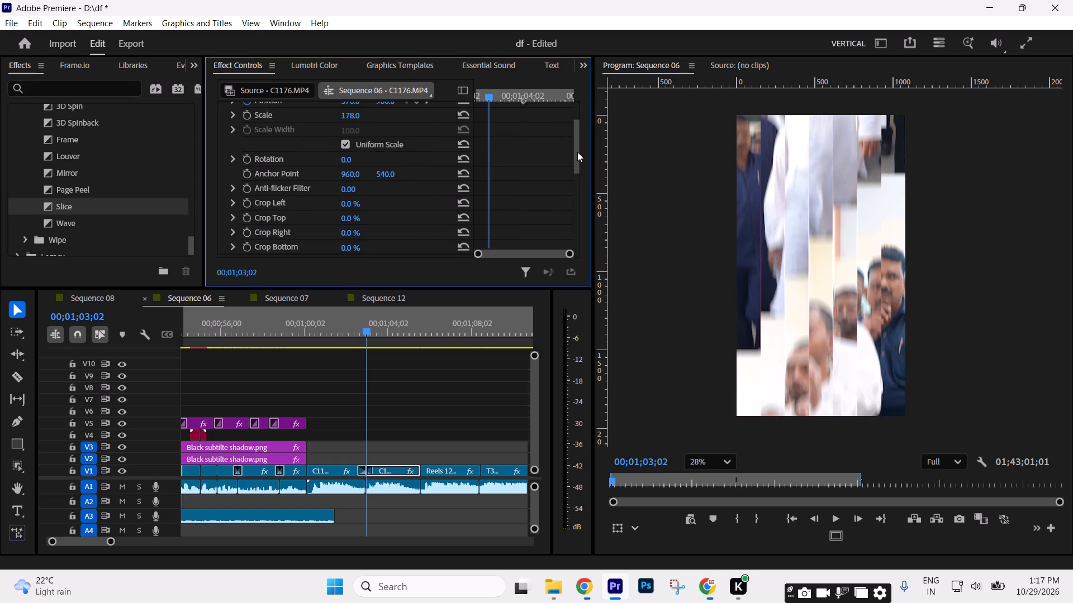
{"action": "left_click_drag", "start_coordinate": [577, 152], "coordinate": [585, 238]}
{"action": "left_click", "coordinate": [395, 406]}
{"action": "double_click", "coordinate": [366, 467]}
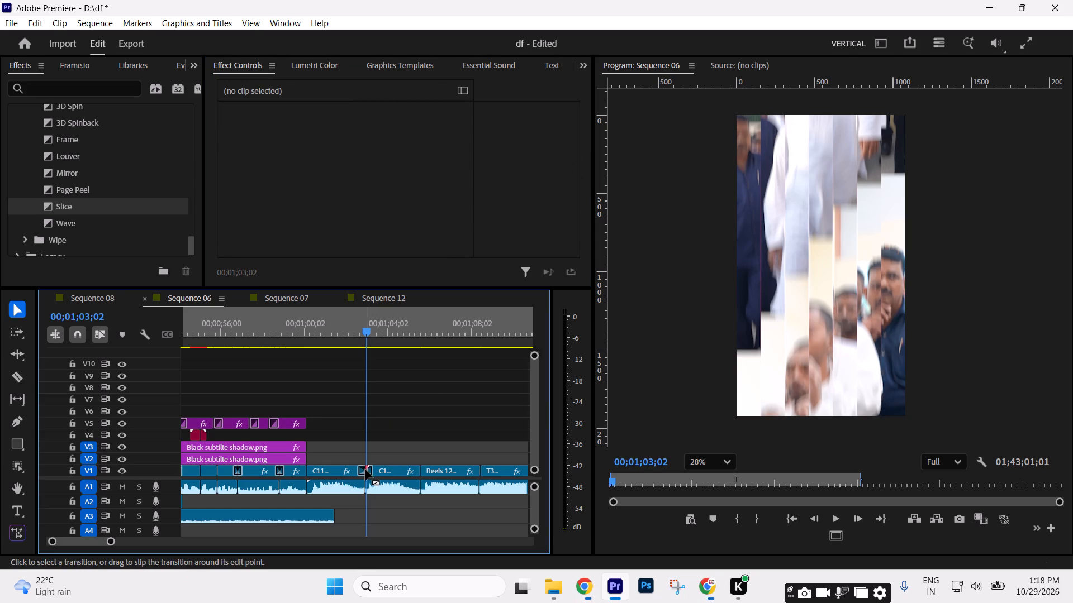
{"action": "left_click_drag", "start_coordinate": [576, 117], "coordinate": [573, 137]}
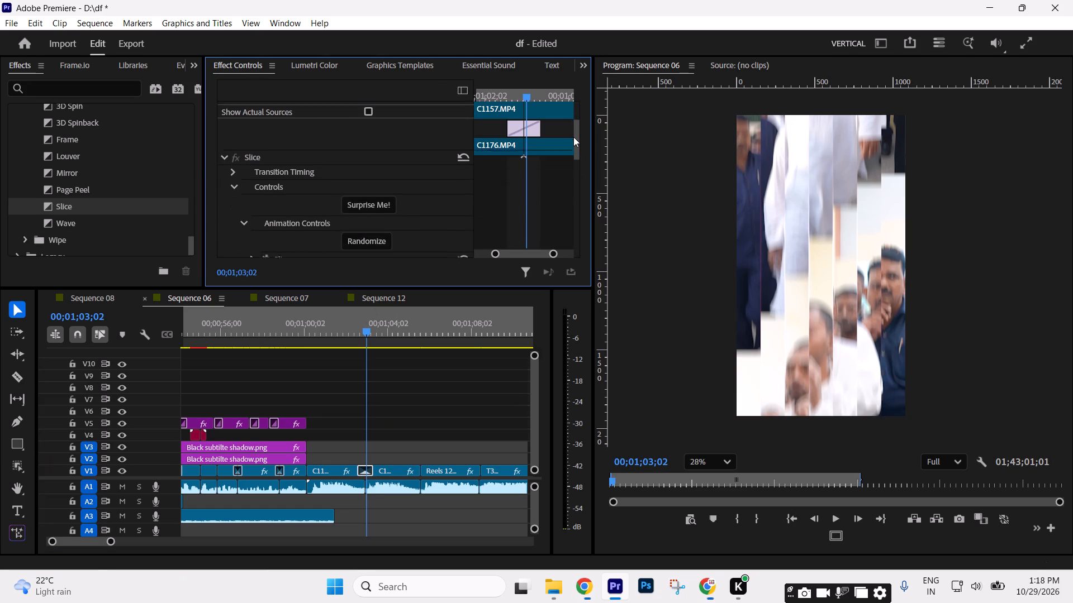
{"action": "left_click_drag", "start_coordinate": [573, 137], "coordinate": [573, 146]}
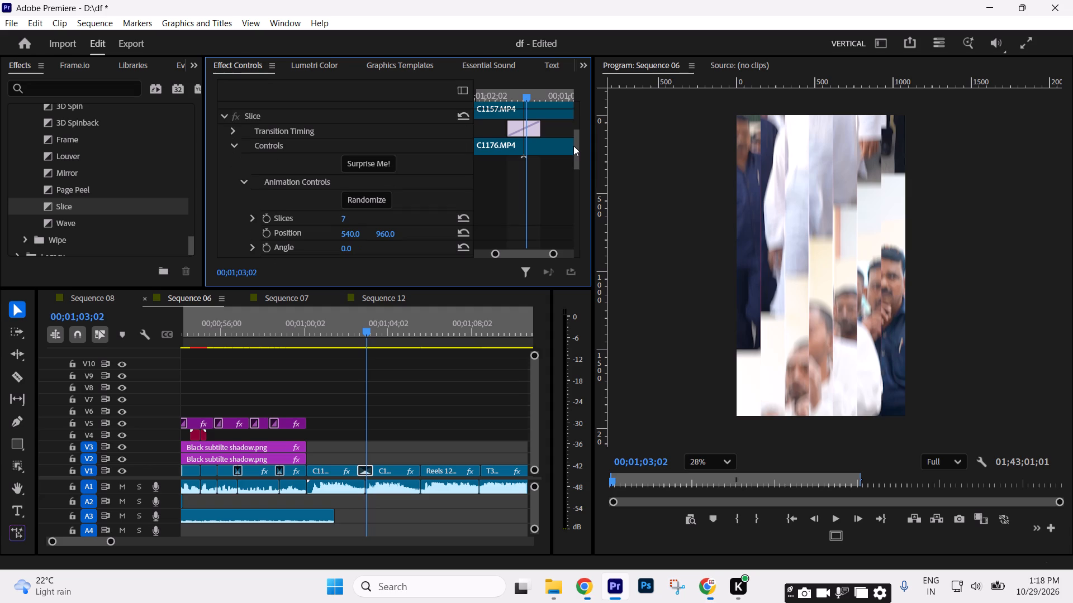
{"action": "left_click_drag", "start_coordinate": [573, 146], "coordinate": [578, 165]}
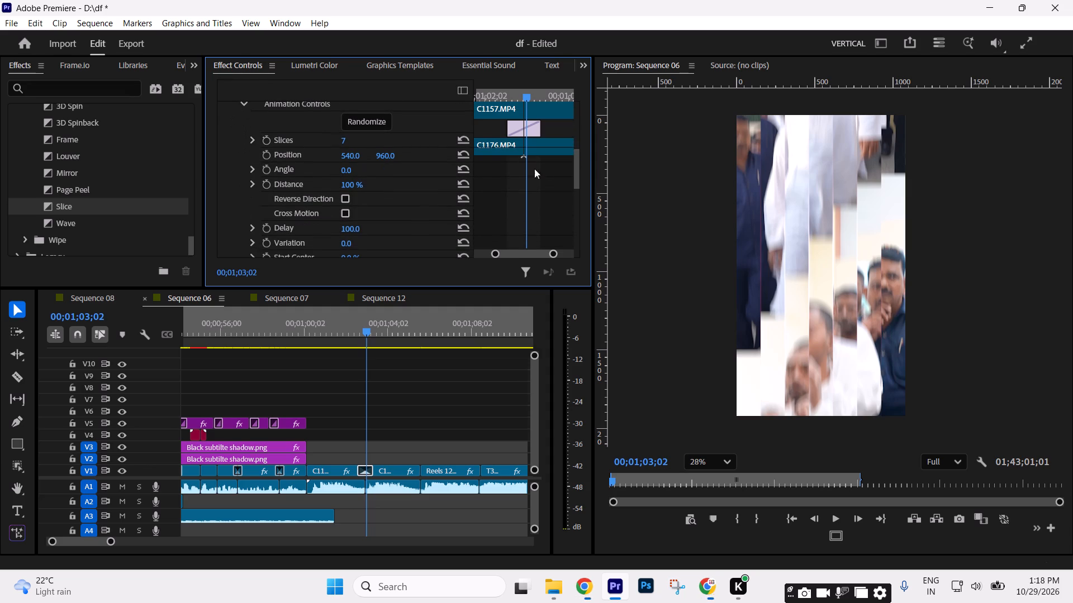
{"action": "left_click", "coordinate": [347, 138]}
{"action": "key", "text": "6"}
{"action": "key", "text": "Return"}
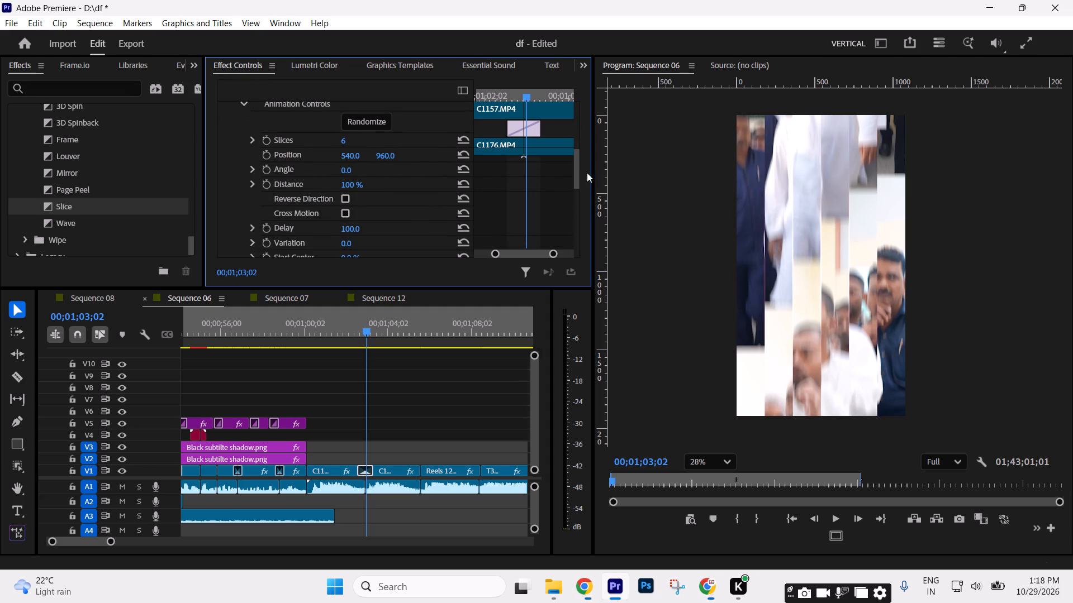
Enable Reverse Direction and Cross Motion for the Slice transition.
{"action": "left_click", "coordinate": [344, 199]}
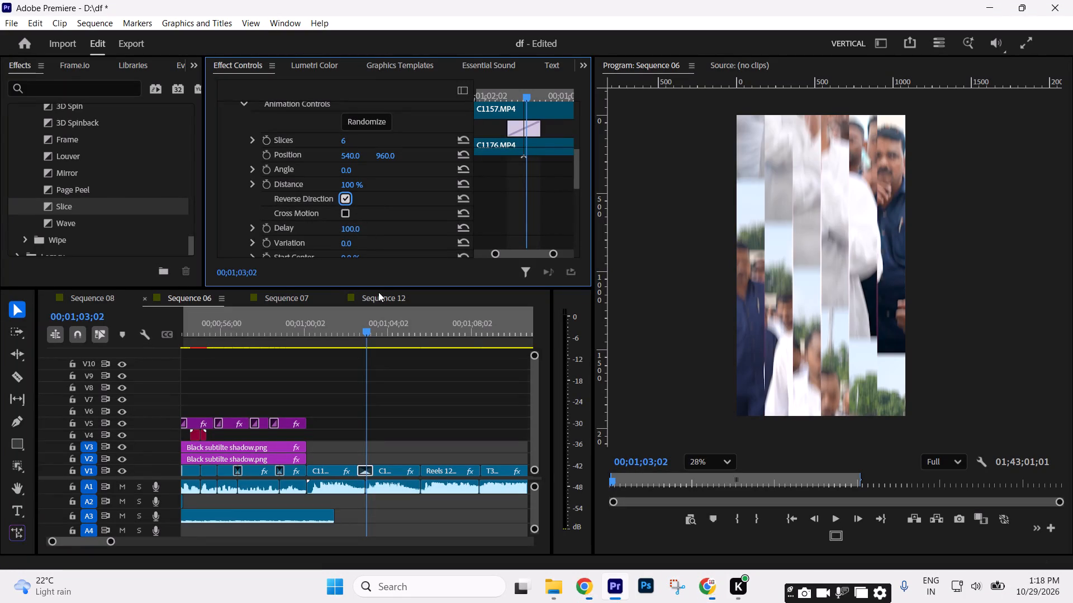
{"action": "left_click", "coordinate": [344, 214]}
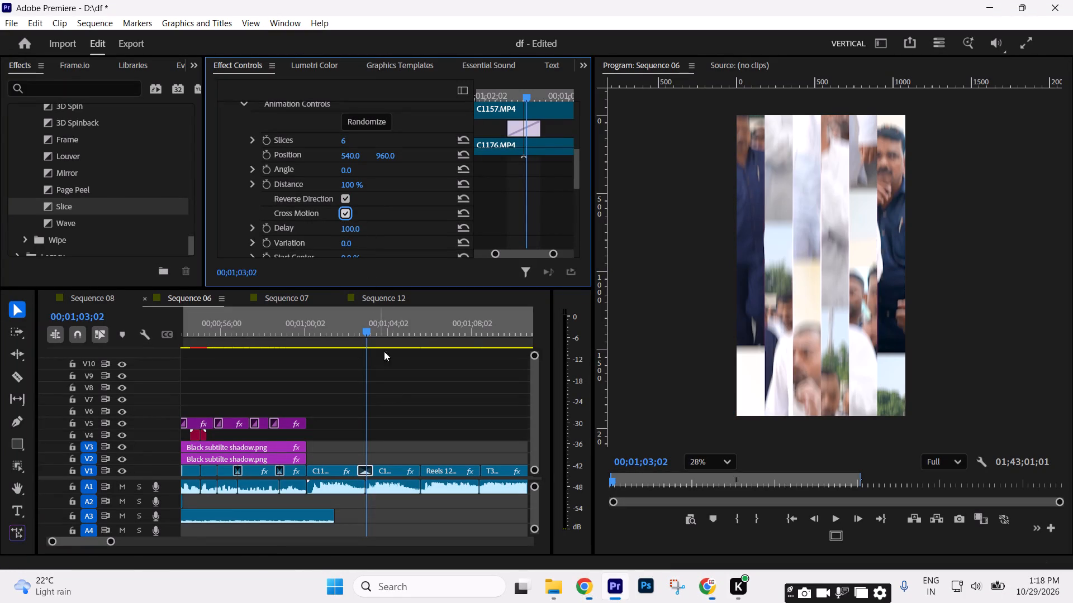
Play back and scrub through the Slice transition between C1157.MP4 and C1176.MP4 to review its motion.
{"action": "left_click", "coordinate": [353, 332]}
{"action": "key", "text": "space"}
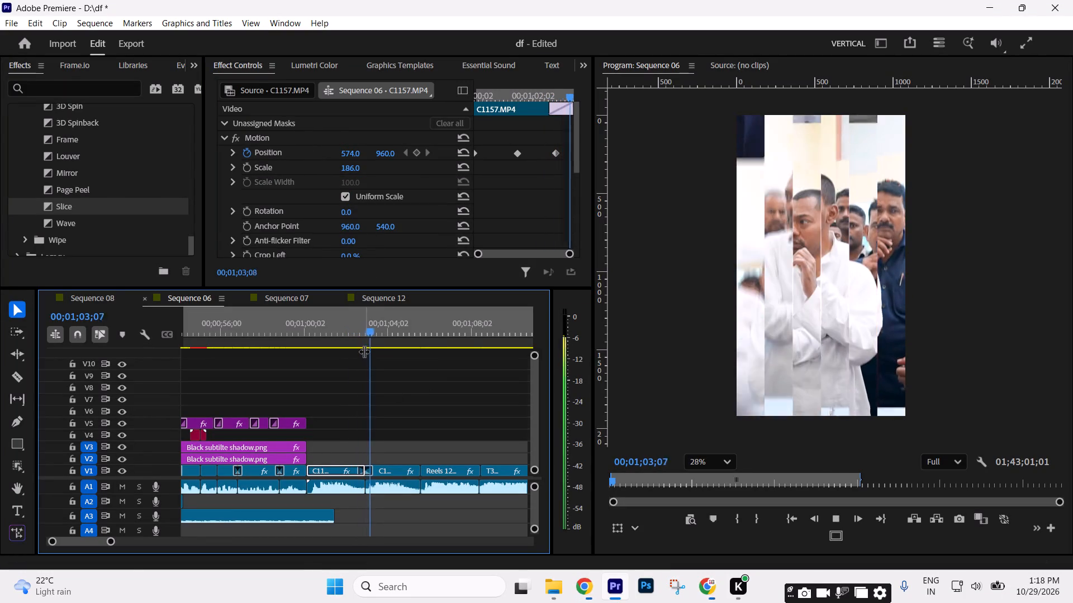
{"action": "key", "text": "space"}
{"action": "left_click_drag", "start_coordinate": [359, 338], "coordinate": [366, 341]}
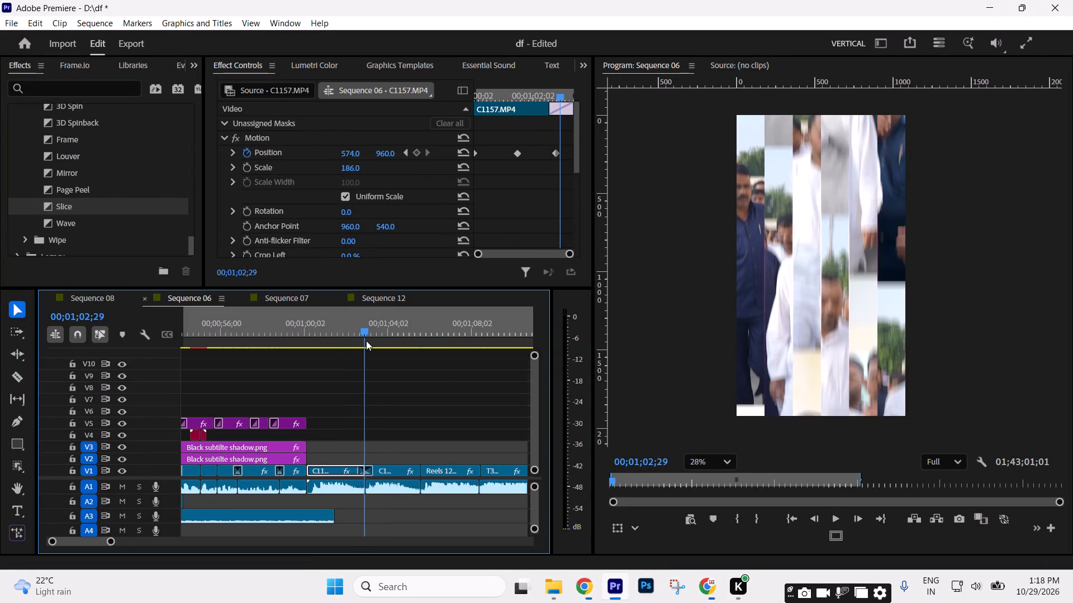
{"action": "left_click_drag", "start_coordinate": [366, 341], "coordinate": [369, 341]}
{"action": "key", "text": "space"}
{"action": "key", "text": "space"}
{"action": "left_click", "coordinate": [369, 341]}
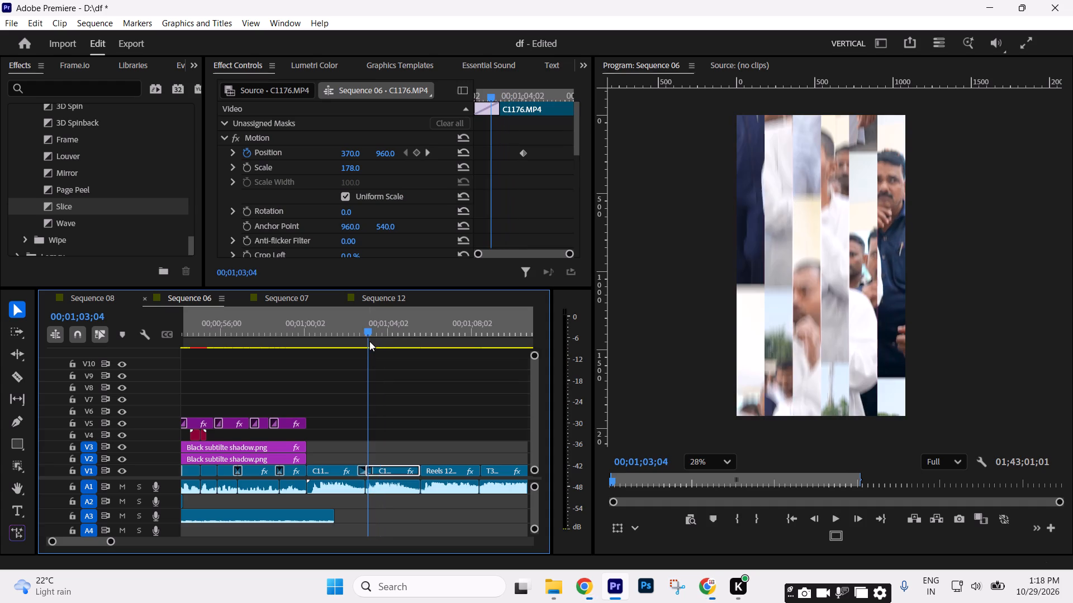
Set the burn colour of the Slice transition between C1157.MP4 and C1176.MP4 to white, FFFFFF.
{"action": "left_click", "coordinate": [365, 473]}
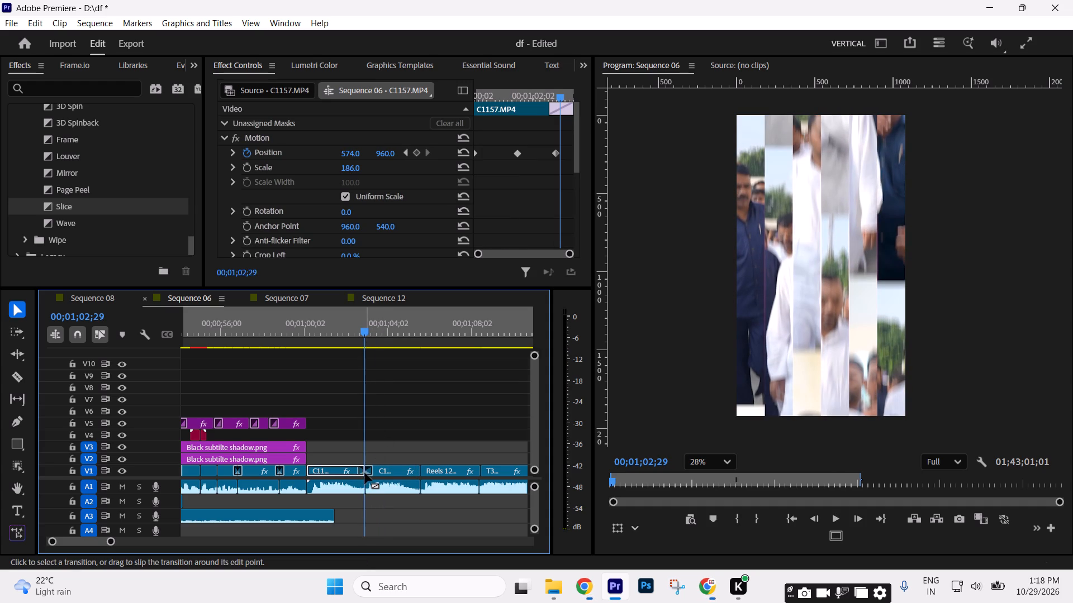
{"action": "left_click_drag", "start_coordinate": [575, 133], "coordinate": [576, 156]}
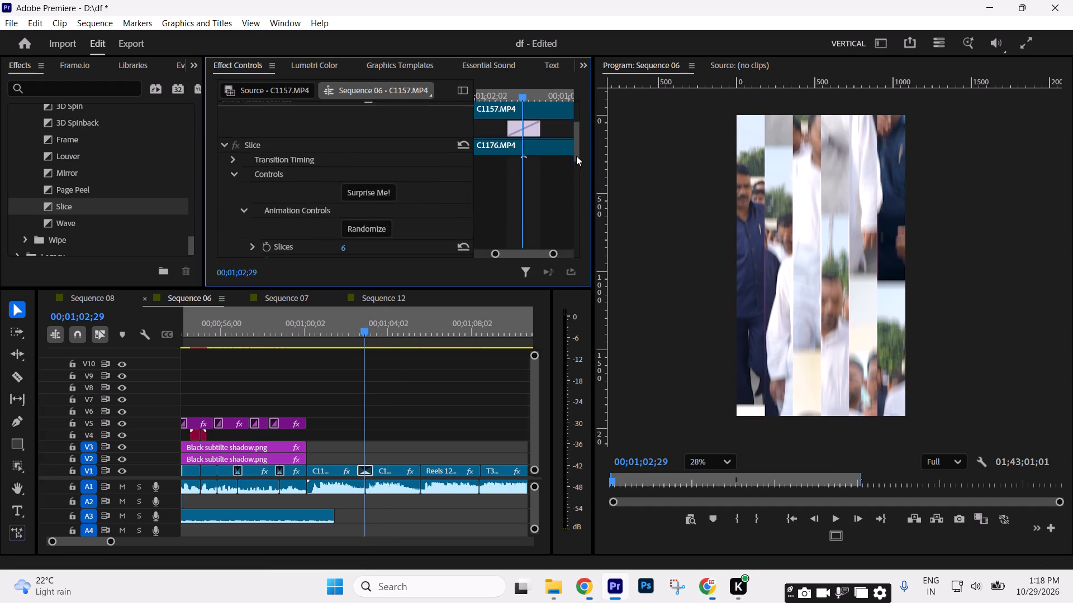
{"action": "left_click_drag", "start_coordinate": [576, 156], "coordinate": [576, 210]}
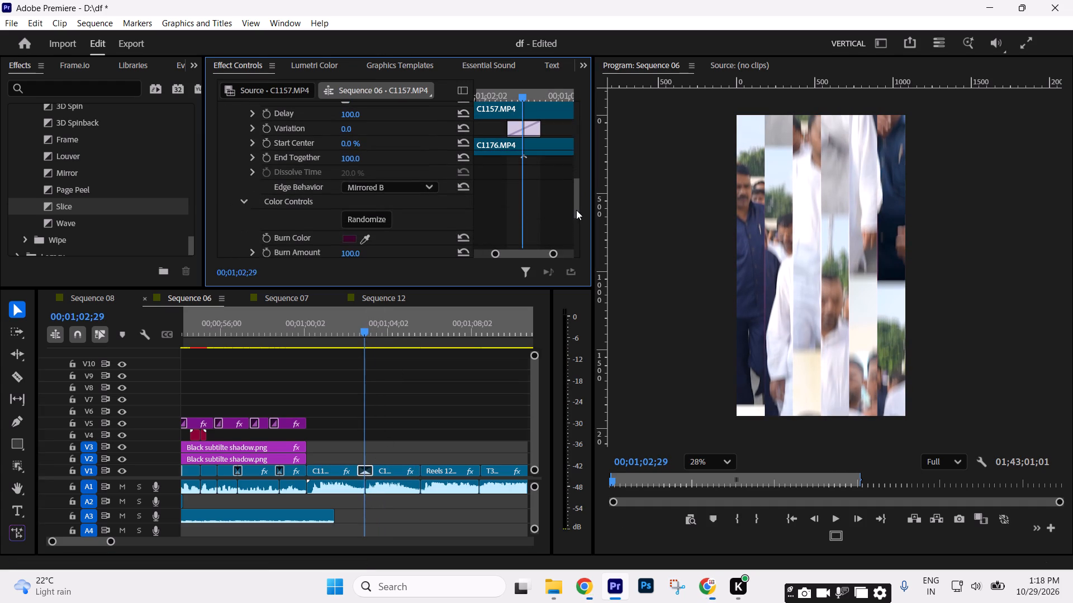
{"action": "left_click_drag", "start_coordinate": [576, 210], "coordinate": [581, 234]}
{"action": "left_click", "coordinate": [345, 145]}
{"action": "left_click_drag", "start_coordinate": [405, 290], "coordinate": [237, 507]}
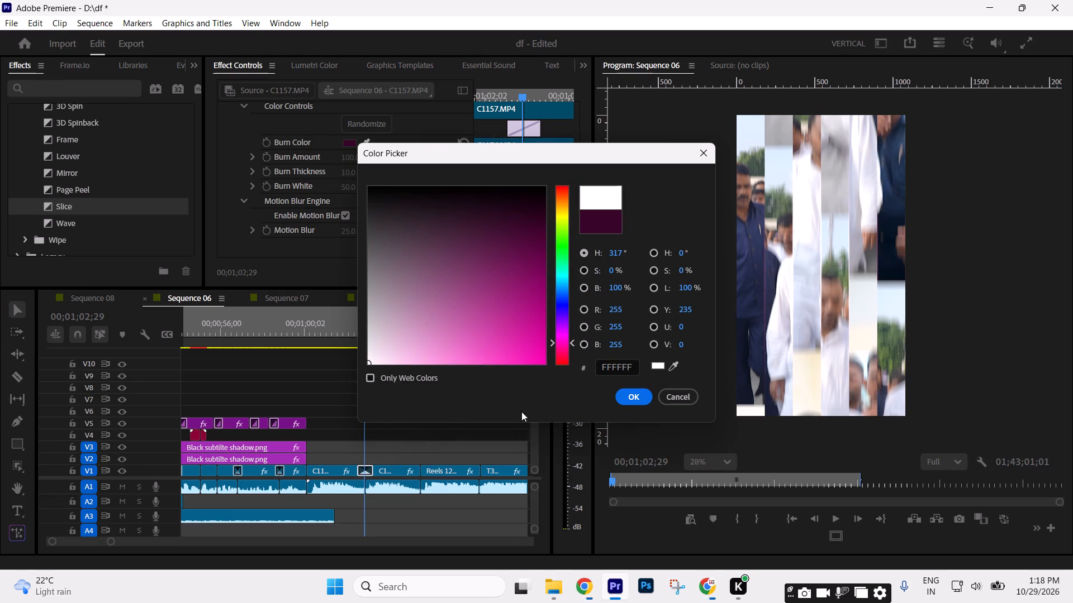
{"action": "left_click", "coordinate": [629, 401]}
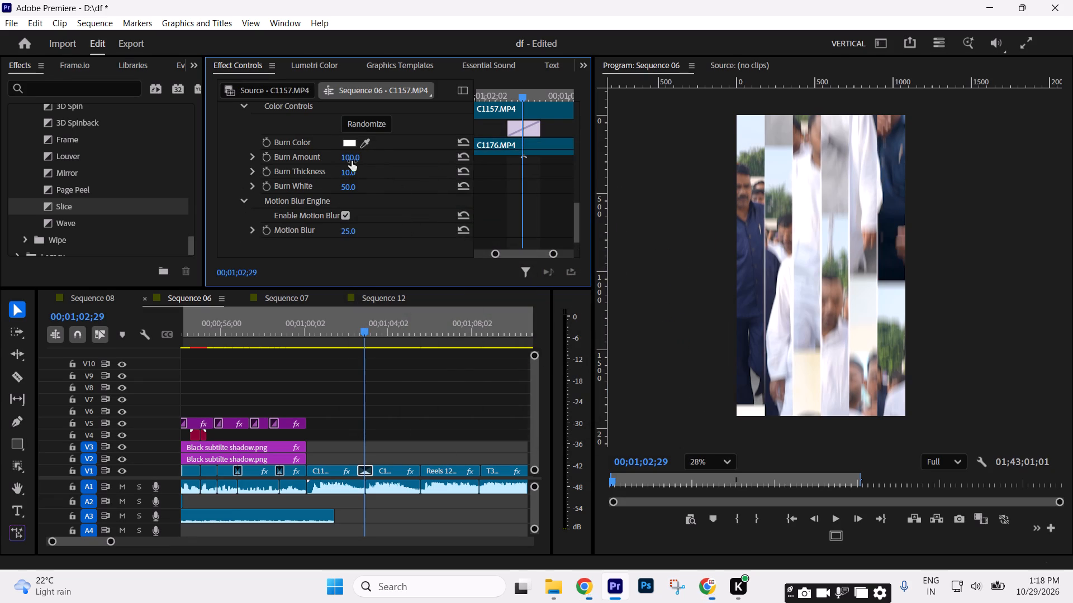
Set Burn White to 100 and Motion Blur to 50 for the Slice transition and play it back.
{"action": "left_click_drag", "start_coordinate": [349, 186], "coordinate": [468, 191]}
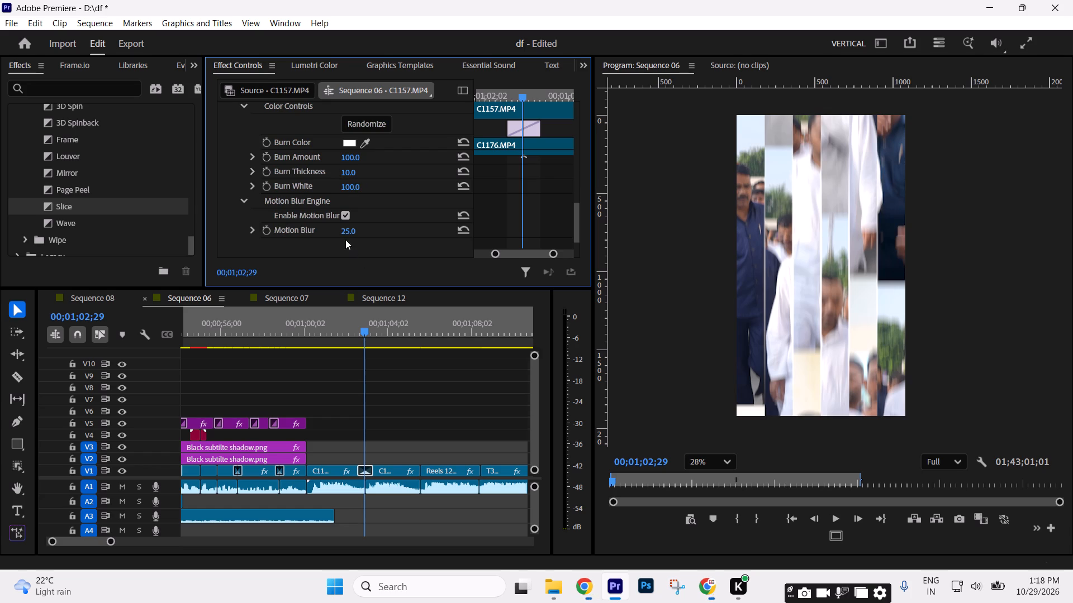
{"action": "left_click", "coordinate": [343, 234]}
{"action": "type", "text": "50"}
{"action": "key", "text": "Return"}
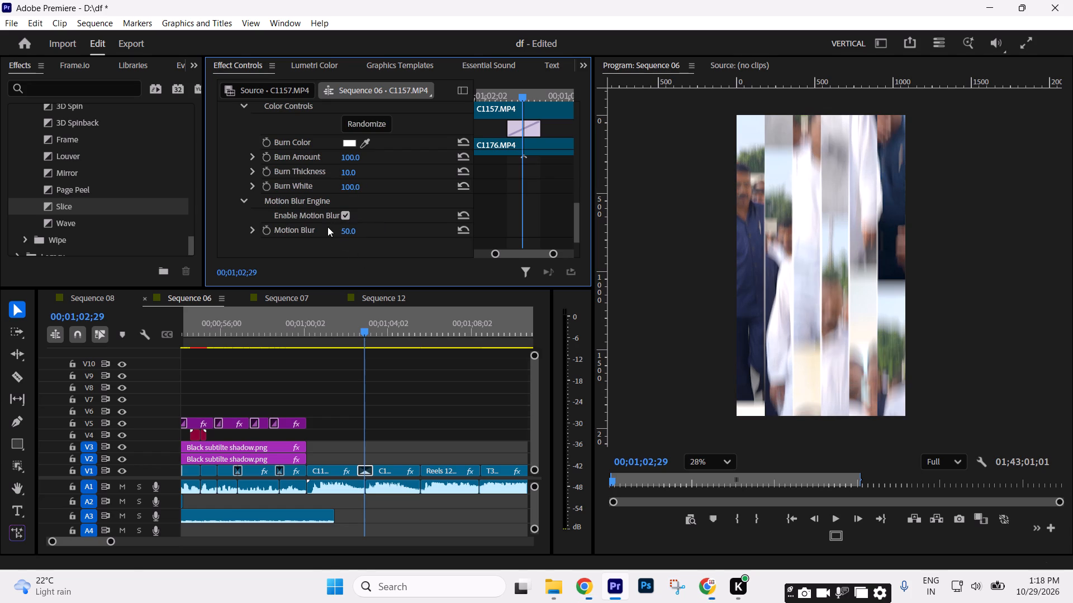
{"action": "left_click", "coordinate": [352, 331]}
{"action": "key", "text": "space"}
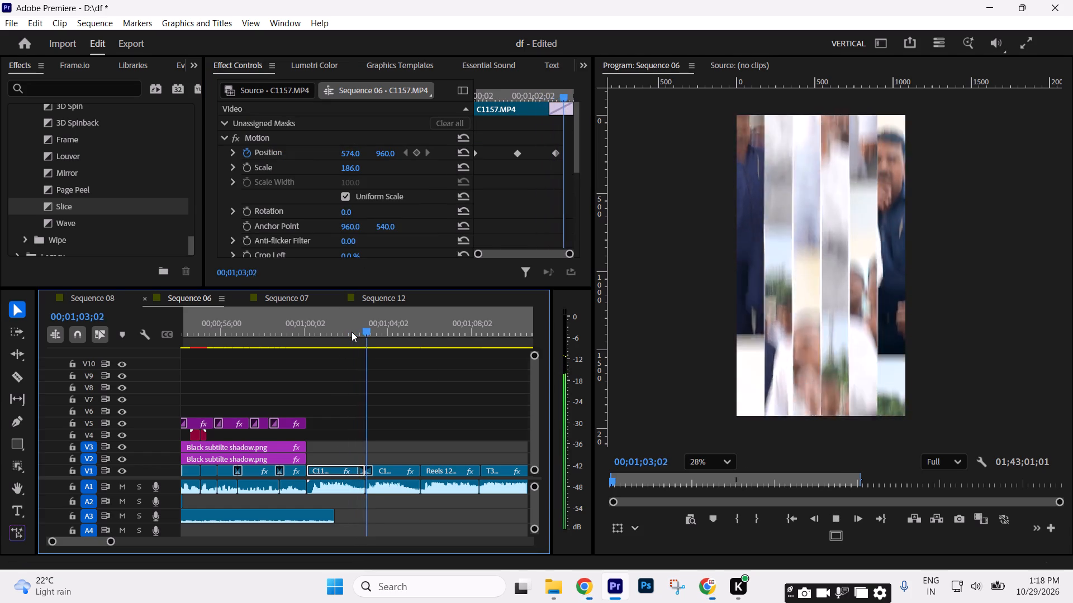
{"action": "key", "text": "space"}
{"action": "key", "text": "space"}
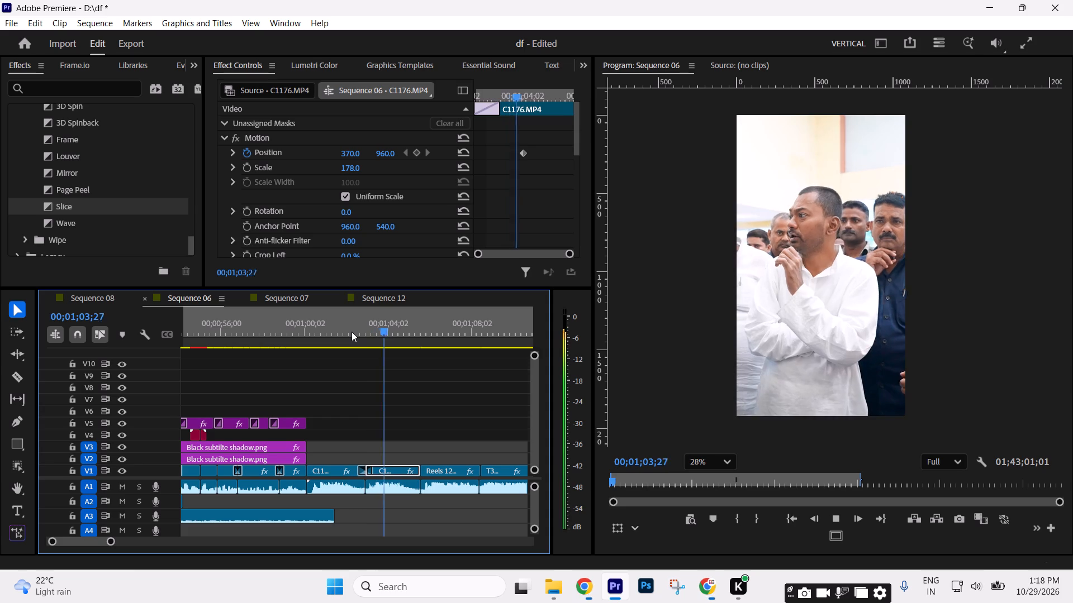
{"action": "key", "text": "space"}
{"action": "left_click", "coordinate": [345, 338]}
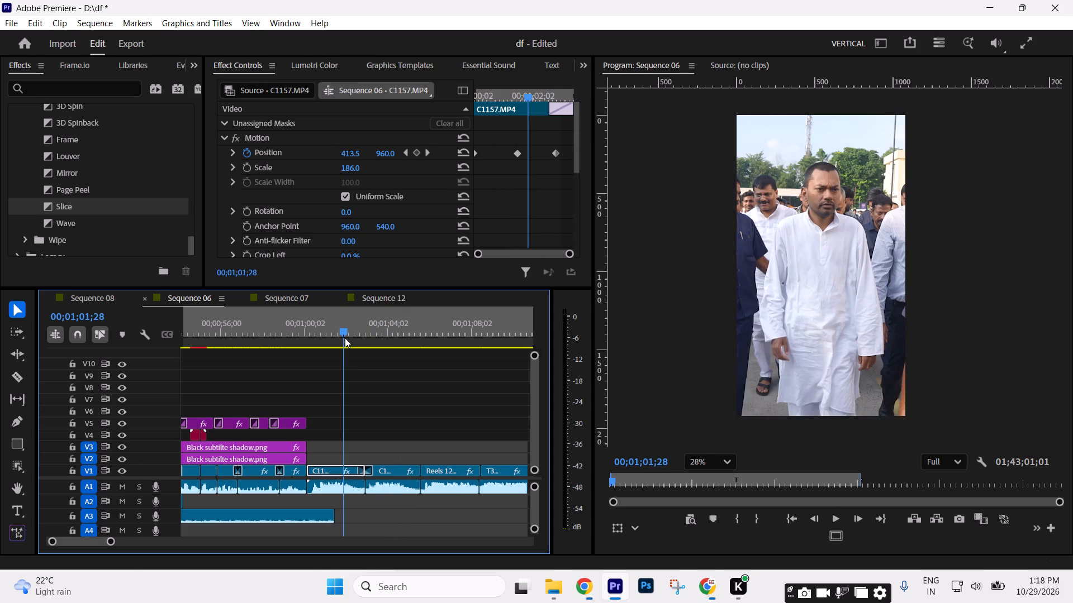
Look through the effect and transition folders for an alternative transition, collapsing the Video Effects group.
{"action": "scroll", "coordinate": [84, 226], "scroll_direction": "down", "scroll_amount": 4}
{"action": "scroll", "coordinate": [84, 226], "scroll_direction": "up", "scroll_amount": 9}
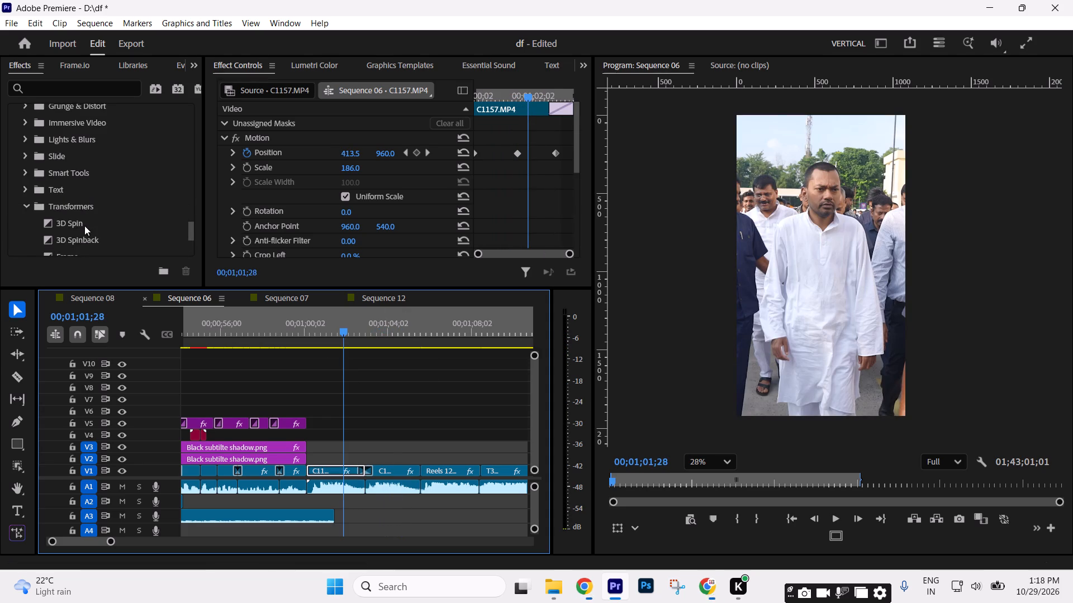
{"action": "scroll", "coordinate": [84, 226], "scroll_direction": "up", "scroll_amount": 15}
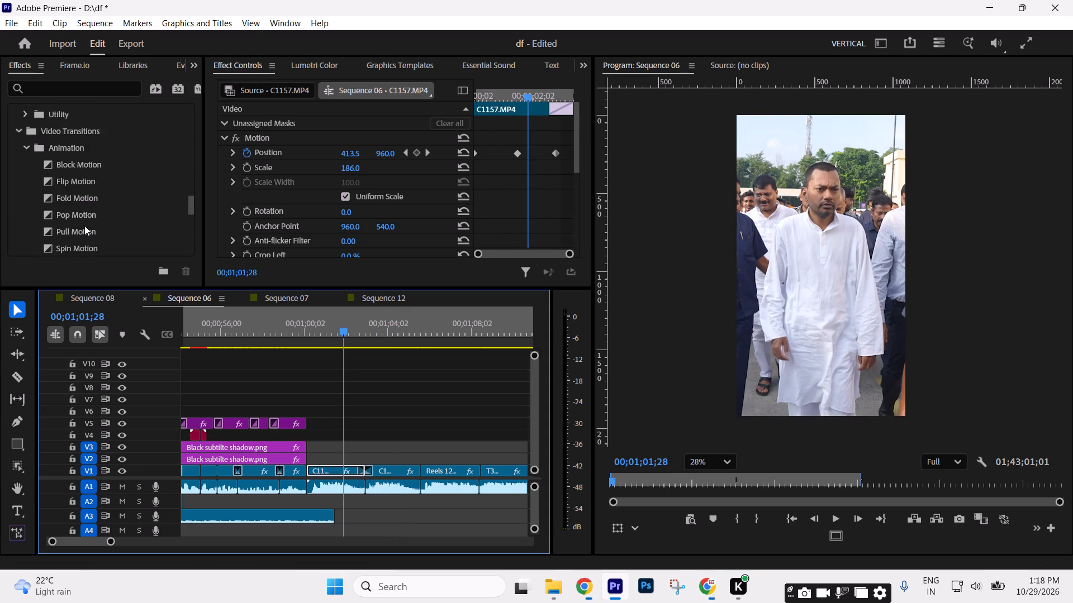
{"action": "scroll", "coordinate": [84, 226], "scroll_direction": "up", "scroll_amount": 1}
{"action": "scroll", "coordinate": [84, 226], "scroll_direction": "down", "scroll_amount": 8}
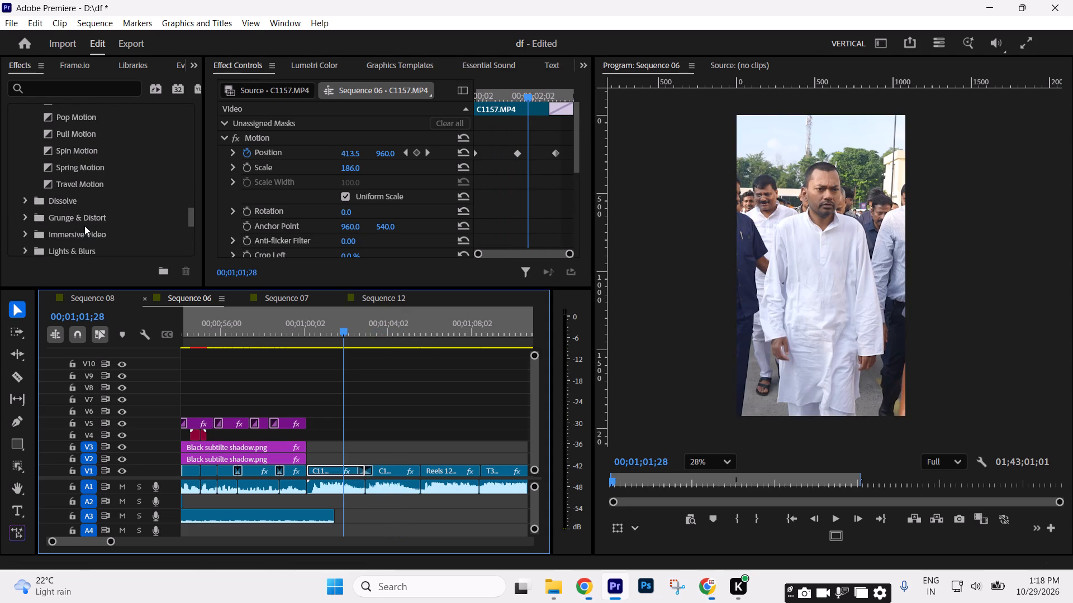
{"action": "scroll", "coordinate": [84, 226], "scroll_direction": "down", "scroll_amount": 4}
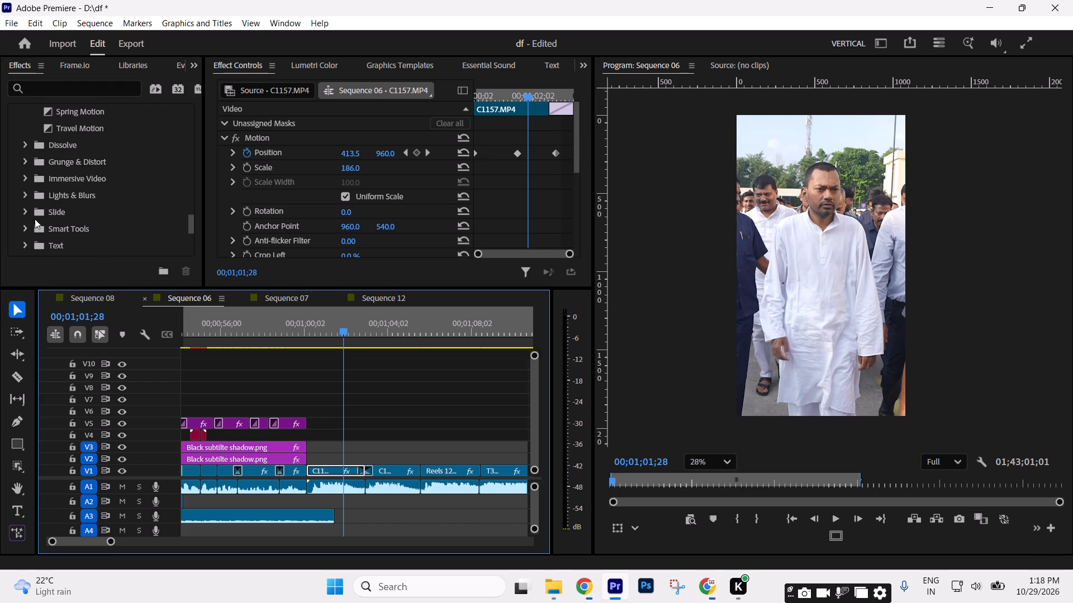
{"action": "scroll", "coordinate": [37, 222], "scroll_direction": "up", "scroll_amount": 20}
{"action": "scroll", "coordinate": [37, 222], "scroll_direction": "up", "scroll_amount": 14}
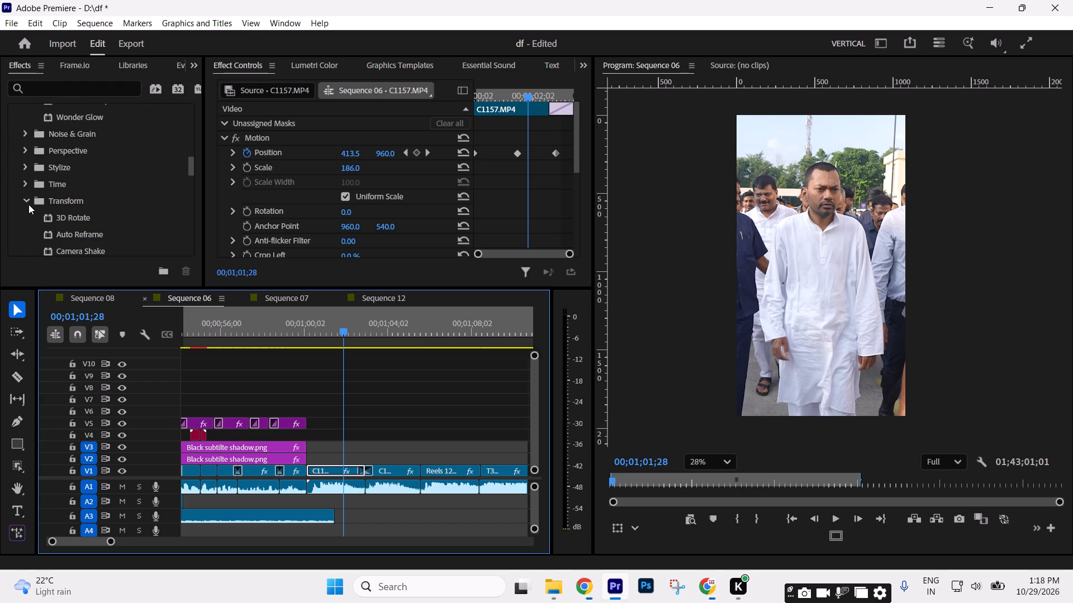
{"action": "left_click", "coordinate": [27, 201]}
{"action": "scroll", "coordinate": [41, 204], "scroll_direction": "down", "scroll_amount": 4}
{"action": "left_click", "coordinate": [21, 176]}
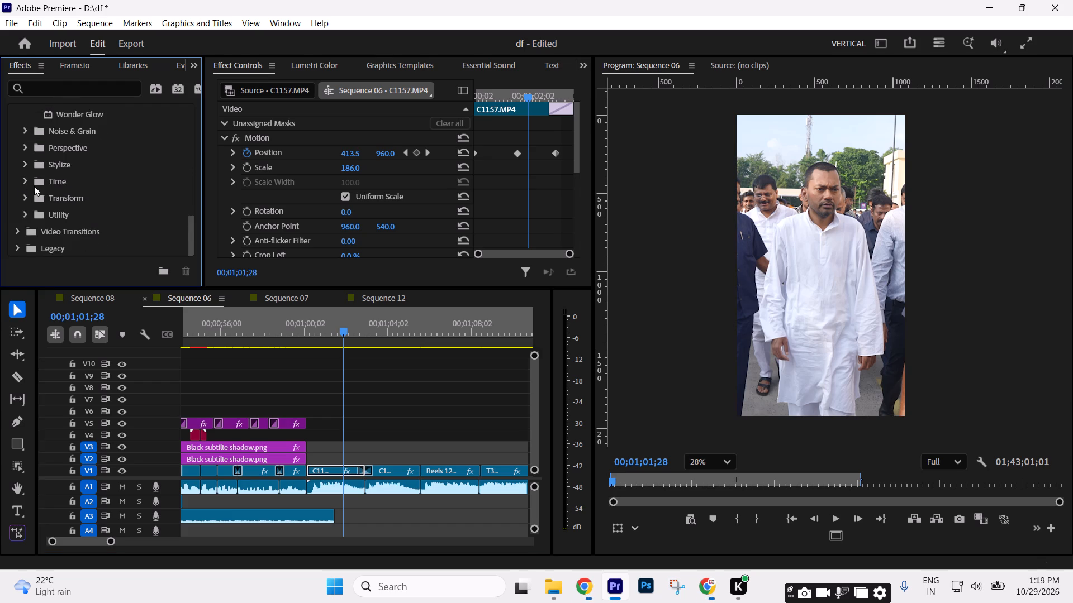
{"action": "scroll", "coordinate": [48, 192], "scroll_direction": "down", "scroll_amount": 2}
{"action": "scroll", "coordinate": [48, 192], "scroll_direction": "up", "scroll_amount": 10}
{"action": "left_click", "coordinate": [27, 134]}
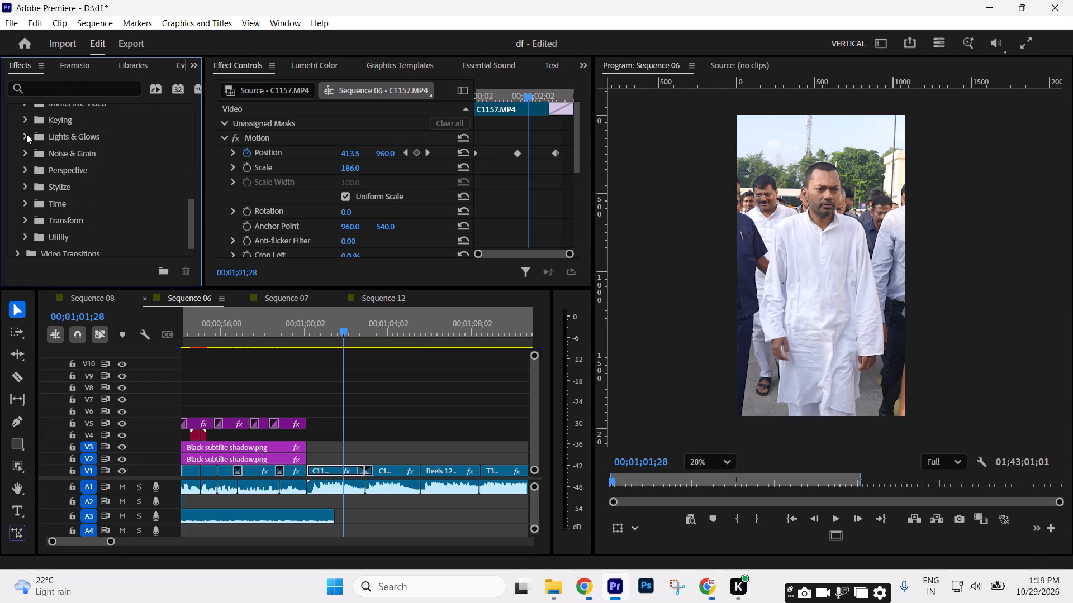
{"action": "scroll", "coordinate": [46, 203], "scroll_direction": "up", "scroll_amount": 19}
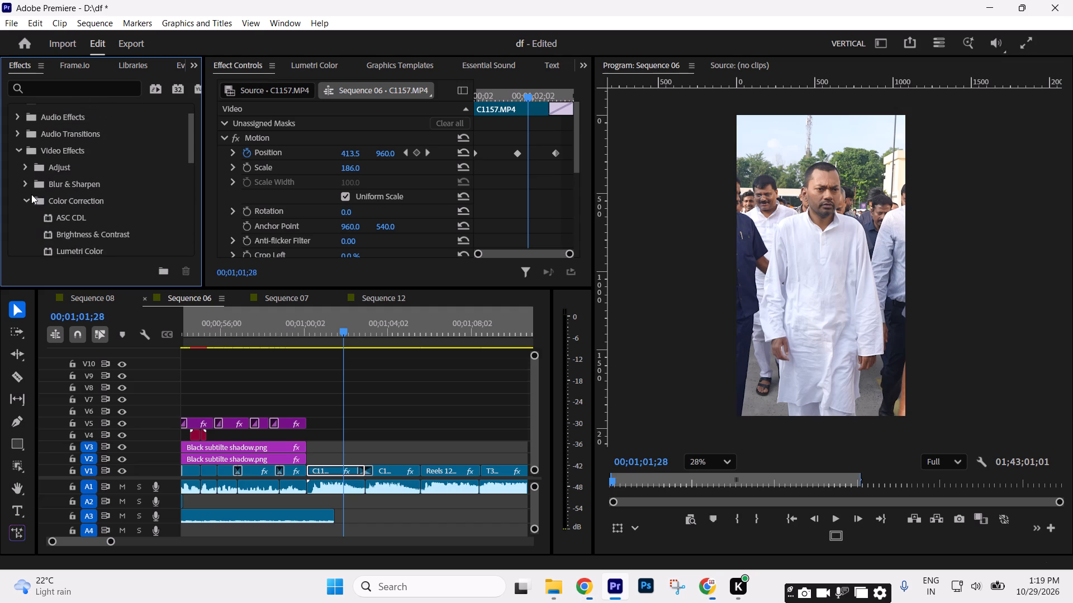
{"action": "left_click", "coordinate": [17, 149]}
{"action": "left_click", "coordinate": [15, 198]}
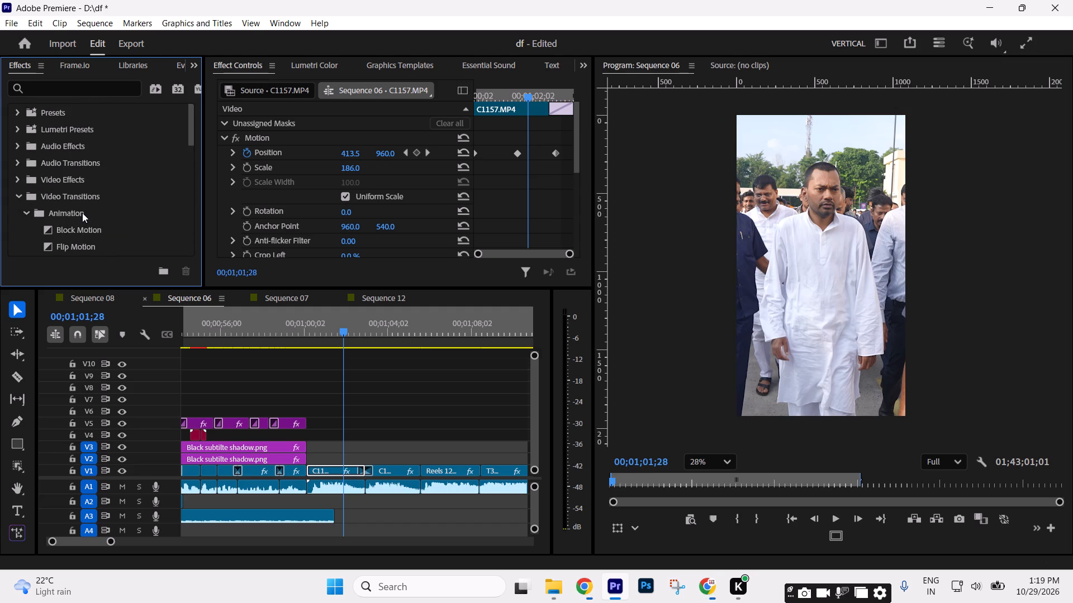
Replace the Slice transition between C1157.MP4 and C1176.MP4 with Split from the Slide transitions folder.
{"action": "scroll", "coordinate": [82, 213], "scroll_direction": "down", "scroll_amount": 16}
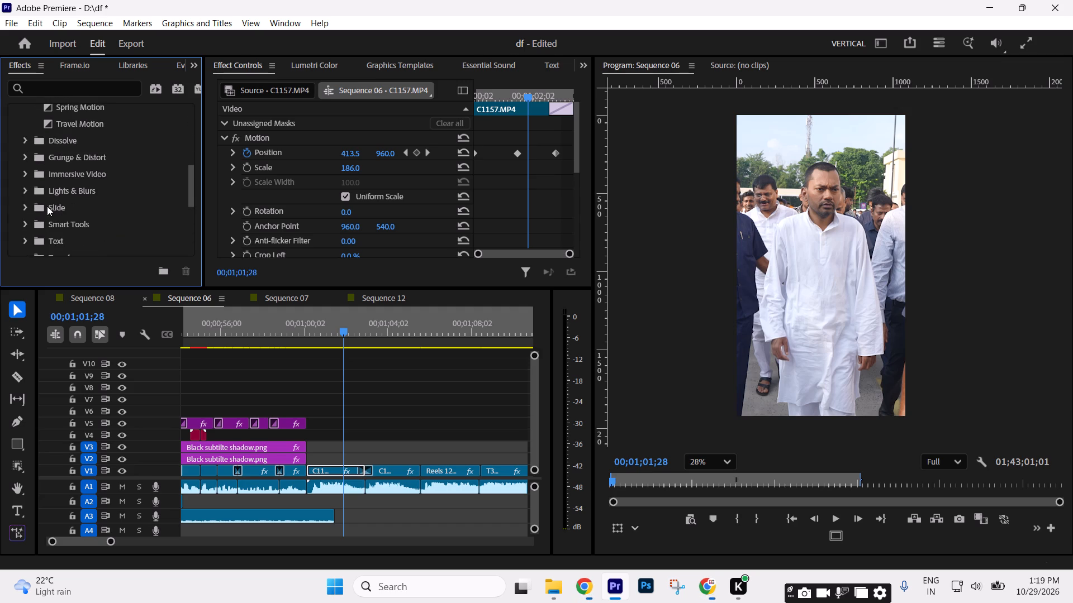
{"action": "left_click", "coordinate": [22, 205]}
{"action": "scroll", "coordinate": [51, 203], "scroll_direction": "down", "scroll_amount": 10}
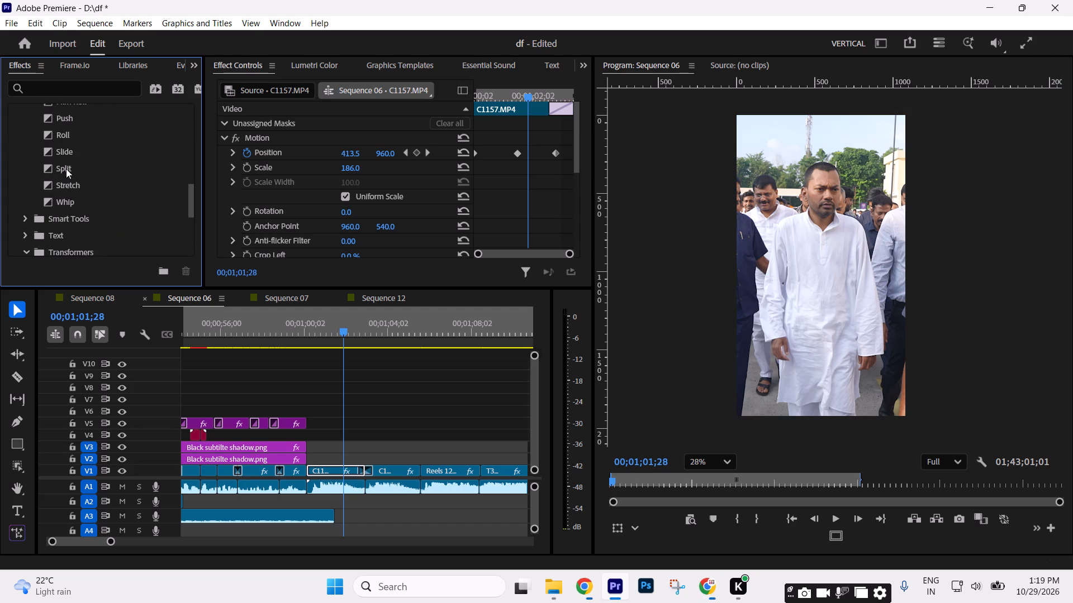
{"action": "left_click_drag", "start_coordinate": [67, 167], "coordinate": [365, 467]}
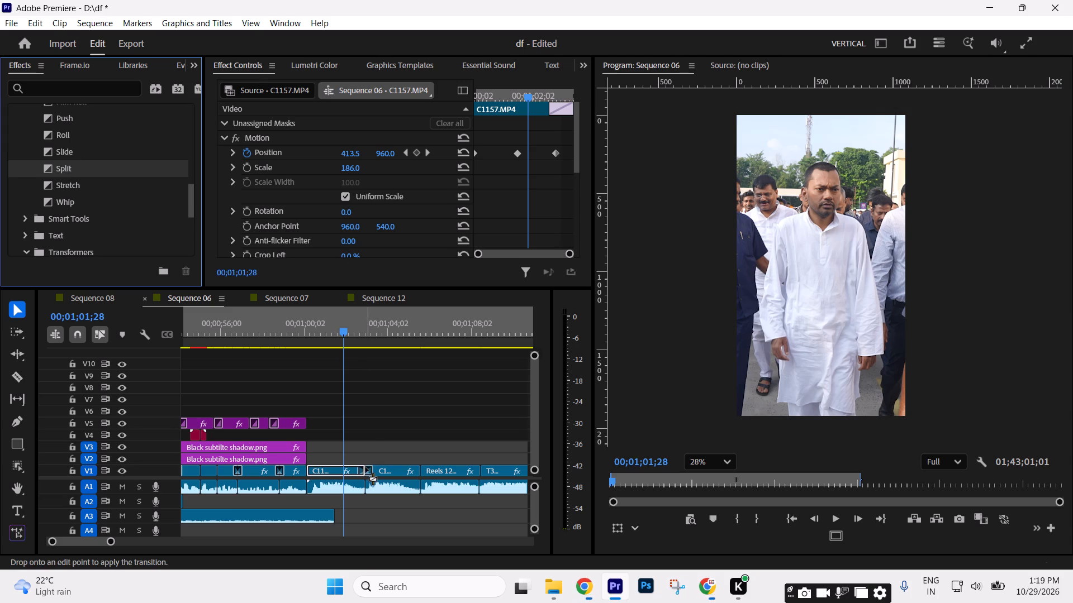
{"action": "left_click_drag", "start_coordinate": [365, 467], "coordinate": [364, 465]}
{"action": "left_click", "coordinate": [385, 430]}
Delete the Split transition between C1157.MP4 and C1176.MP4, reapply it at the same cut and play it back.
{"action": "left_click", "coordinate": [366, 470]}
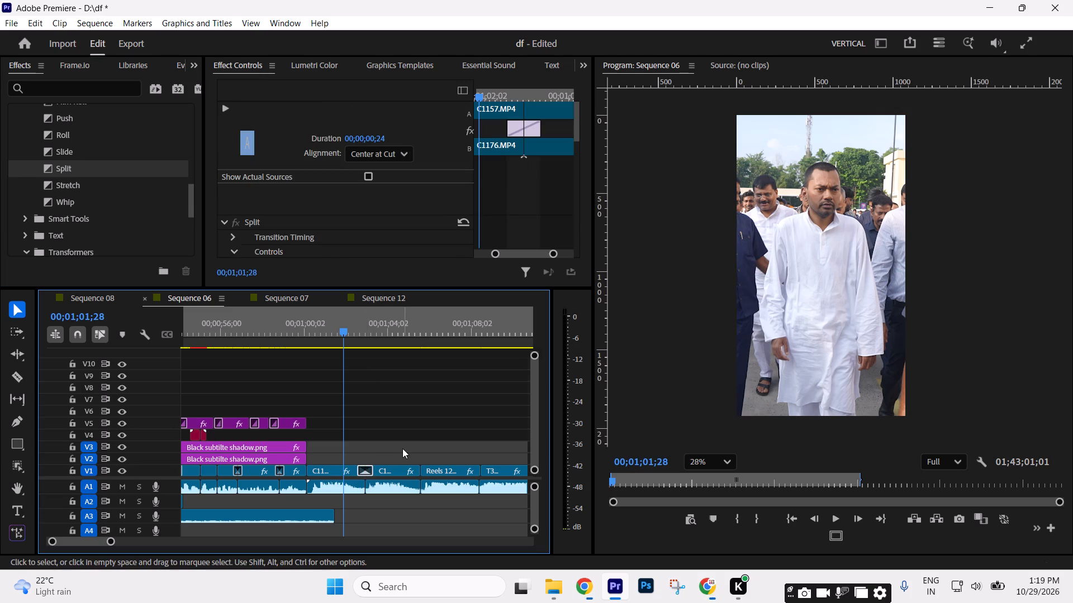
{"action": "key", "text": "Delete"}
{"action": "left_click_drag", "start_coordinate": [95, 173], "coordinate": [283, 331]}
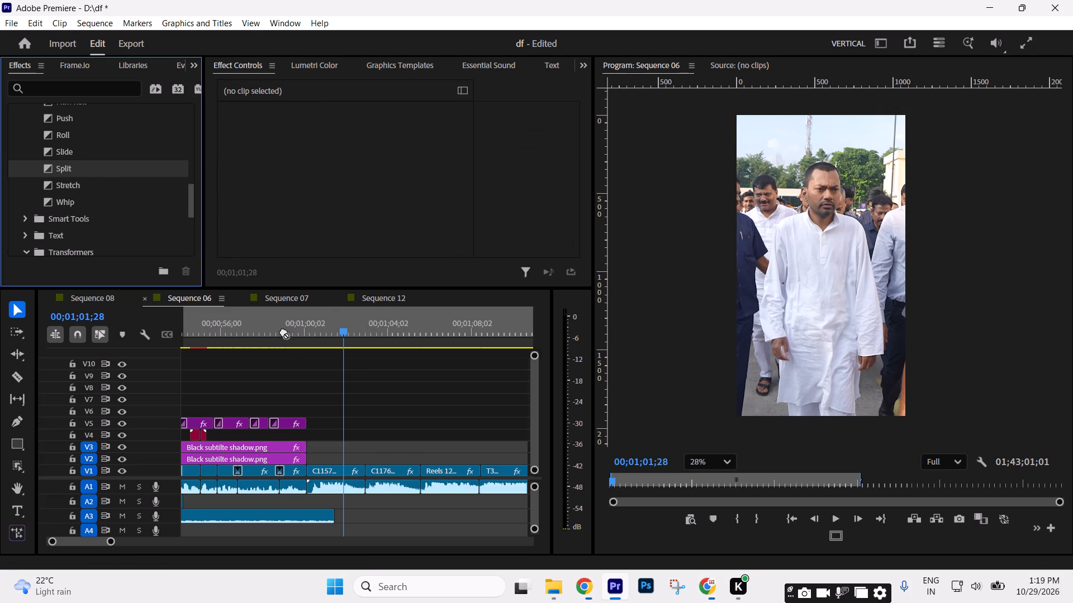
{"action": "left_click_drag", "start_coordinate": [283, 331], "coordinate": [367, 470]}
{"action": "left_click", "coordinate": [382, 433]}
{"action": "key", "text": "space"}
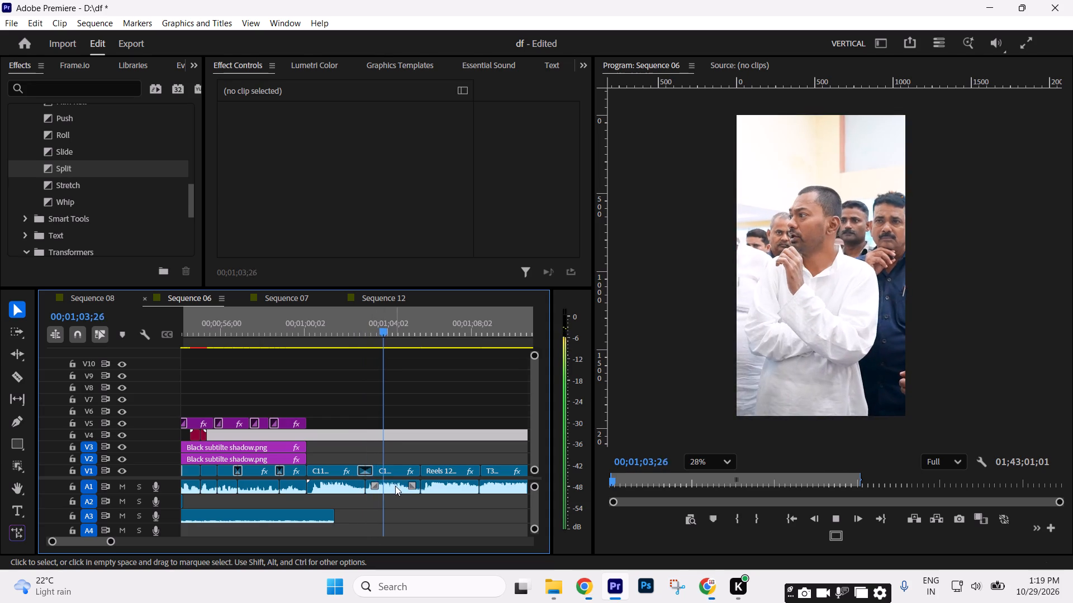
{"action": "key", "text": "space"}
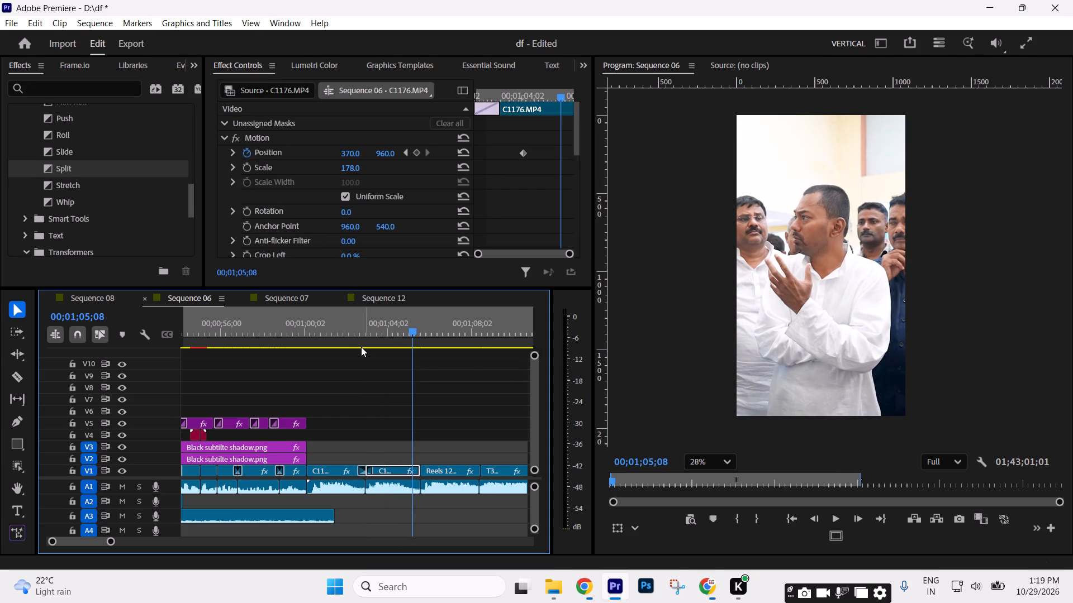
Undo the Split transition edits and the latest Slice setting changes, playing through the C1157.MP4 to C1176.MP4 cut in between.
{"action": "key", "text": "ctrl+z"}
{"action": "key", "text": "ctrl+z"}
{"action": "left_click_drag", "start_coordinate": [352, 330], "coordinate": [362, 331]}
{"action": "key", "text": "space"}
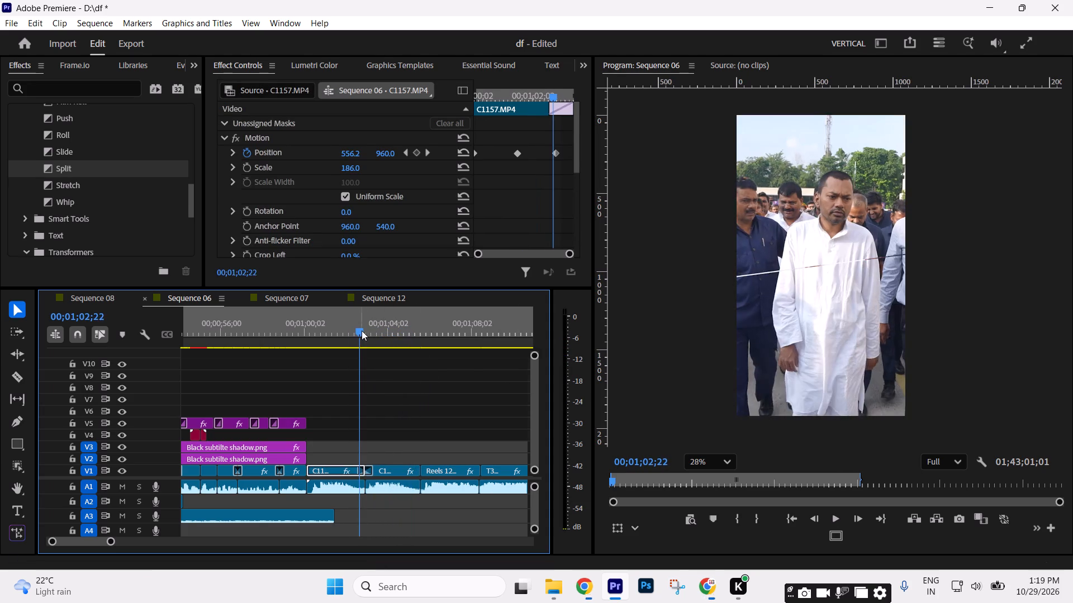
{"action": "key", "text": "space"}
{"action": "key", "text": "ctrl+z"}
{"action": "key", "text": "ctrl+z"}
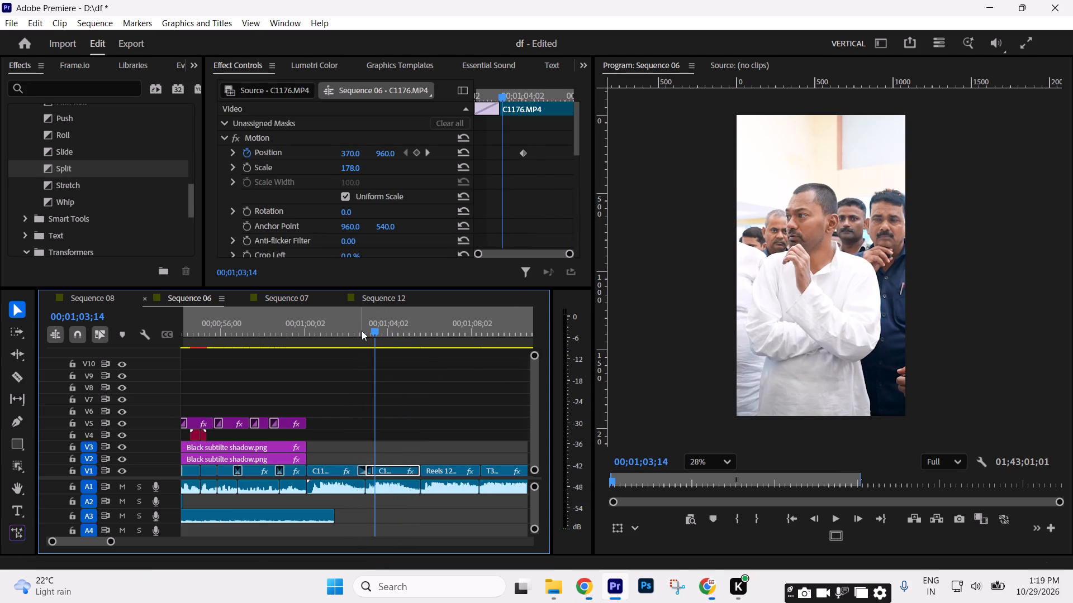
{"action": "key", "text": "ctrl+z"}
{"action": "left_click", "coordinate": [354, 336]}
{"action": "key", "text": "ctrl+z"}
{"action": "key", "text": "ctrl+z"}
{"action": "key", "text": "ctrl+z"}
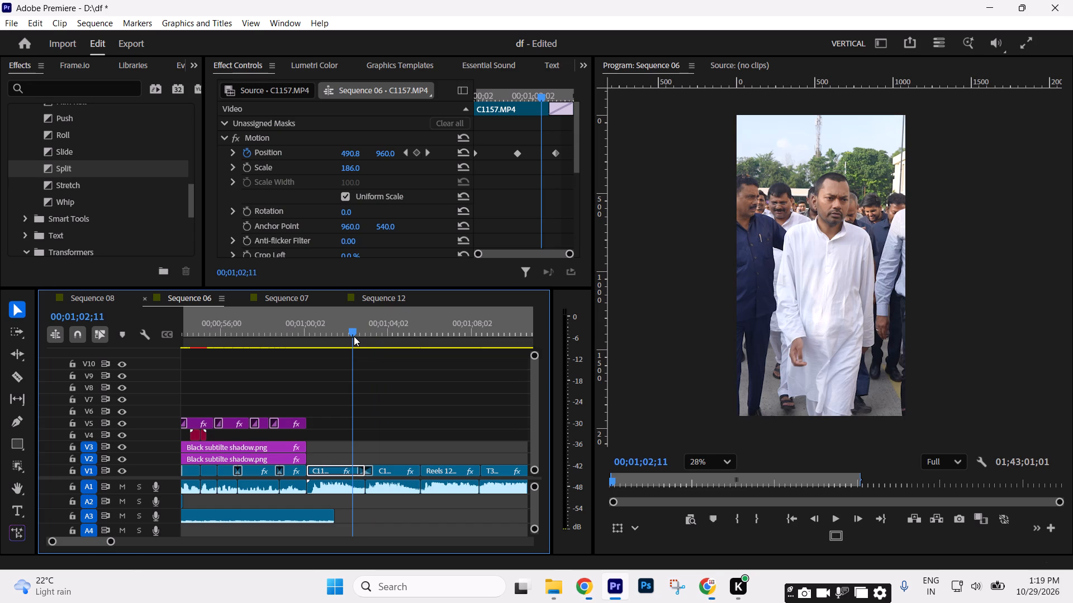
Play back the Slice transition between C1157.MP4 and C1176.MP4 several times to review its motion.
{"action": "left_click", "coordinate": [391, 401]}
{"action": "key", "text": "space"}
{"action": "key", "text": "space"}
{"action": "key", "text": "space"}
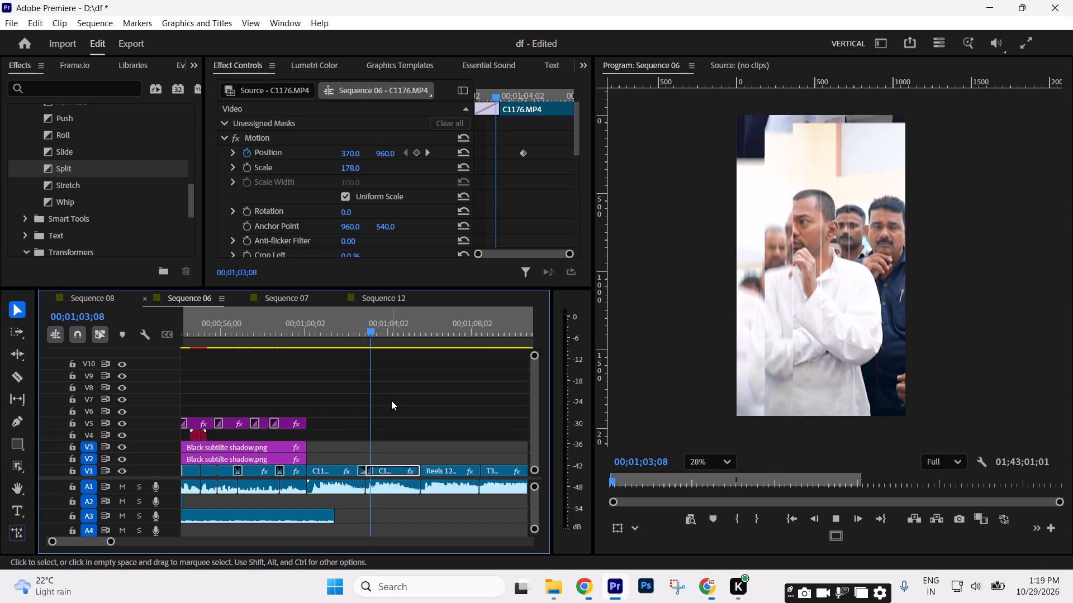
{"action": "key", "text": "space"}
{"action": "key", "text": "space"}
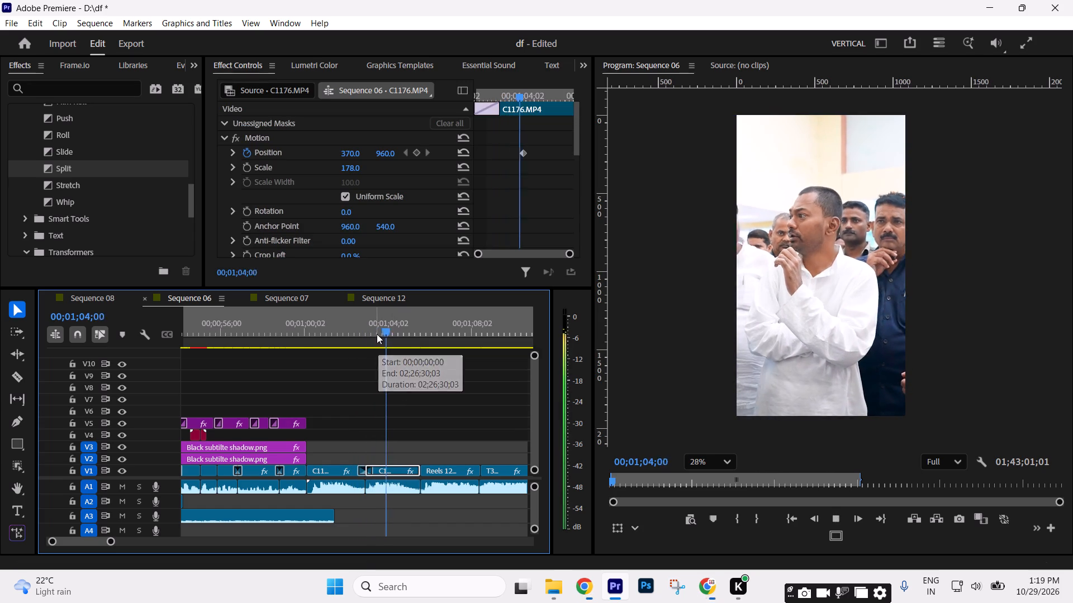
{"action": "left_click_drag", "start_coordinate": [377, 333], "coordinate": [369, 337]}
{"action": "key", "text": "space"}
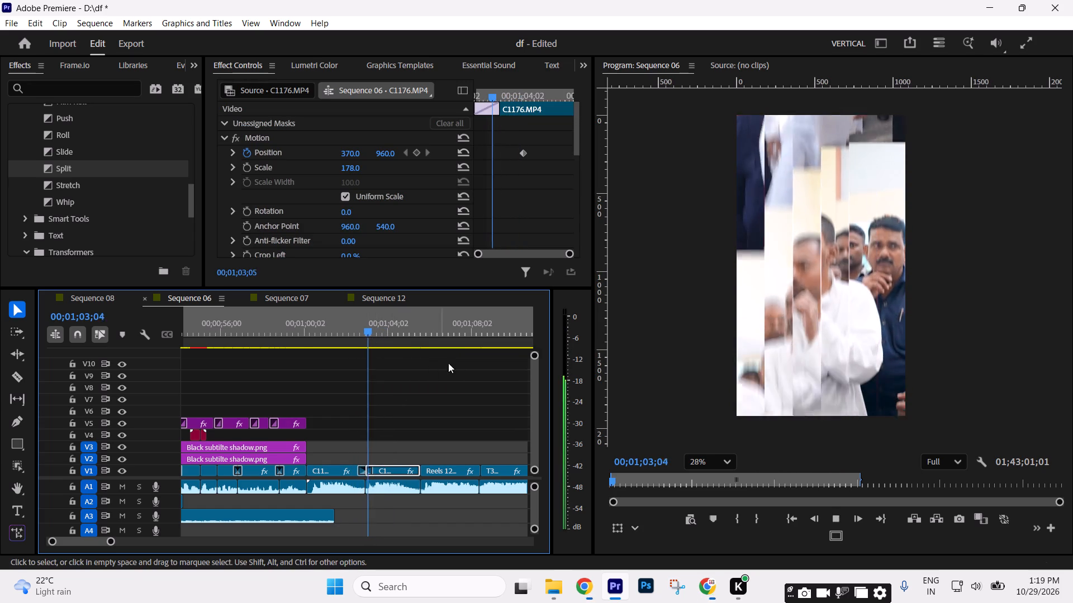
{"action": "key", "text": "space"}
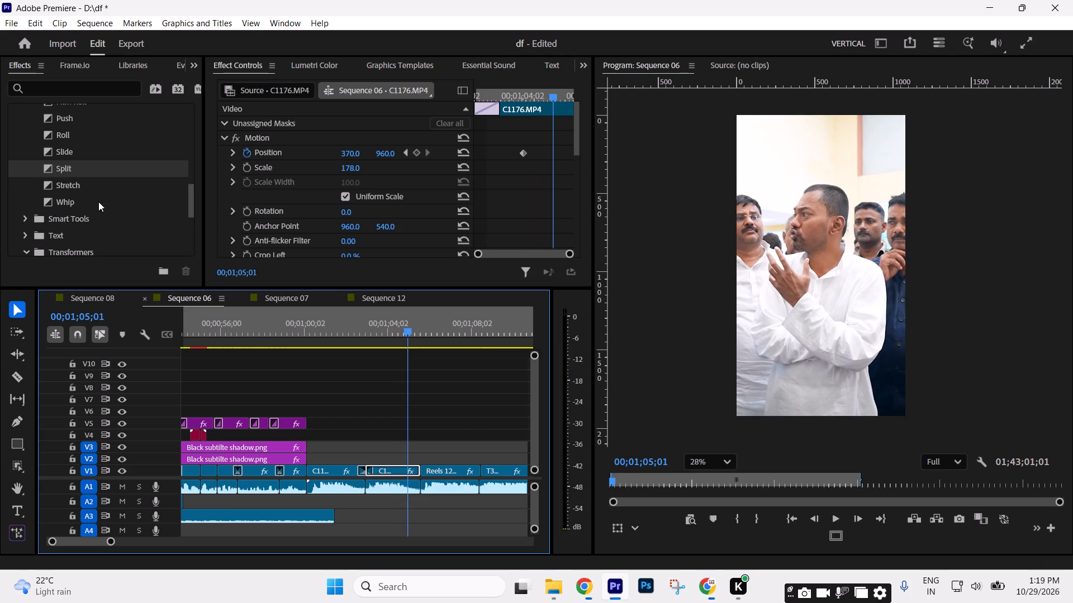
Apply the Stretch transition from the Slide folder at the V1 cut between C1176.MP4 and the Reels 12 clip and play it back.
{"action": "left_click", "coordinate": [67, 188]}
{"action": "left_click_drag", "start_coordinate": [77, 185], "coordinate": [403, 361]}
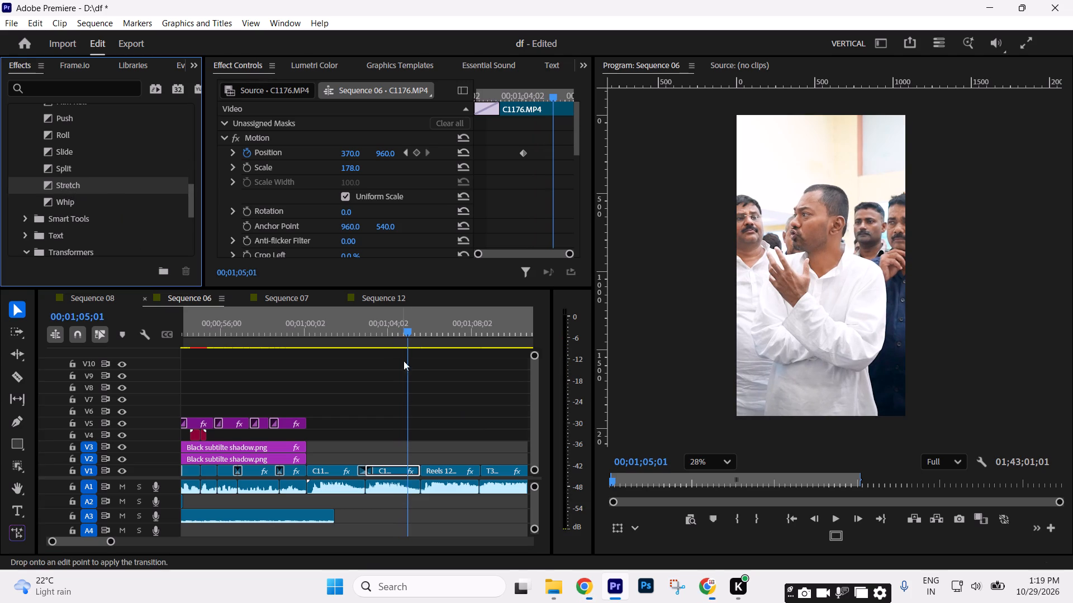
{"action": "left_click_drag", "start_coordinate": [403, 361], "coordinate": [419, 467]}
{"action": "left_click", "coordinate": [435, 423]}
{"action": "key", "text": "space"}
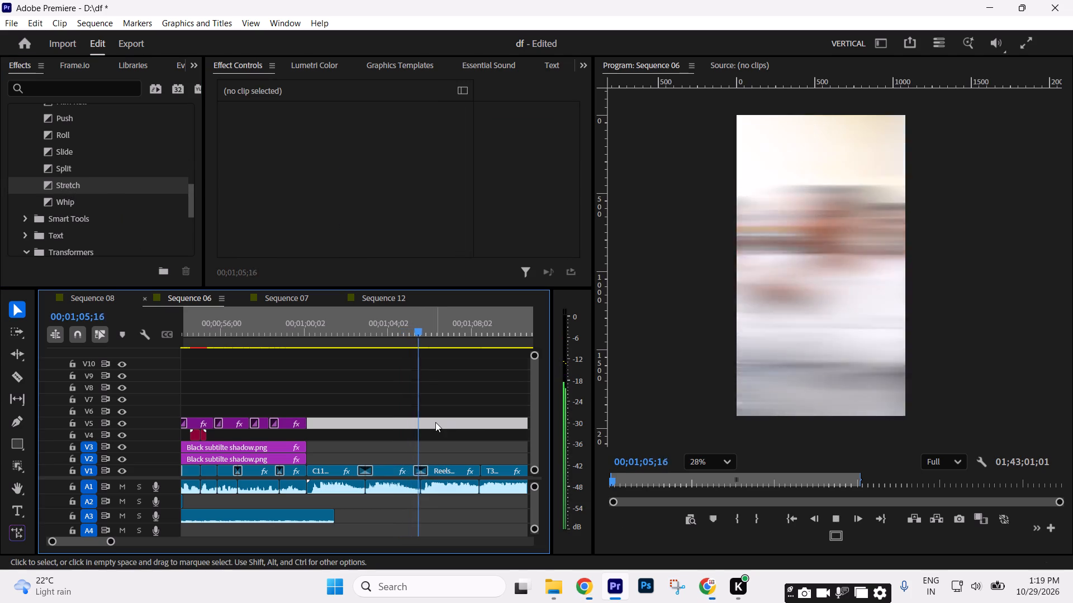
Apply the Whip transition at the V1 cut between Reels 12.mp4 and T3E_0949I.MOV and play it back.
{"action": "key", "text": "space"}
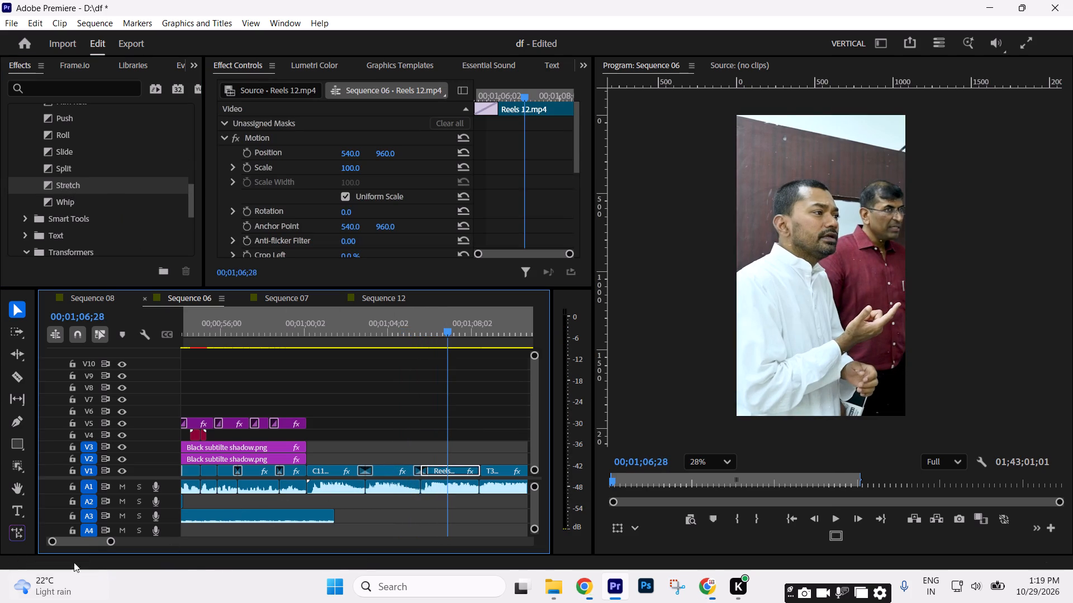
{"action": "left_click_drag", "start_coordinate": [108, 543], "coordinate": [121, 541]}
{"action": "key", "text": "space"}
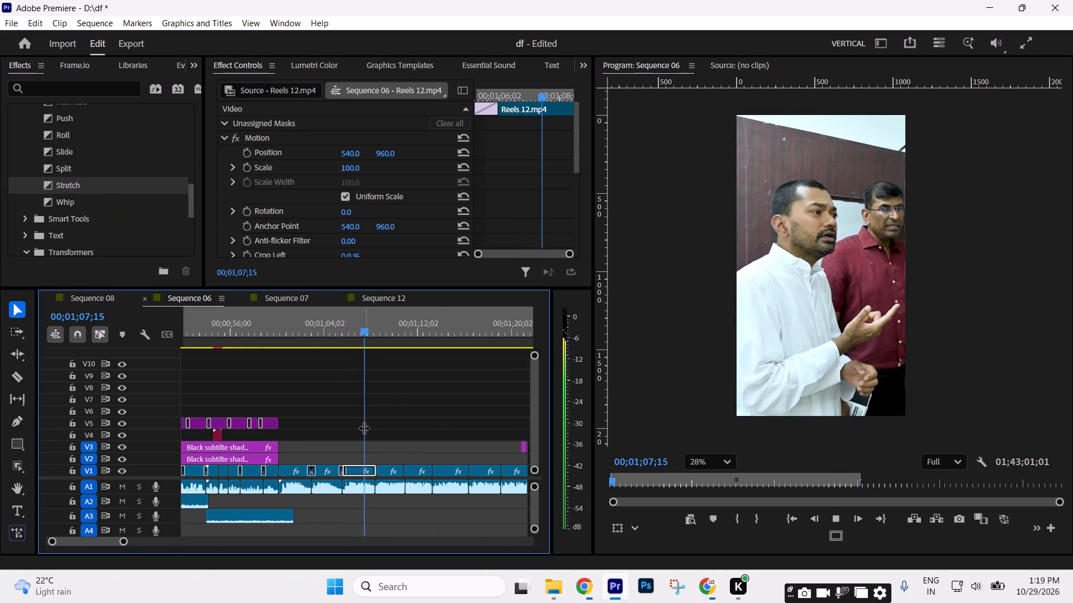
{"action": "key", "text": "space"}
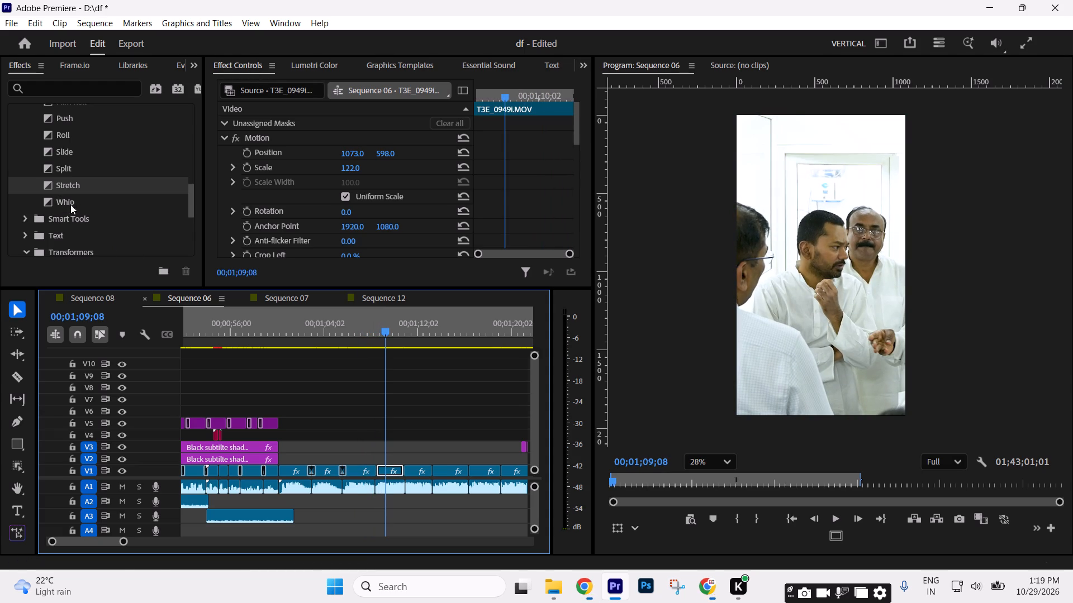
{"action": "left_click_drag", "start_coordinate": [65, 202], "coordinate": [374, 471]}
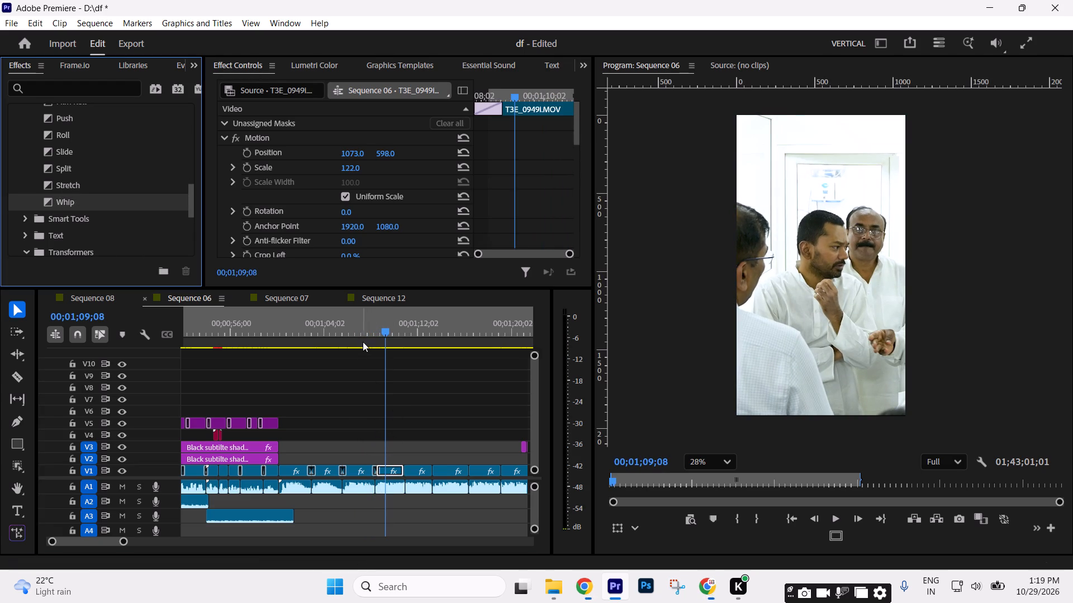
{"action": "left_click_drag", "start_coordinate": [362, 333], "coordinate": [369, 338]}
{"action": "left_click", "coordinate": [419, 428]}
{"action": "key", "text": "space"}
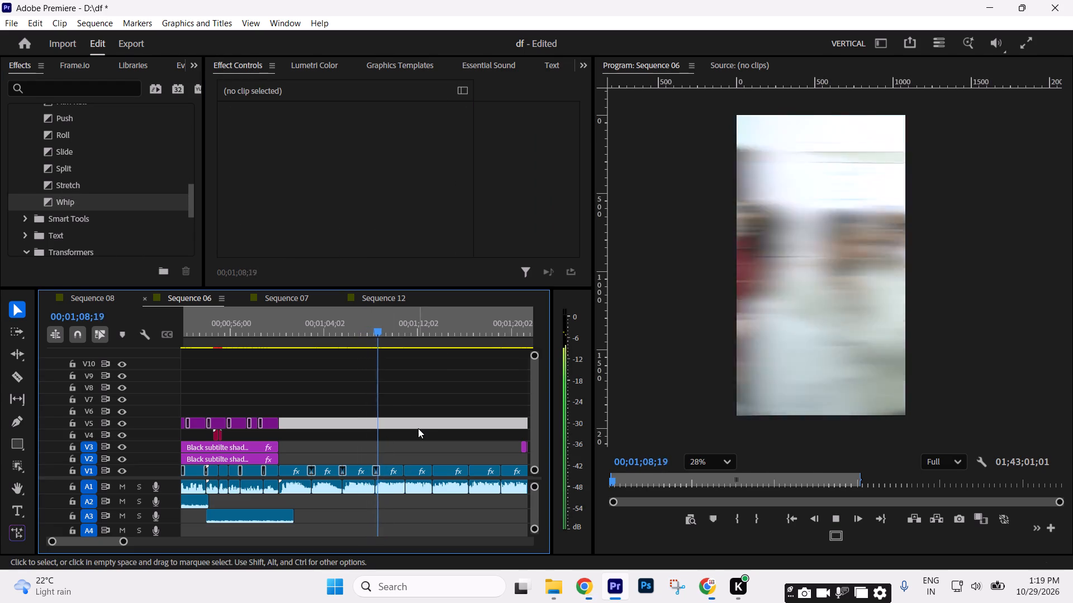
{"action": "key", "text": "space"}
{"action": "left_click_drag", "start_coordinate": [378, 336], "coordinate": [398, 344]}
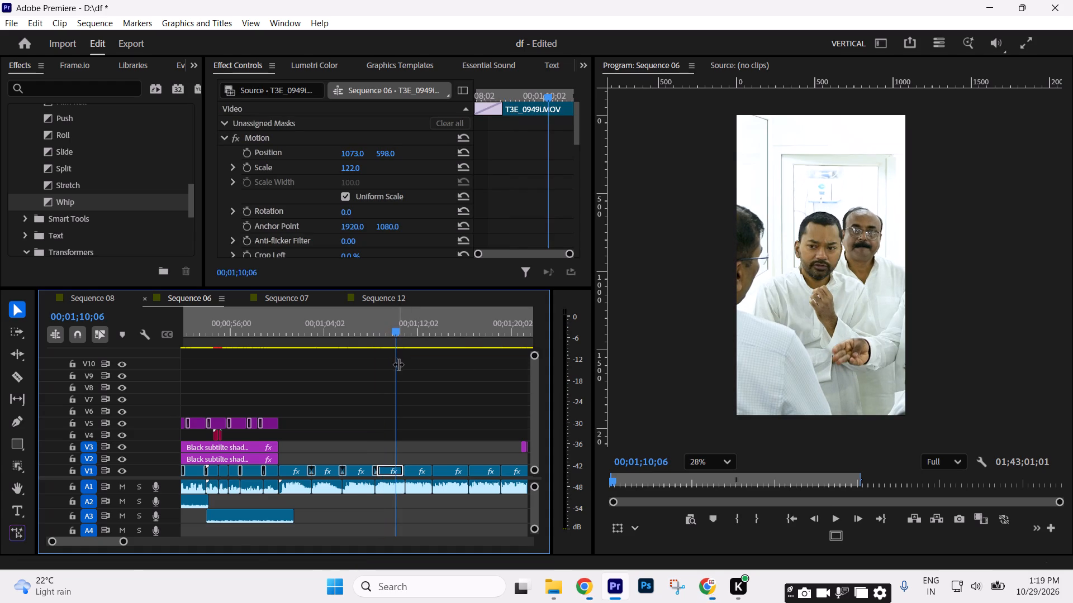
Widen the Animation Composer area and add its Shake & Distort 1 transition on V6 and V7 above the cut into C1157.MP4.
{"action": "scroll", "coordinate": [46, 166], "scroll_direction": "up", "scroll_amount": 16}
{"action": "scroll", "coordinate": [48, 167], "scroll_direction": "up", "scroll_amount": 6}
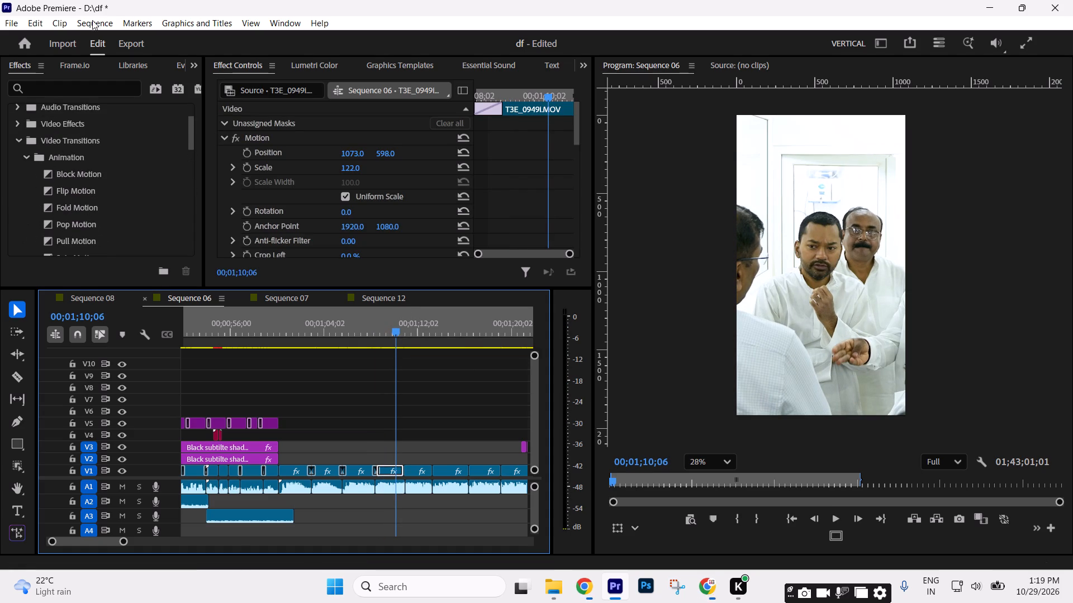
{"action": "left_click_drag", "start_coordinate": [193, 69], "coordinate": [214, 149]}
{"action": "scroll", "coordinate": [111, 187], "scroll_direction": "down", "scroll_amount": 3}
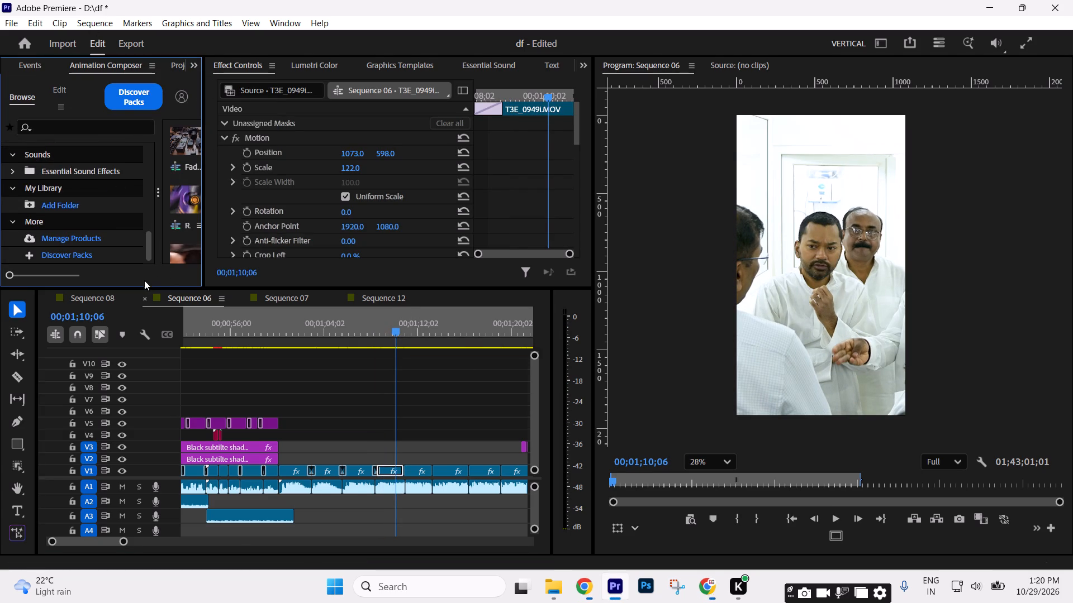
{"action": "left_click_drag", "start_coordinate": [7, 277], "coordinate": [0, 274]}
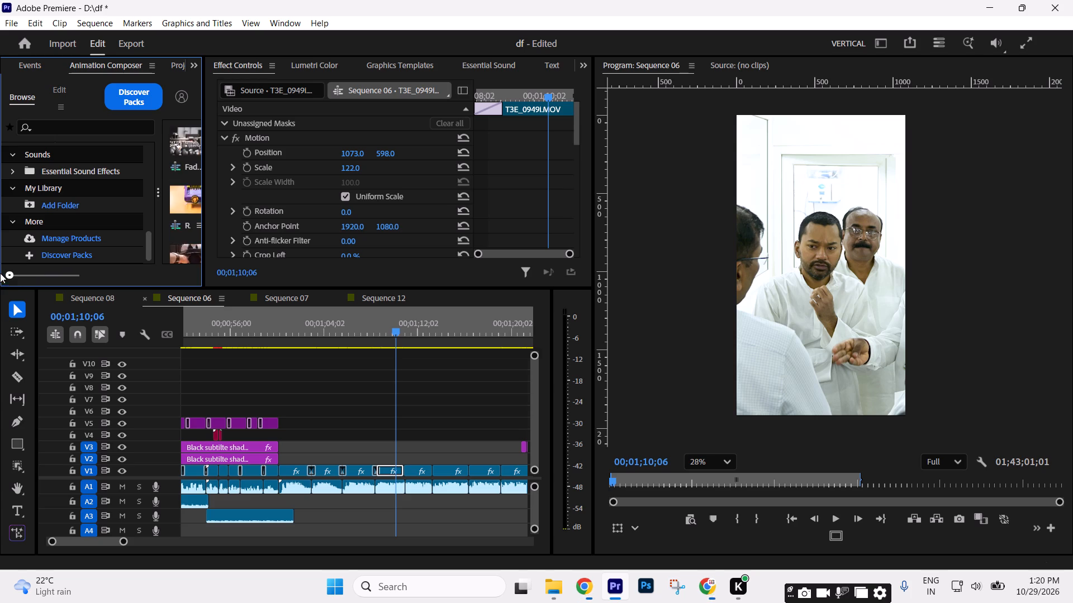
{"action": "left_click_drag", "start_coordinate": [205, 222], "coordinate": [330, 229]}
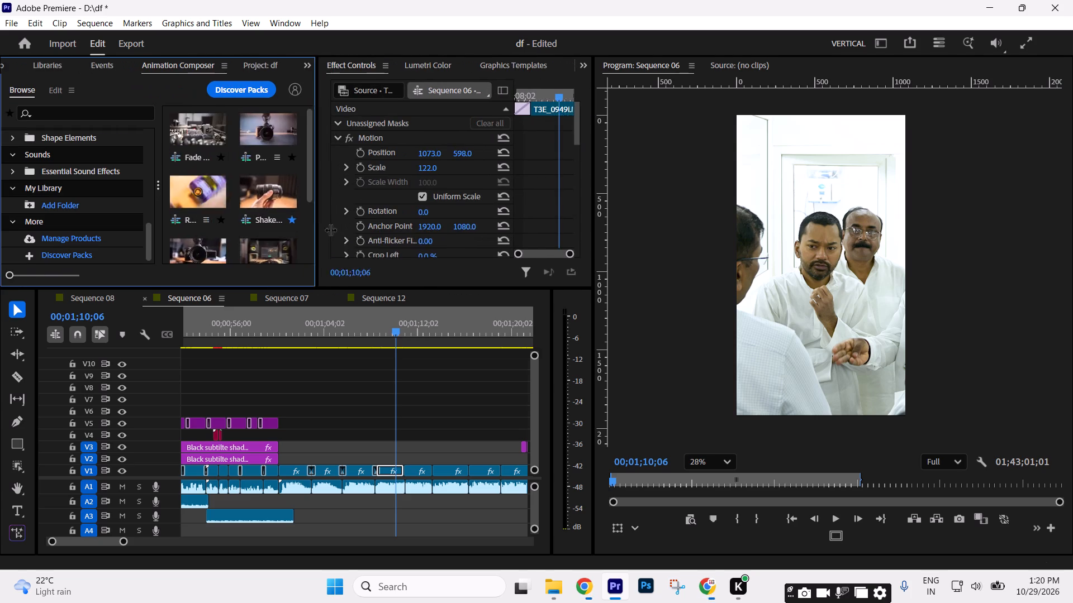
{"action": "left_click_drag", "start_coordinate": [330, 229], "coordinate": [333, 229]}
{"action": "left_click_drag", "start_coordinate": [281, 196], "coordinate": [311, 305]}
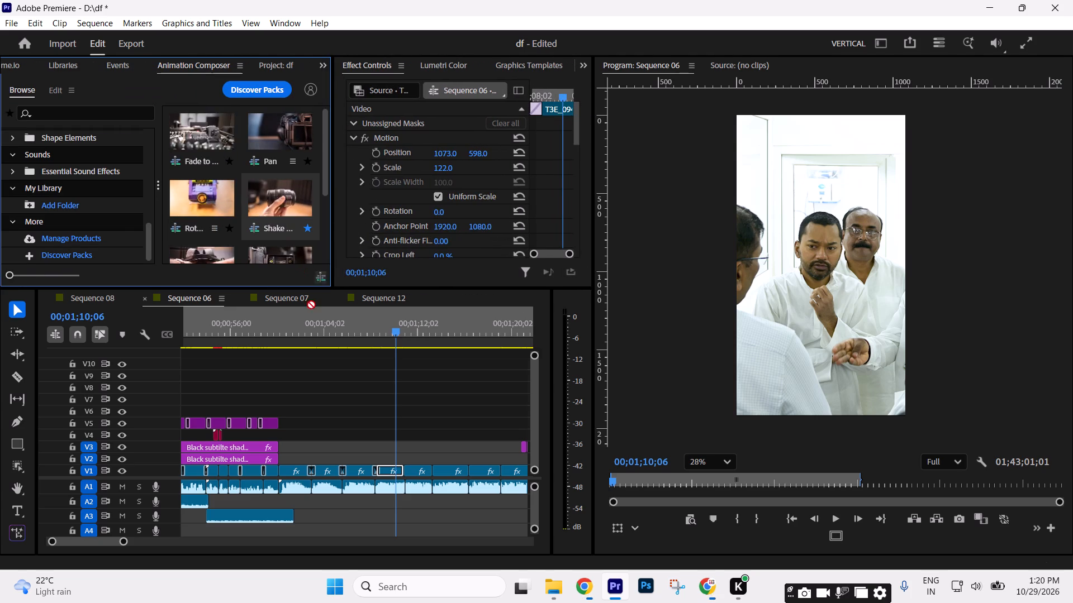
{"action": "left_click_drag", "start_coordinate": [311, 305], "coordinate": [292, 419]}
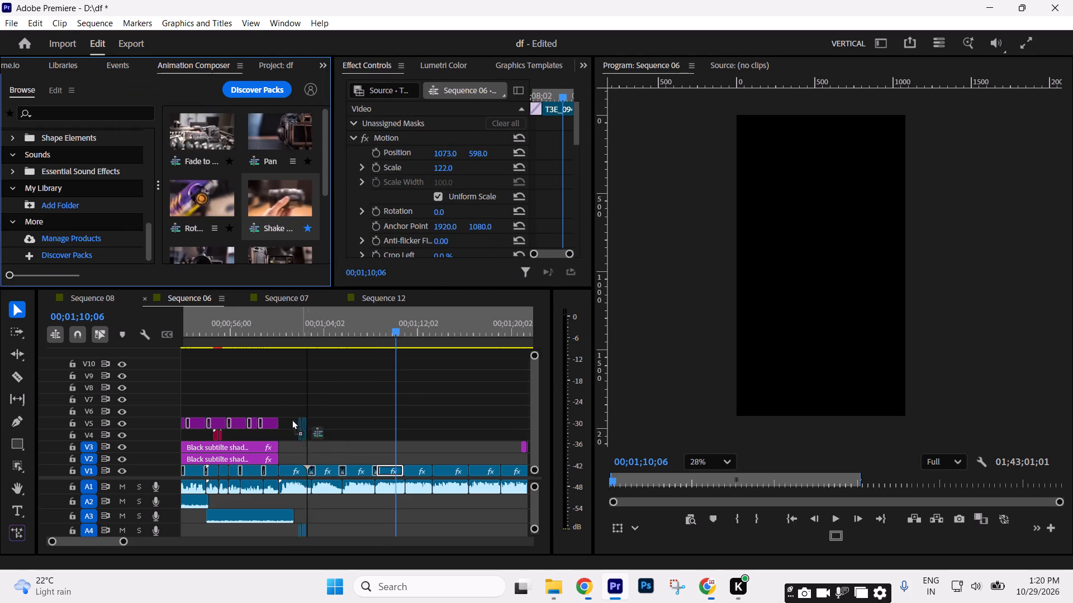
{"action": "left_click_drag", "start_coordinate": [292, 419], "coordinate": [278, 414]}
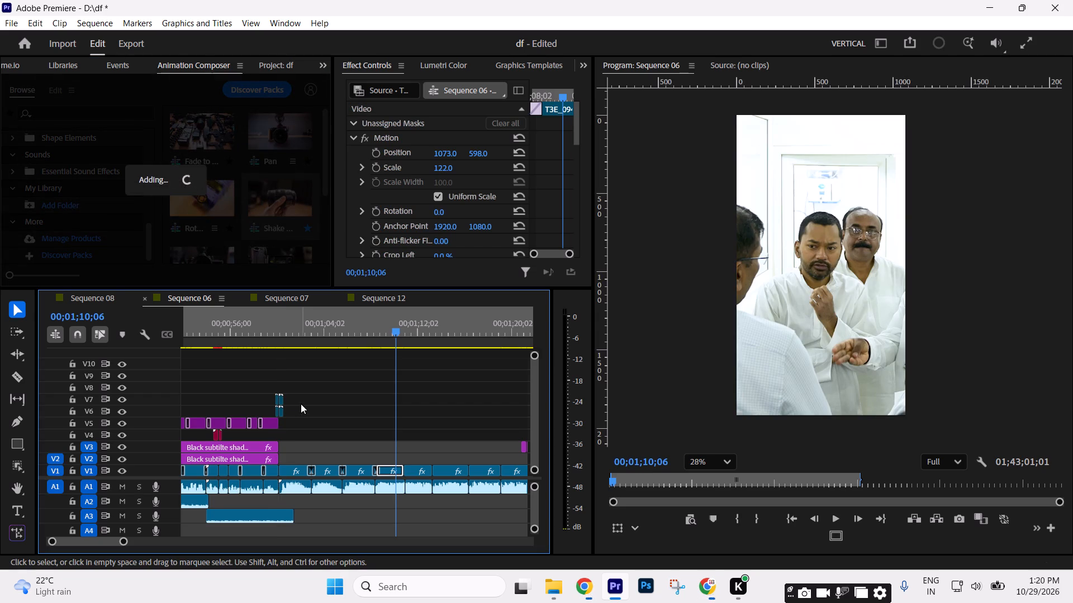
Play back the Shake & Distort transition over the cut into C1157.MP4.
{"action": "left_click", "coordinate": [261, 334]}
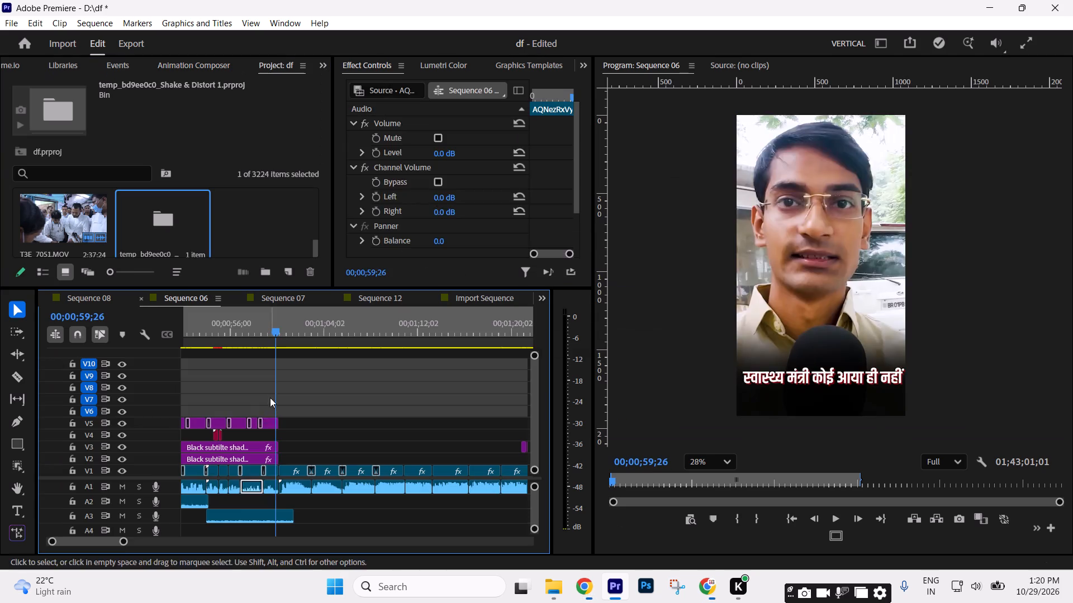
{"action": "left_click_drag", "start_coordinate": [125, 544], "coordinate": [81, 541]}
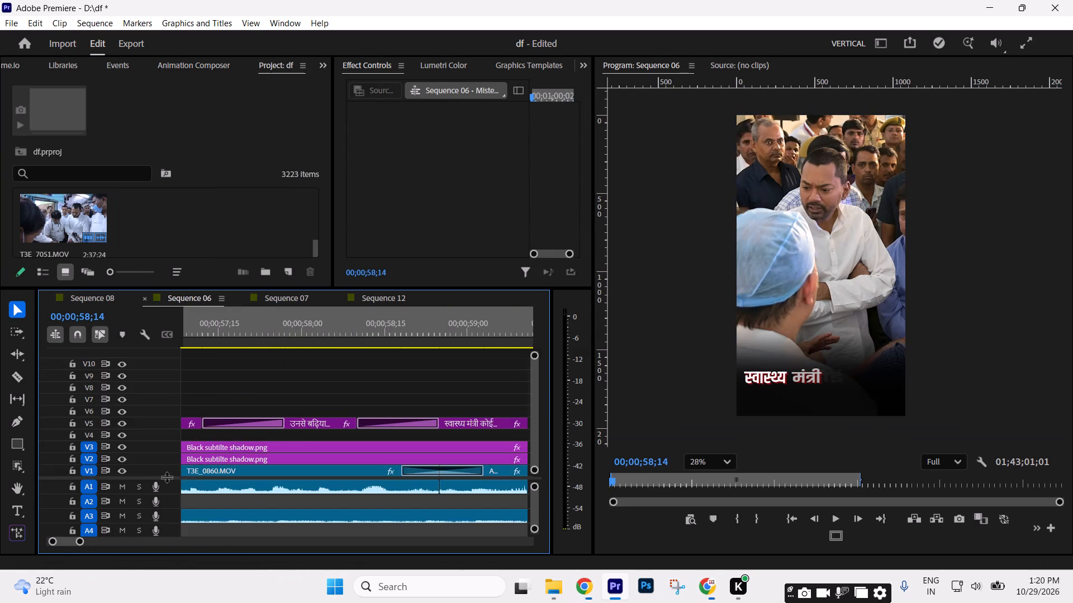
{"action": "left_click_drag", "start_coordinate": [80, 544], "coordinate": [86, 533]}
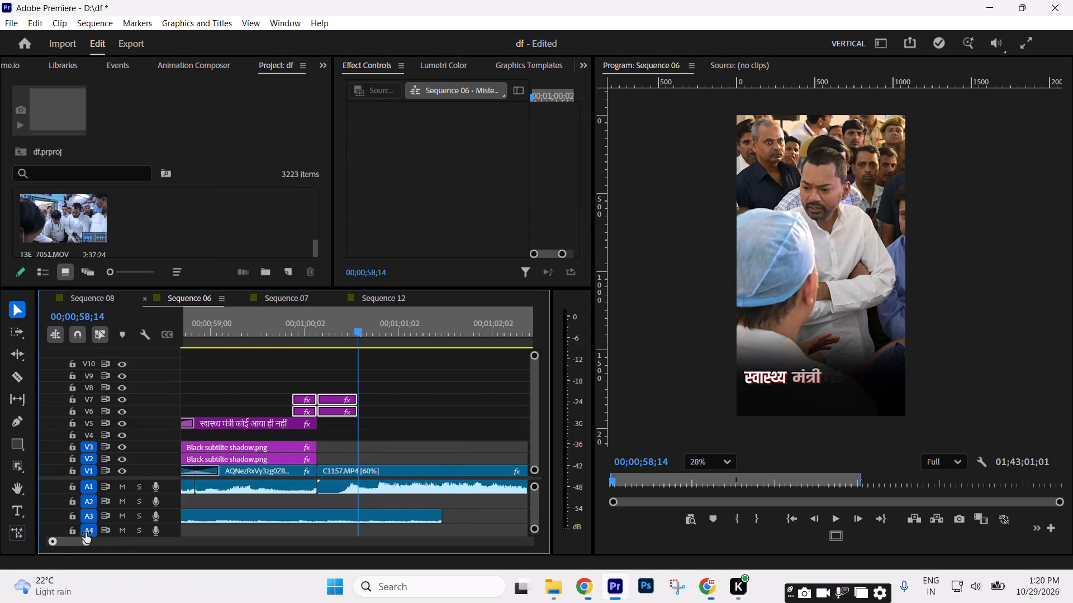
{"action": "left_click_drag", "start_coordinate": [86, 533], "coordinate": [83, 534]}
{"action": "left_click", "coordinate": [255, 336]}
{"action": "key", "text": "space"}
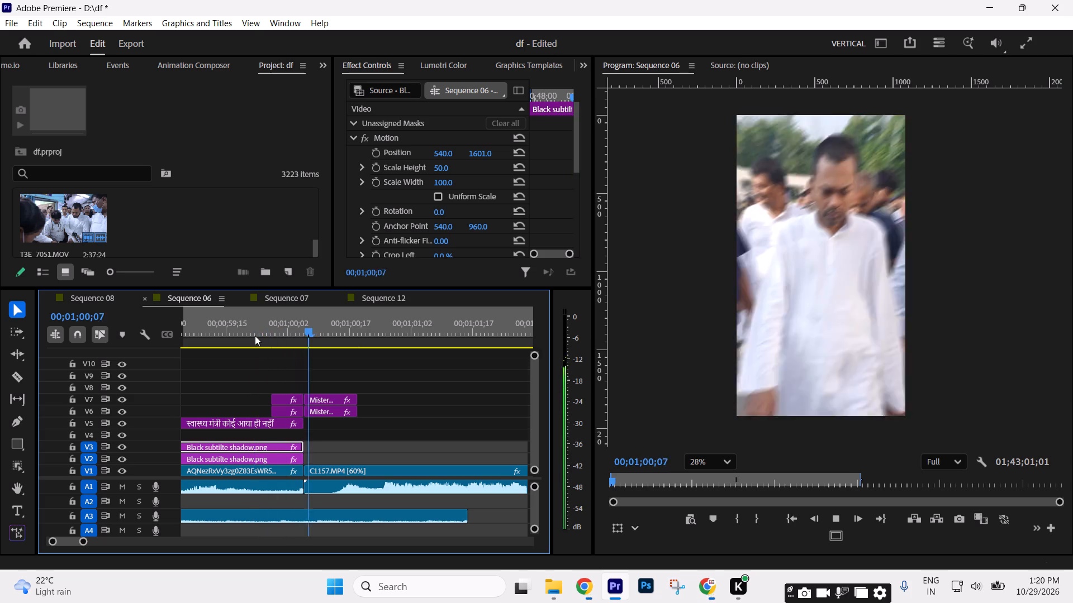
{"action": "key", "text": "space"}
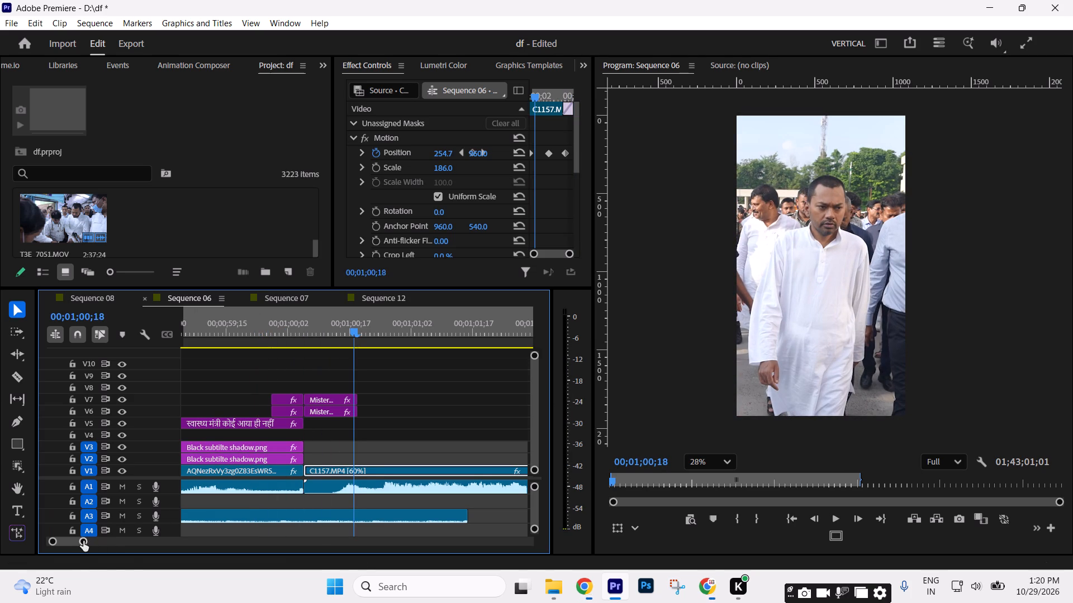
Move the Shake & Distort transition clips down to V2 and V3 over the cut between C1157.MP4 and C1176.MP4.
{"action": "left_click_drag", "start_coordinate": [83, 541], "coordinate": [106, 534]}
{"action": "left_click_drag", "start_coordinate": [383, 381], "coordinate": [345, 404]}
{"action": "left_click_drag", "start_coordinate": [352, 403], "coordinate": [425, 449]}
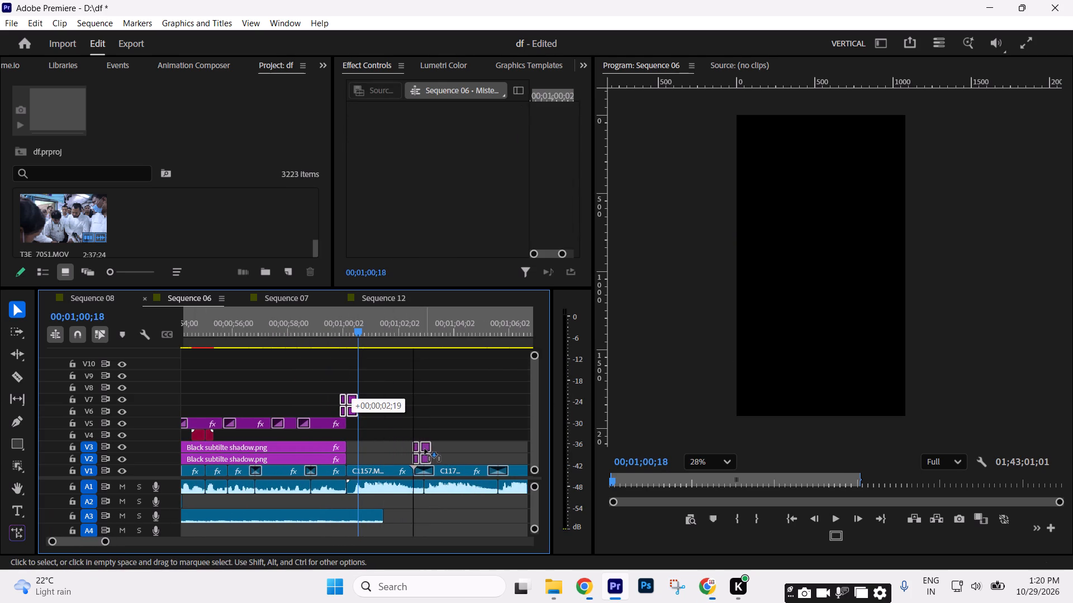
{"action": "left_click_drag", "start_coordinate": [425, 449], "coordinate": [430, 450]}
{"action": "left_click", "coordinate": [482, 420]}
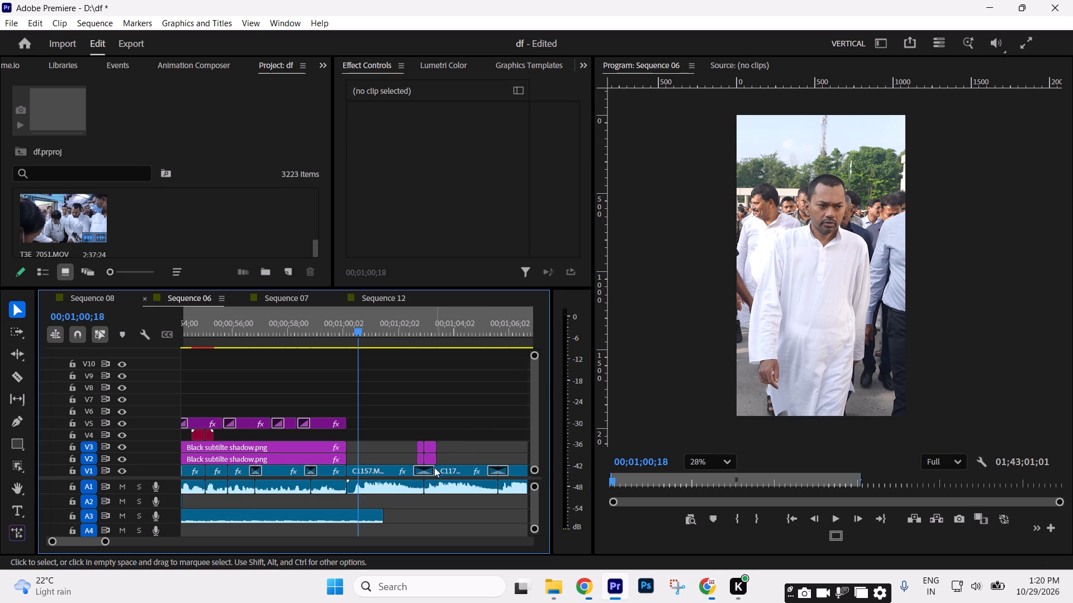
Delete the Slice transition between C1157.MP4 and C1176.MP4 on V1 and play through the cut.
{"action": "left_click", "coordinate": [428, 470]}
{"action": "key", "text": "Delete"}
{"action": "key", "text": "space"}
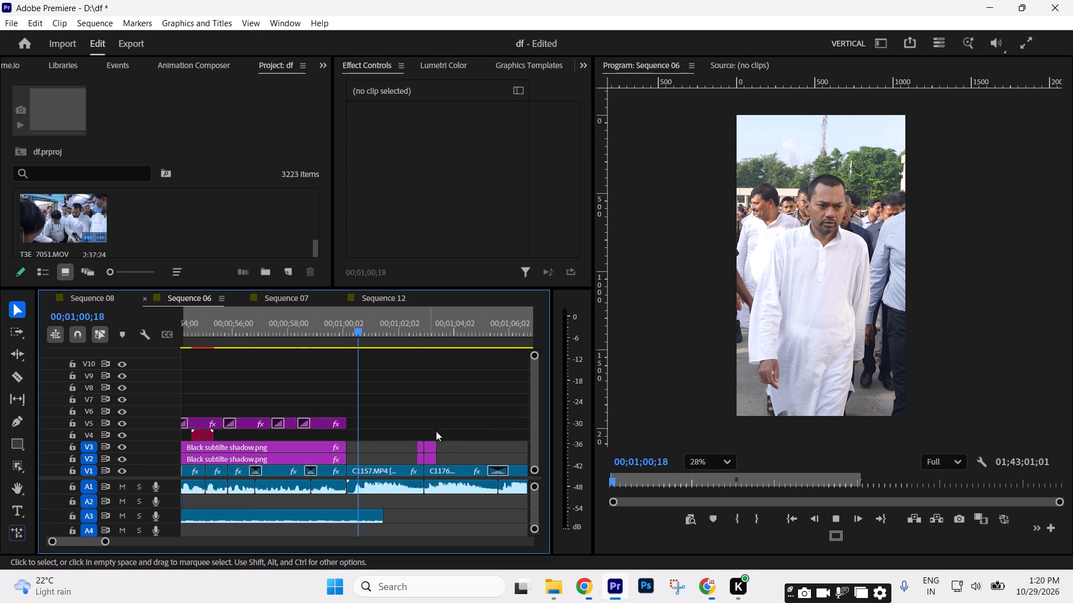
{"action": "left_click", "coordinate": [458, 417]}
{"action": "left_click", "coordinate": [455, 406]}
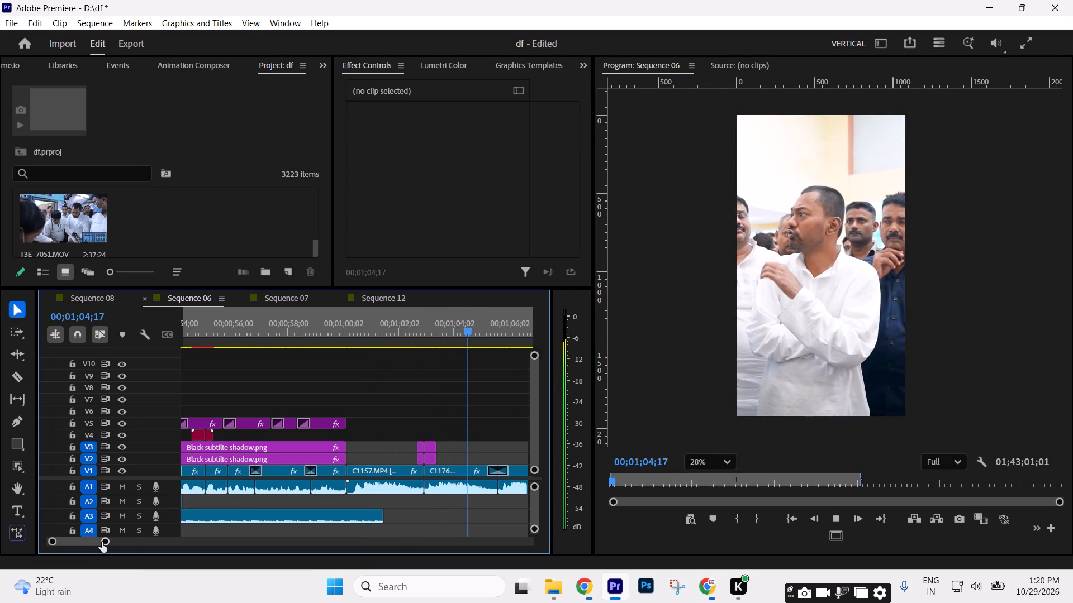
Review the transitions at the V1 cuts from C1176.MP4 through Reels 12.mp4 to T3E_0949I.MOV.
{"action": "left_click_drag", "start_coordinate": [108, 540], "coordinate": [123, 539]}
{"action": "key", "text": "space"}
{"action": "key", "text": "space"}
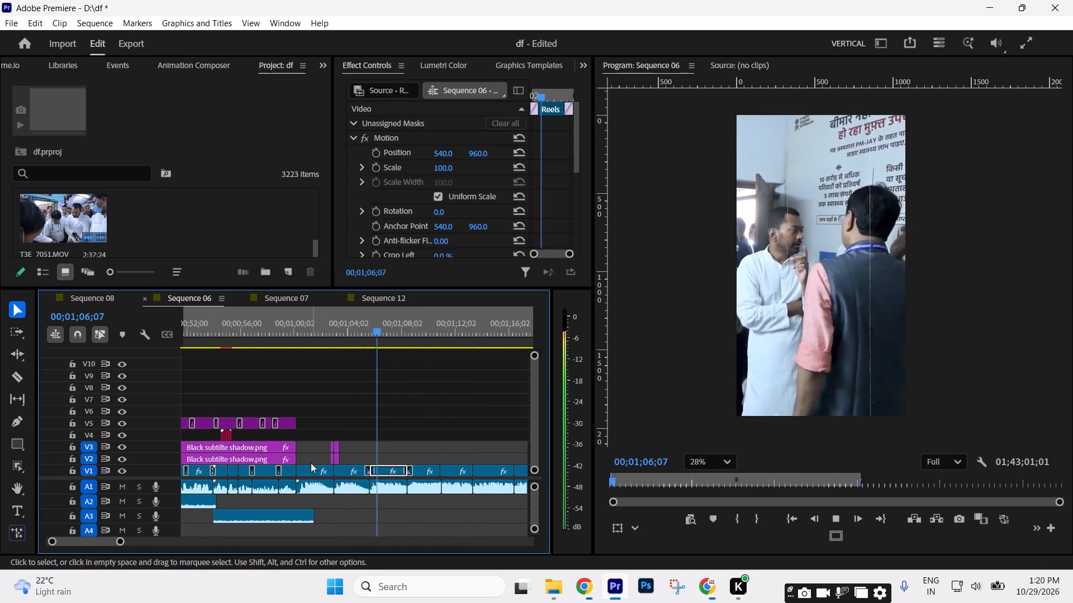
{"action": "key", "text": "space"}
{"action": "left_click_drag", "start_coordinate": [360, 337], "coordinate": [370, 339]}
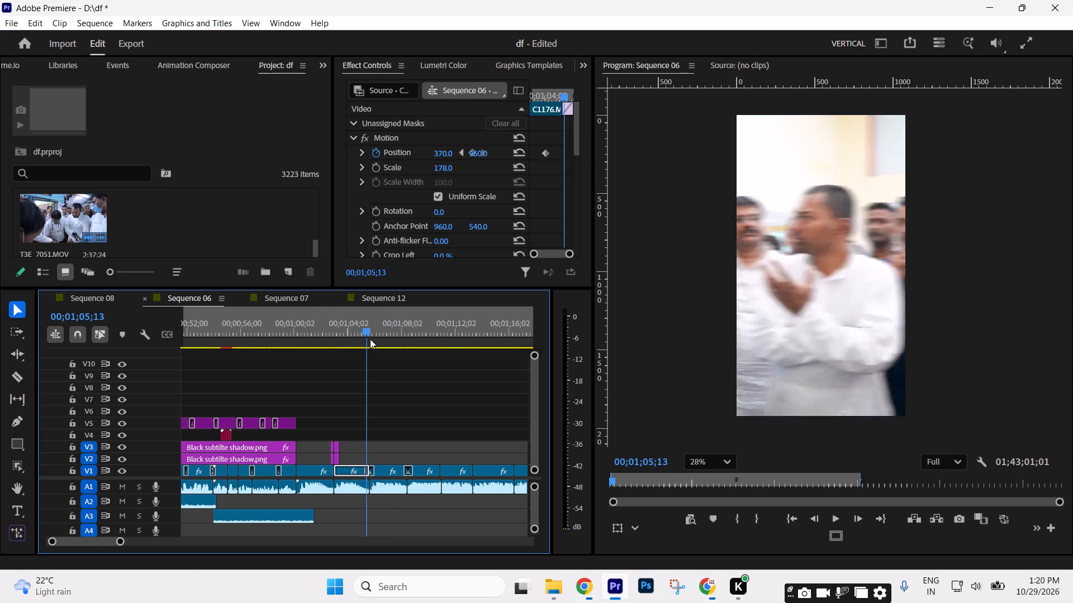
{"action": "left_click_drag", "start_coordinate": [370, 339], "coordinate": [406, 353]}
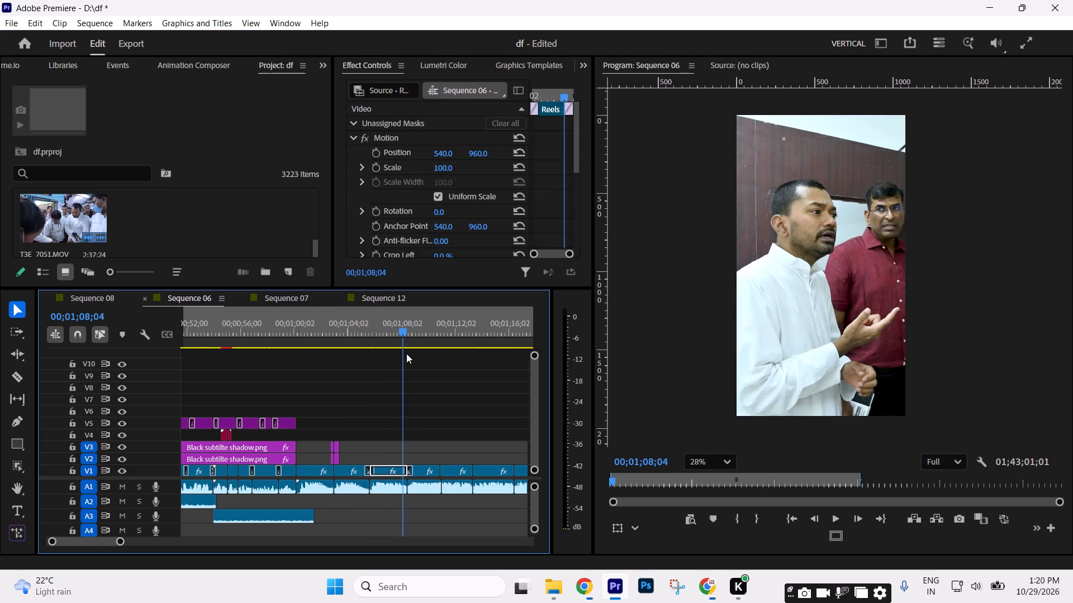
{"action": "left_click_drag", "start_coordinate": [406, 353], "coordinate": [433, 360]}
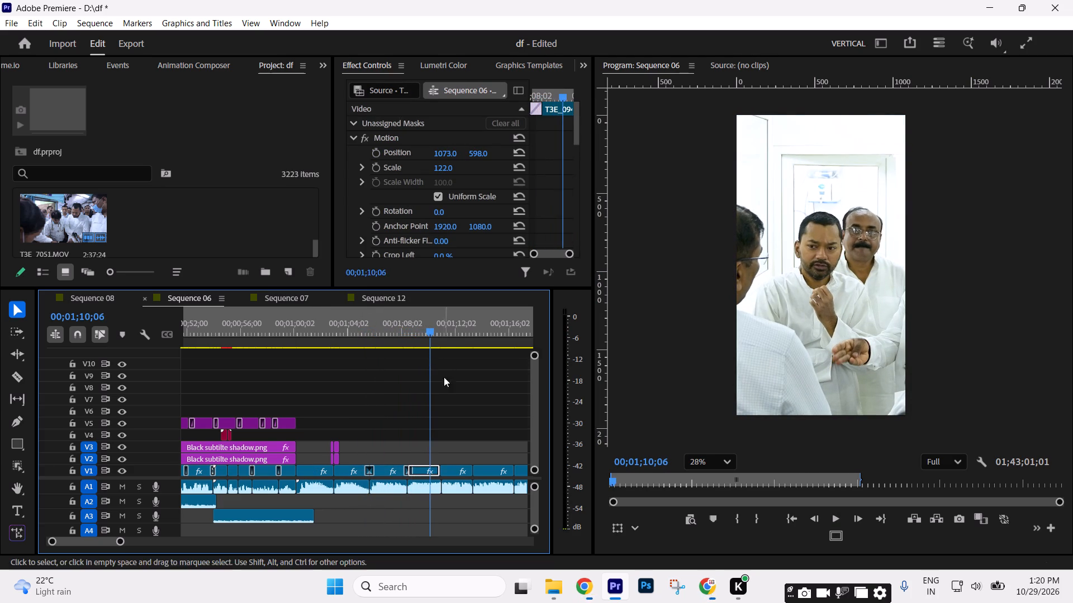
Add Animation Composer's Zoom Out transition with sound on V2 and V3 at the T3E_0949I.MOV to DJS_8081.MP4 cut and play it back.
{"action": "left_click", "coordinate": [208, 64]}
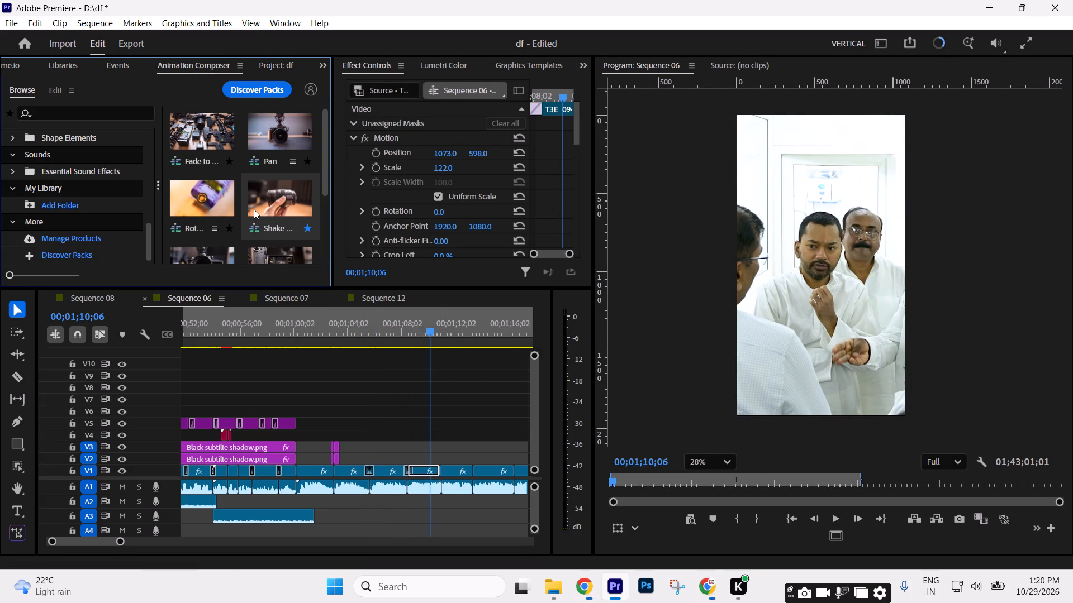
{"action": "scroll", "coordinate": [254, 209], "scroll_direction": "down", "scroll_amount": 2}
{"action": "left_click", "coordinate": [274, 152]}
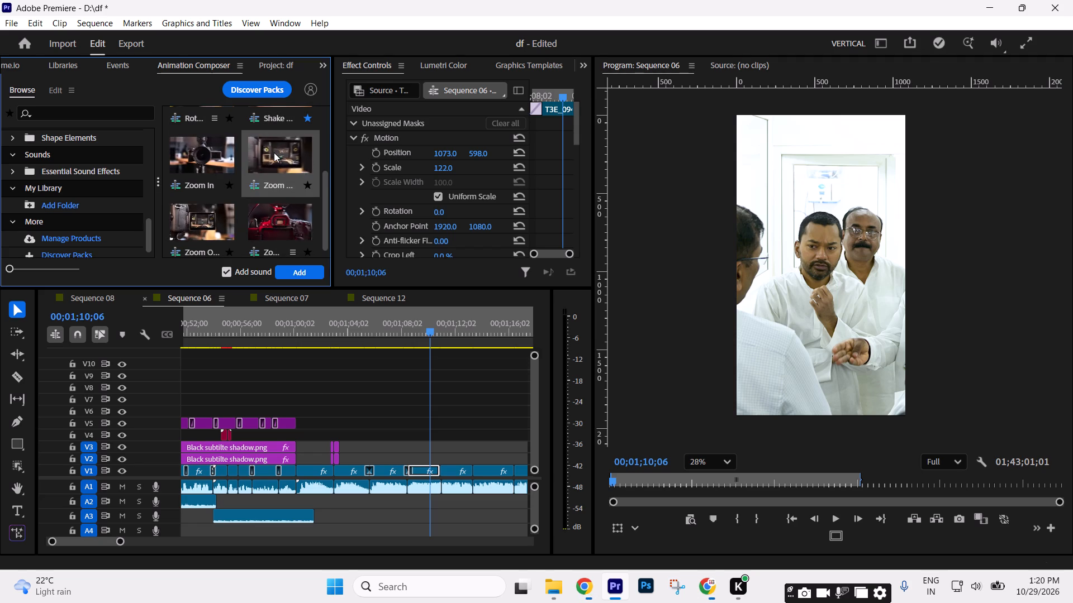
{"action": "scroll", "coordinate": [270, 165], "scroll_direction": "down", "scroll_amount": 1}
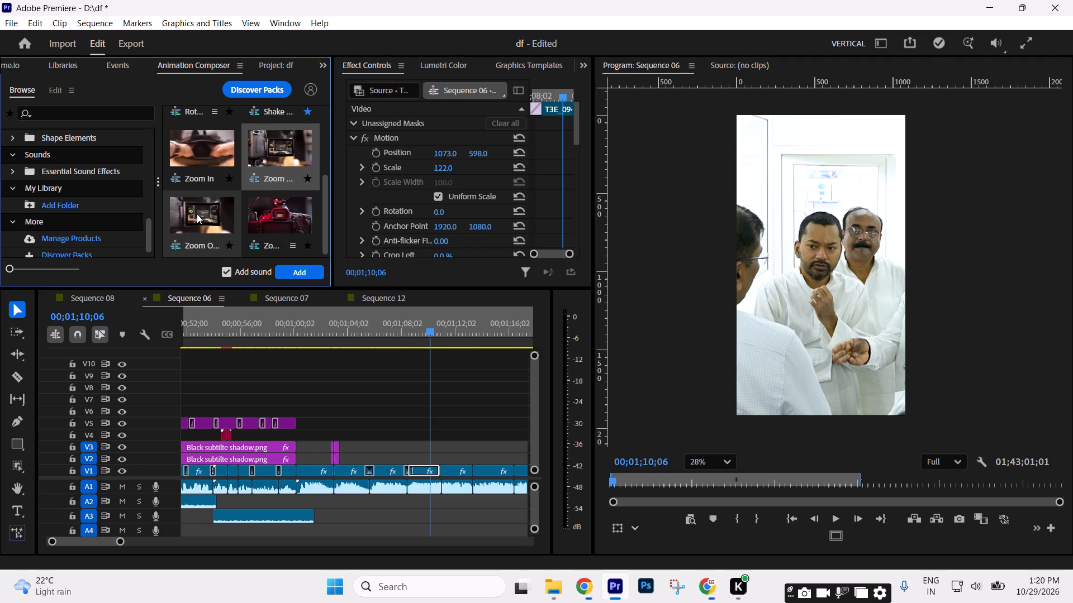
{"action": "left_click_drag", "start_coordinate": [197, 214], "coordinate": [441, 455]}
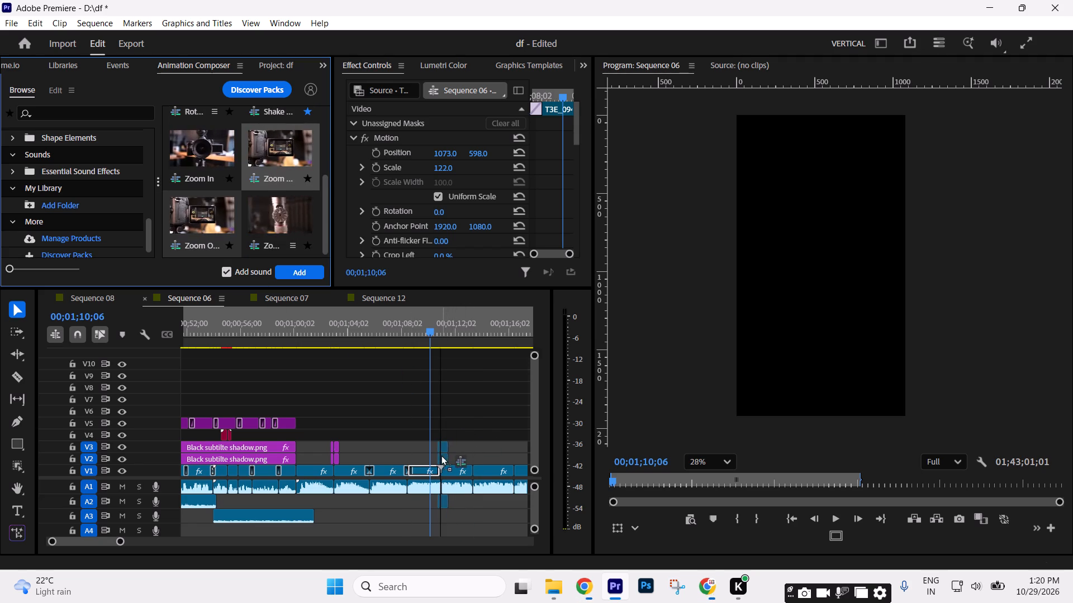
{"action": "left_click_drag", "start_coordinate": [441, 455], "coordinate": [440, 453]}
{"action": "left_click", "coordinate": [458, 413]}
{"action": "left_click", "coordinate": [448, 407]}
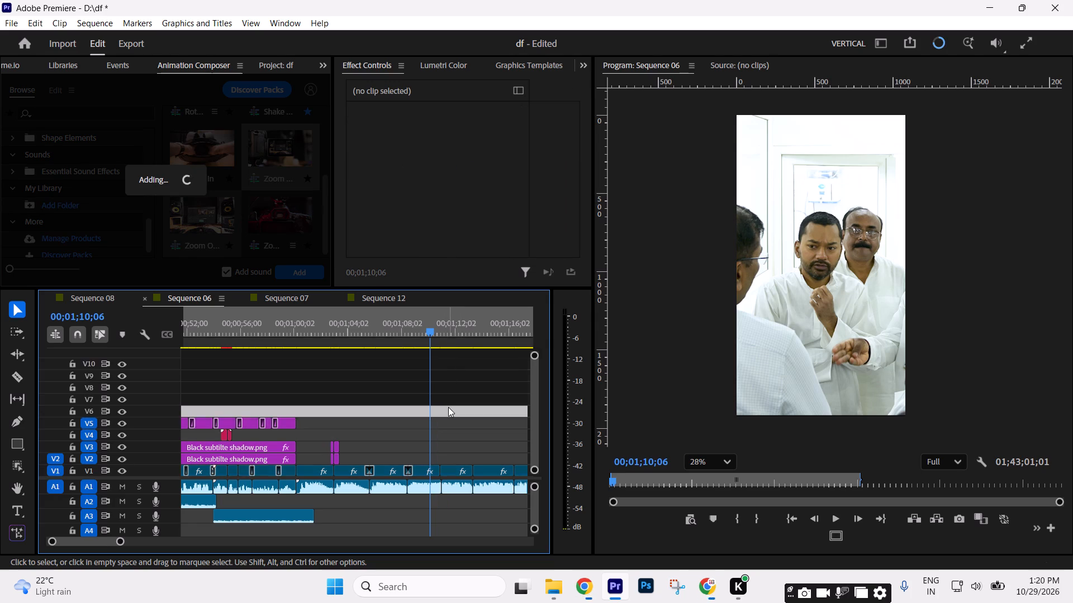
{"action": "left_click", "coordinate": [428, 326]}
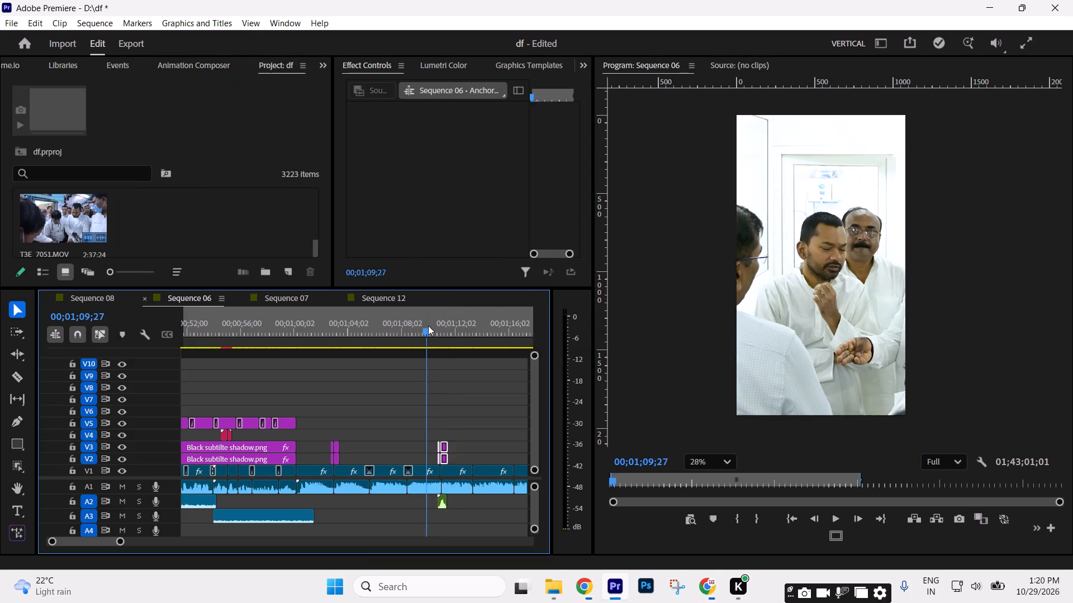
{"action": "key", "text": "space"}
{"action": "key", "text": "space"}
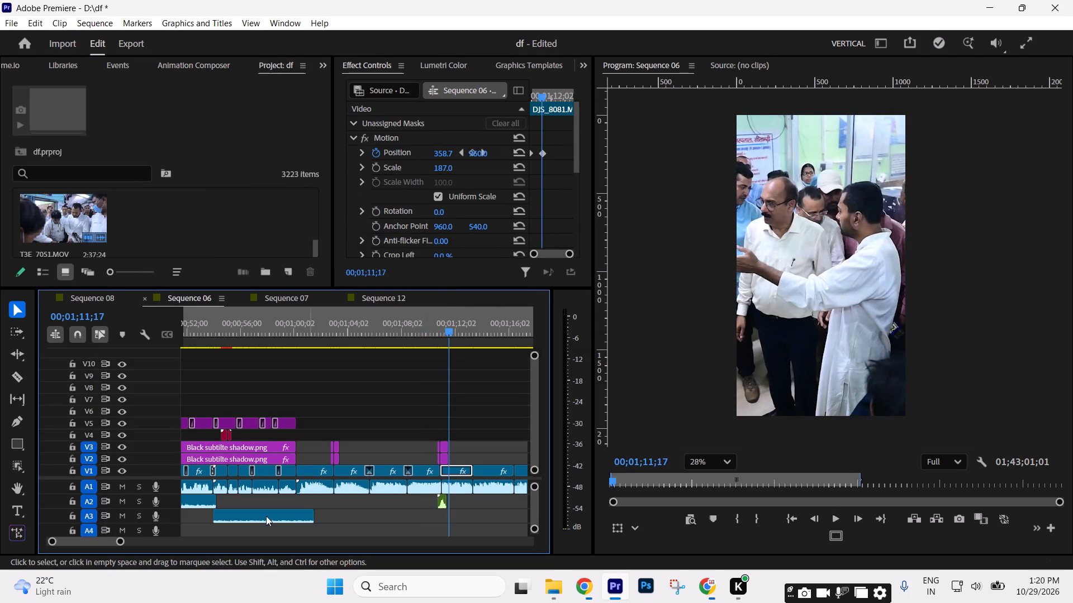
Inspect the Zoom Out transition clips at the T3E_0949I.MOV to DJS_8081.MP4 cut and play on past the DJS_8081.MP4 to T3E_7051.MOV cut.
{"action": "left_click_drag", "start_coordinate": [124, 540], "coordinate": [86, 537]}
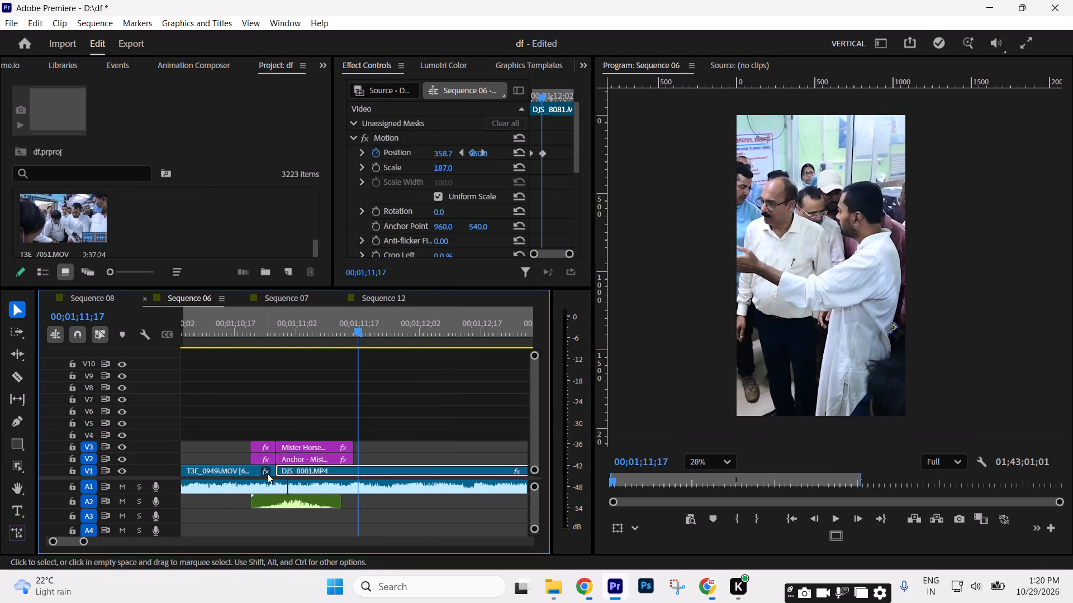
{"action": "left_click", "coordinate": [289, 449]}
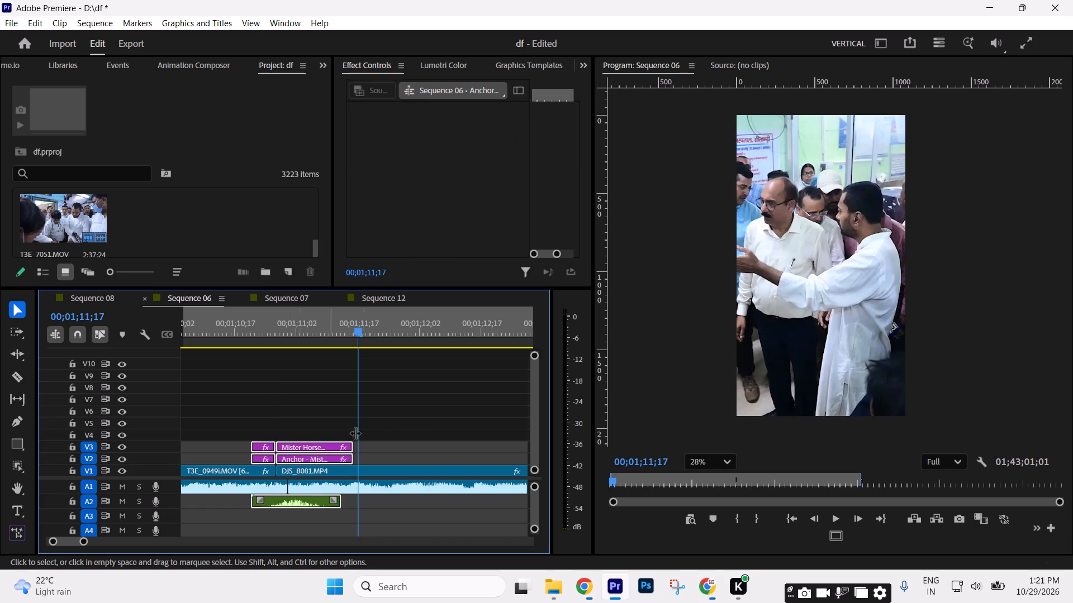
{"action": "left_click", "coordinate": [416, 429]}
{"action": "key", "text": "space"}
{"action": "left_click_drag", "start_coordinate": [84, 542], "coordinate": [108, 538]}
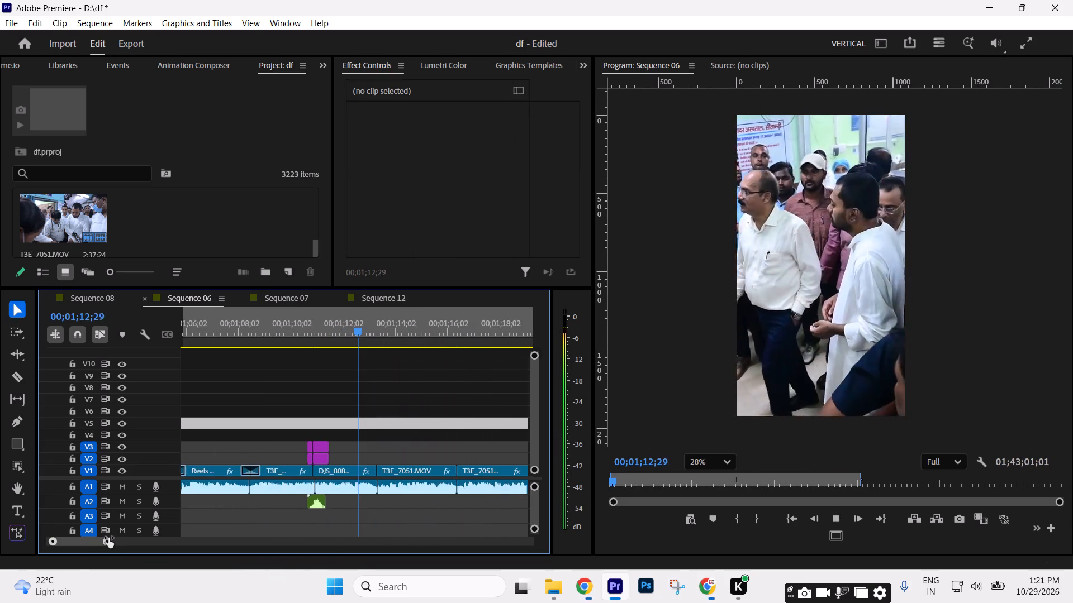
{"action": "left_click_drag", "start_coordinate": [108, 538], "coordinate": [125, 533]}
{"action": "key", "text": "space"}
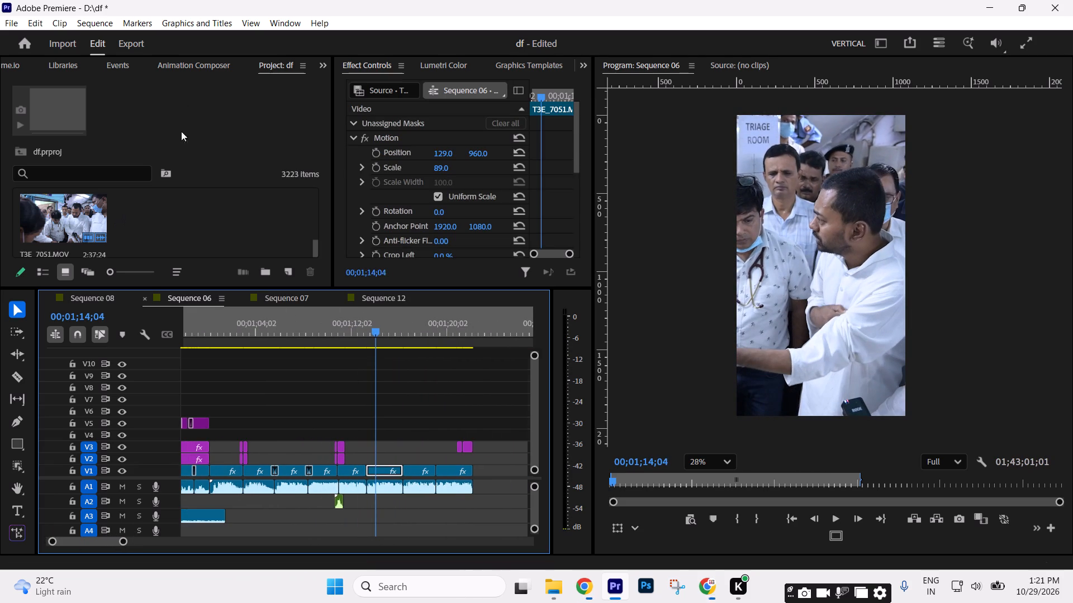
Add Animation Composer's Zoom Out transition with sound on V2 and V3 at the DJS_8081.MP4 to T3E_7051.MOV cut and play it back.
{"action": "left_click", "coordinate": [179, 60]}
{"action": "scroll", "coordinate": [252, 227], "scroll_direction": "down", "scroll_amount": 2}
{"action": "left_click", "coordinate": [231, 212]}
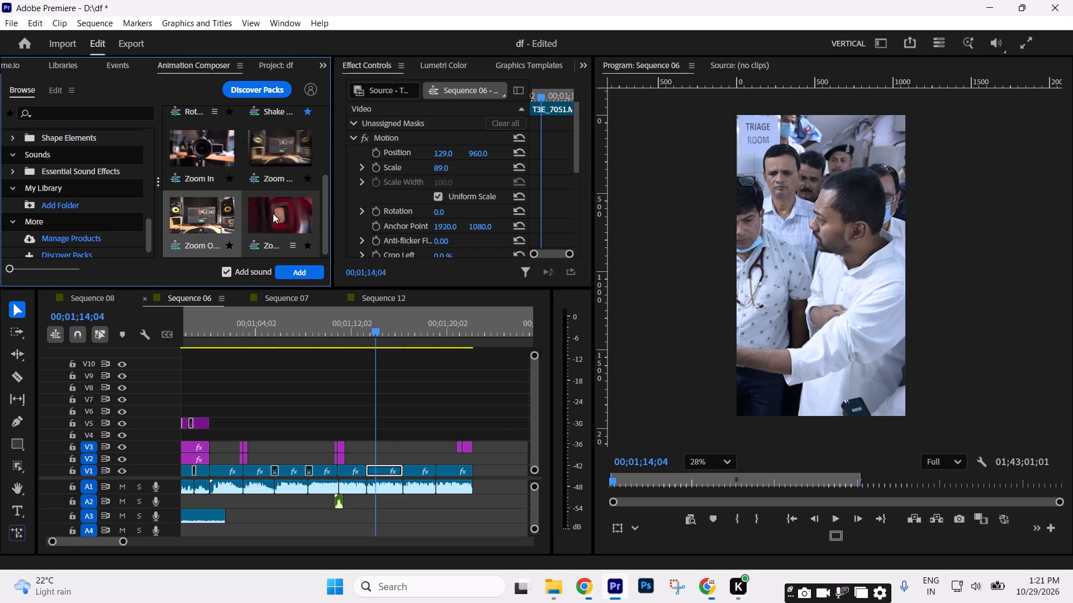
{"action": "scroll", "coordinate": [276, 150], "scroll_direction": "up", "scroll_amount": 1}
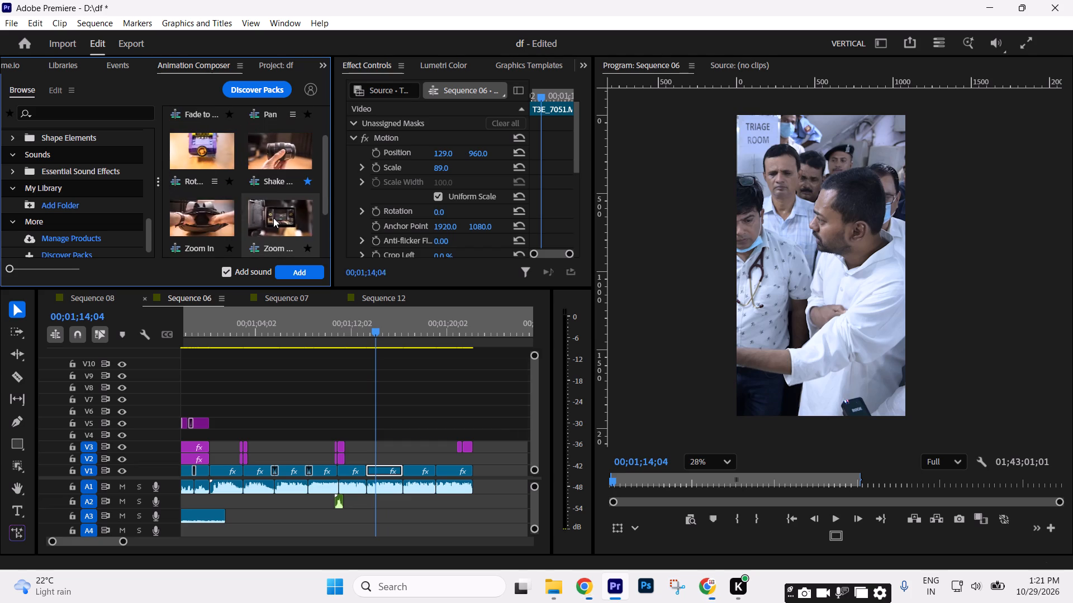
{"action": "left_click_drag", "start_coordinate": [273, 218], "coordinate": [371, 458]}
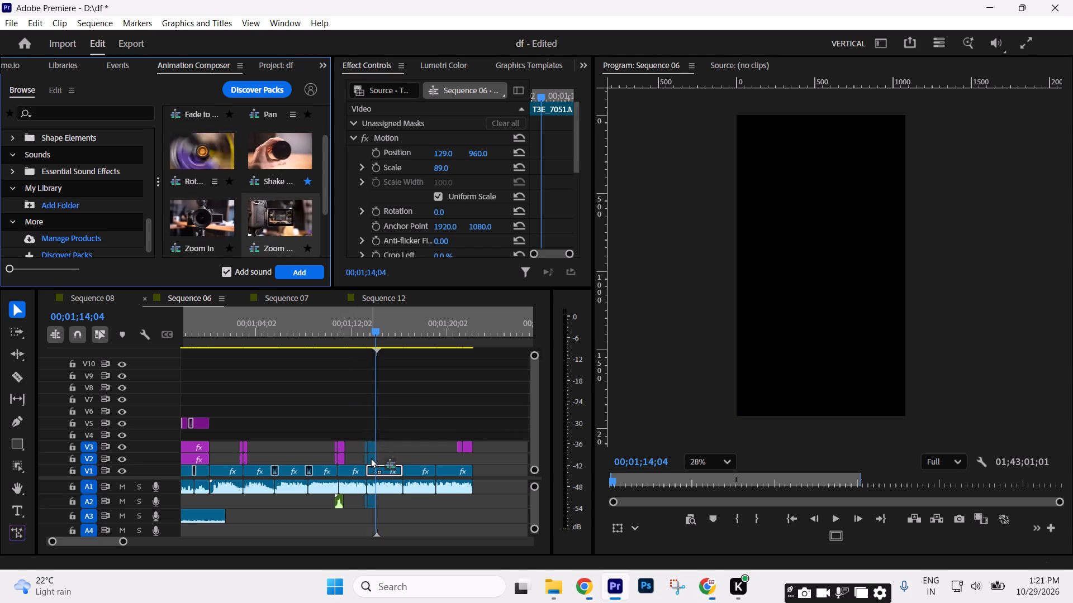
{"action": "left_click_drag", "start_coordinate": [371, 458], "coordinate": [368, 458]}
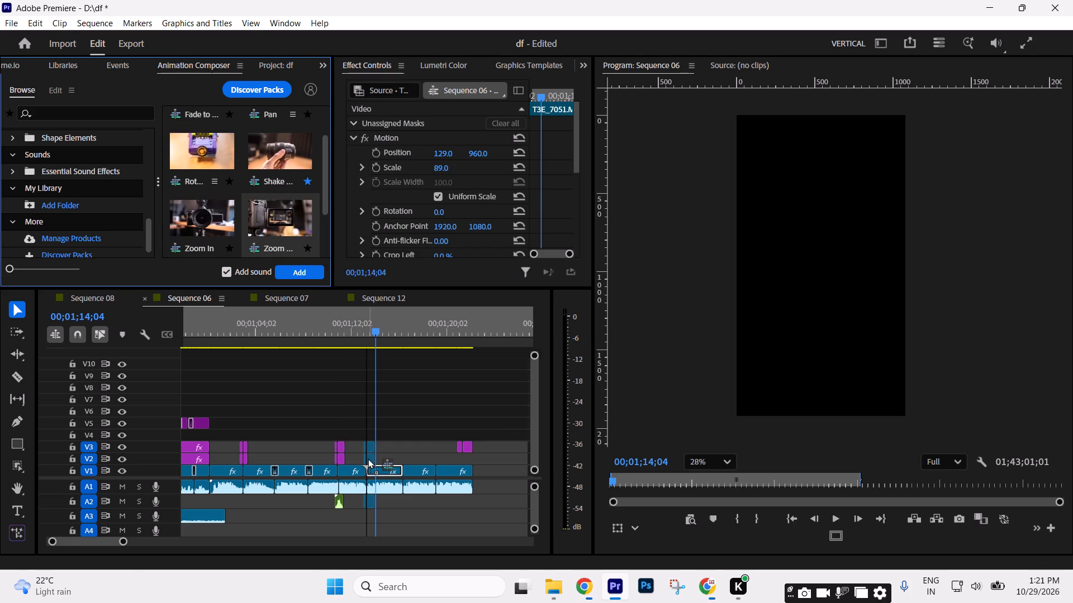
{"action": "left_click_drag", "start_coordinate": [368, 458], "coordinate": [367, 458]}
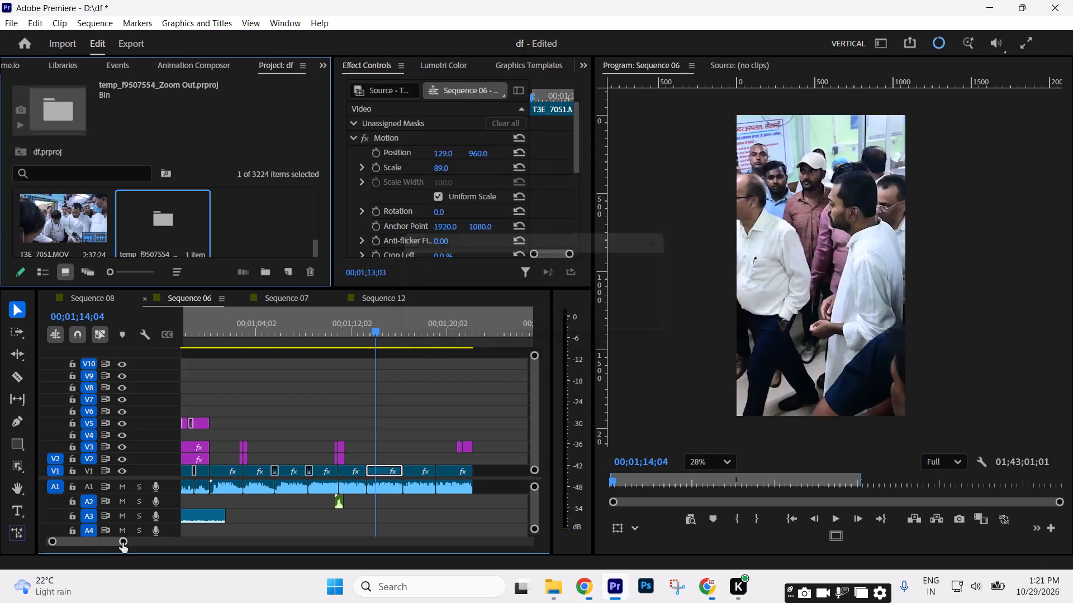
{"action": "left_click_drag", "start_coordinate": [122, 543], "coordinate": [90, 552]}
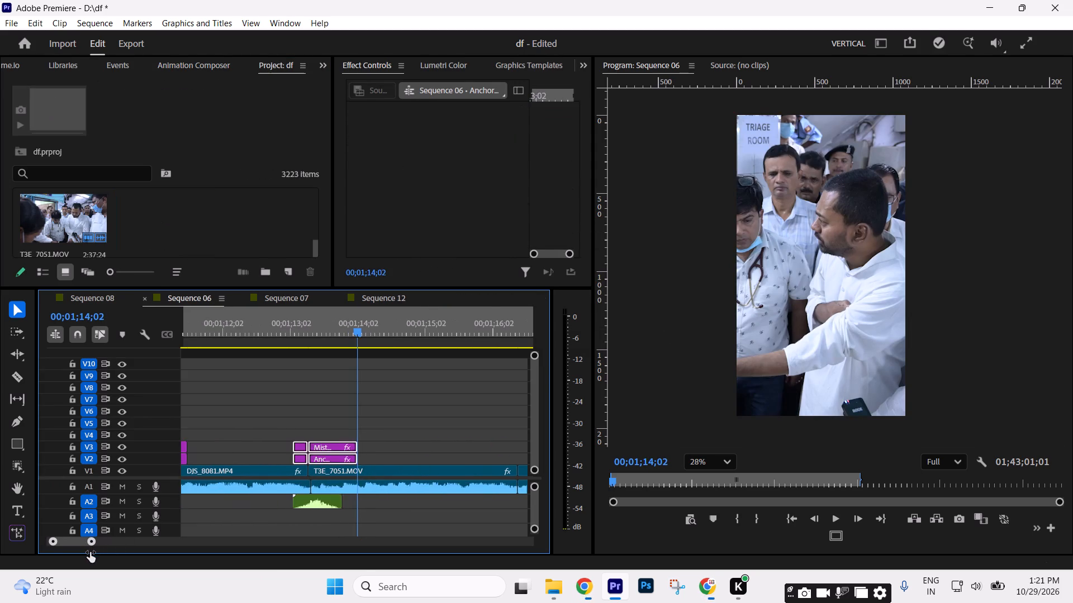
{"action": "left_click_drag", "start_coordinate": [90, 552], "coordinate": [89, 552]}
{"action": "left_click_drag", "start_coordinate": [297, 341], "coordinate": [325, 348]}
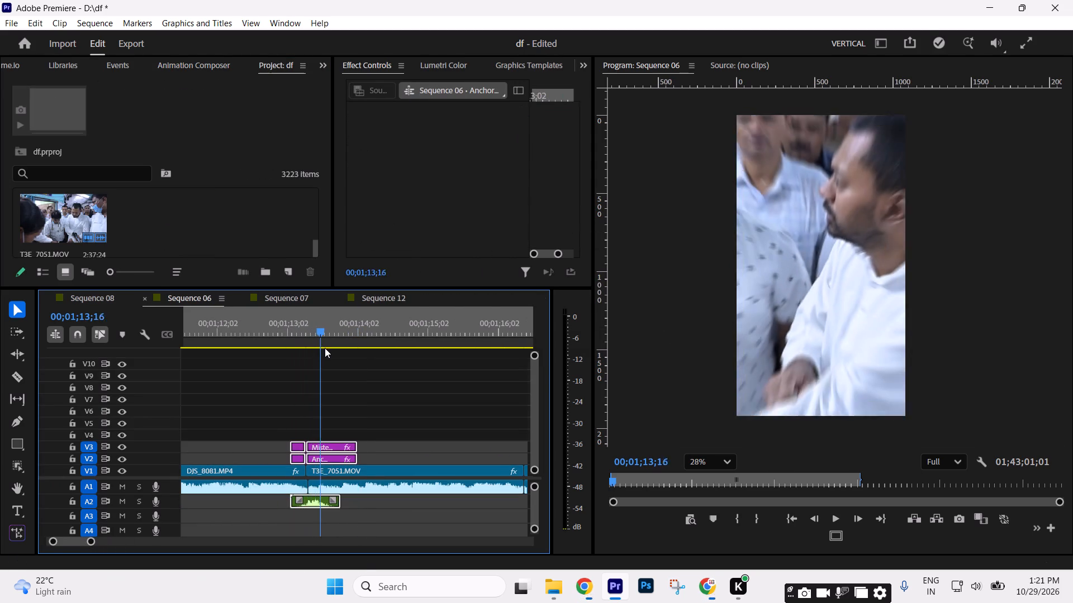
{"action": "left_click_drag", "start_coordinate": [325, 348], "coordinate": [430, 371]}
{"action": "key", "text": "space"}
{"action": "key", "text": "space"}
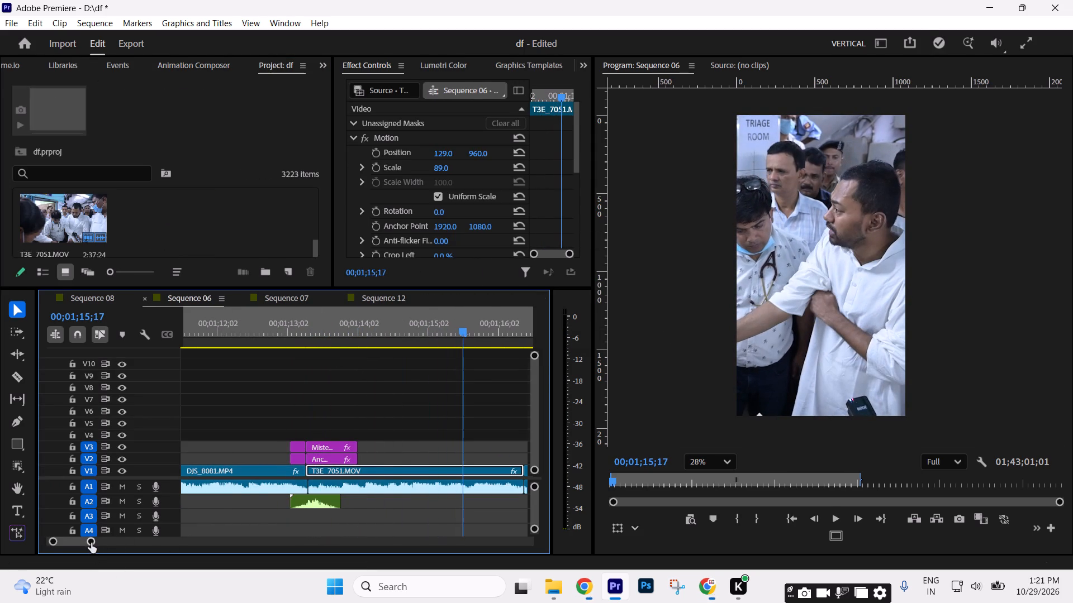
Play on to the cut between the two T3E_7051.MOV clips and browse the Animation Composer and built-in transitions.
{"action": "left_click_drag", "start_coordinate": [91, 542], "coordinate": [115, 542]}
{"action": "key", "text": "space"}
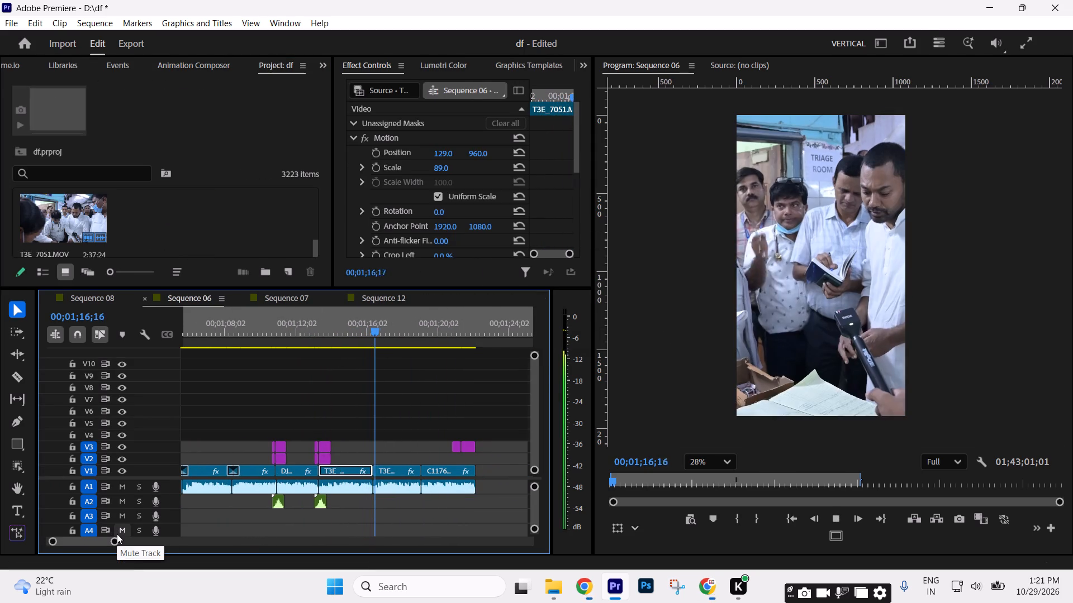
{"action": "key", "text": "space"}
{"action": "left_click", "coordinate": [182, 68]}
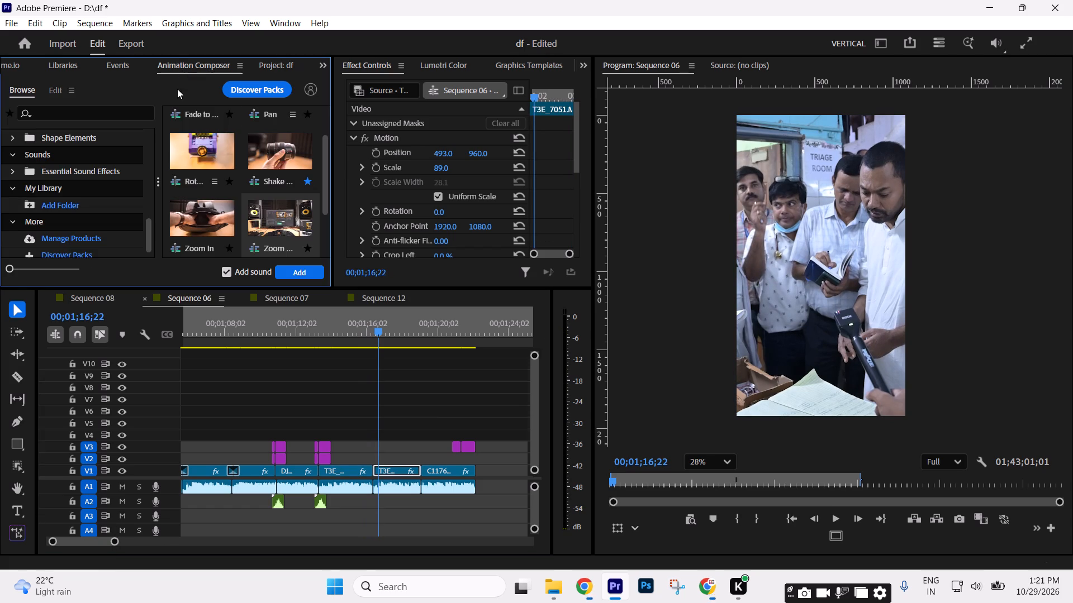
{"action": "left_click", "coordinate": [219, 220]}
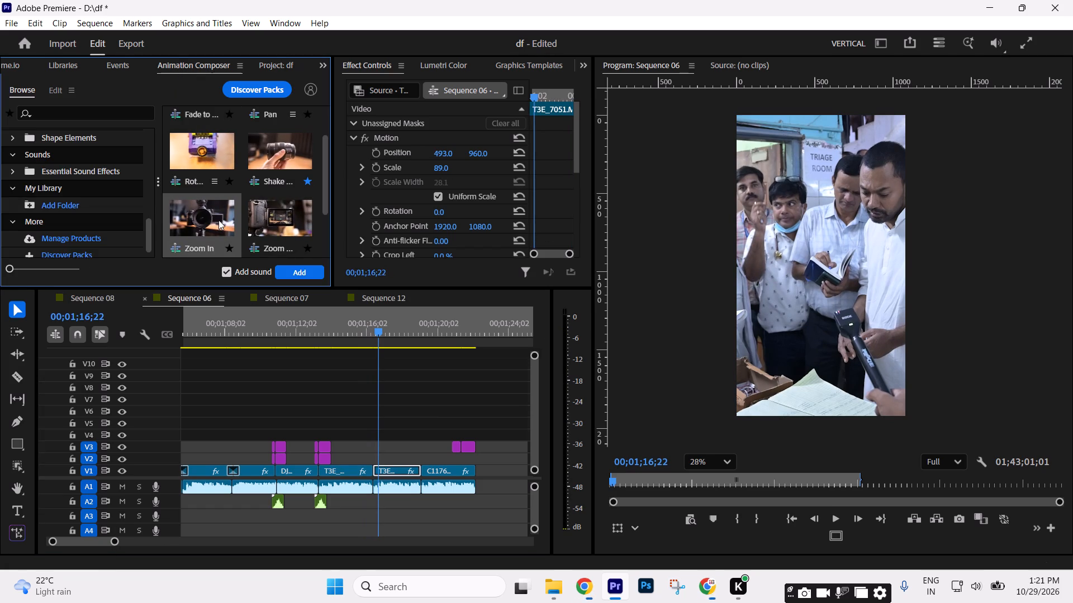
{"action": "scroll", "coordinate": [208, 146], "scroll_direction": "up", "scroll_amount": 3}
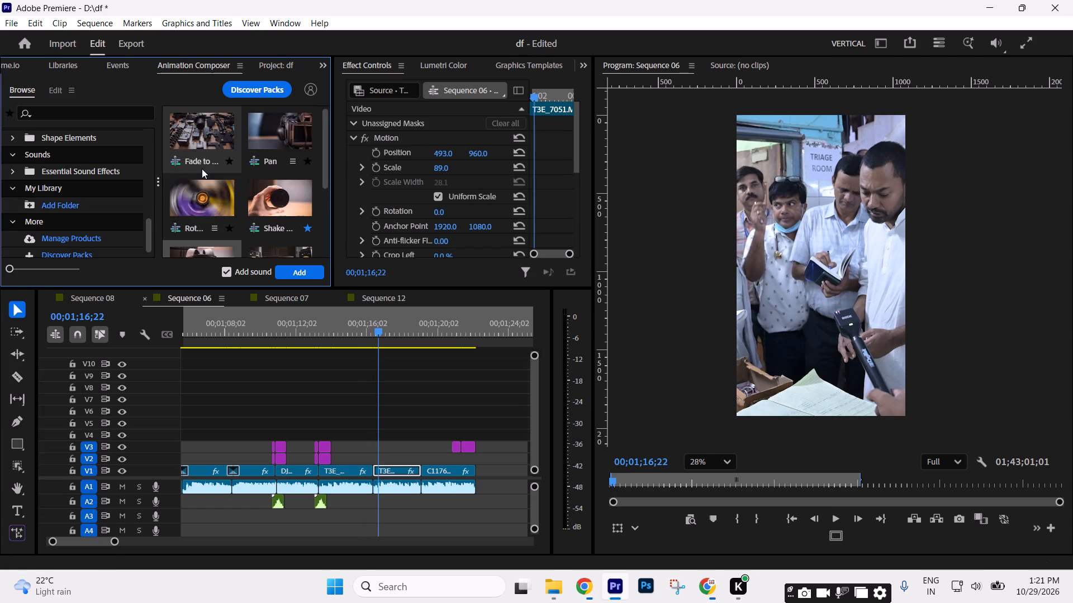
{"action": "left_click_drag", "start_coordinate": [321, 66], "coordinate": [326, 82]}
{"action": "scroll", "coordinate": [149, 208], "scroll_direction": "down", "scroll_amount": 6}
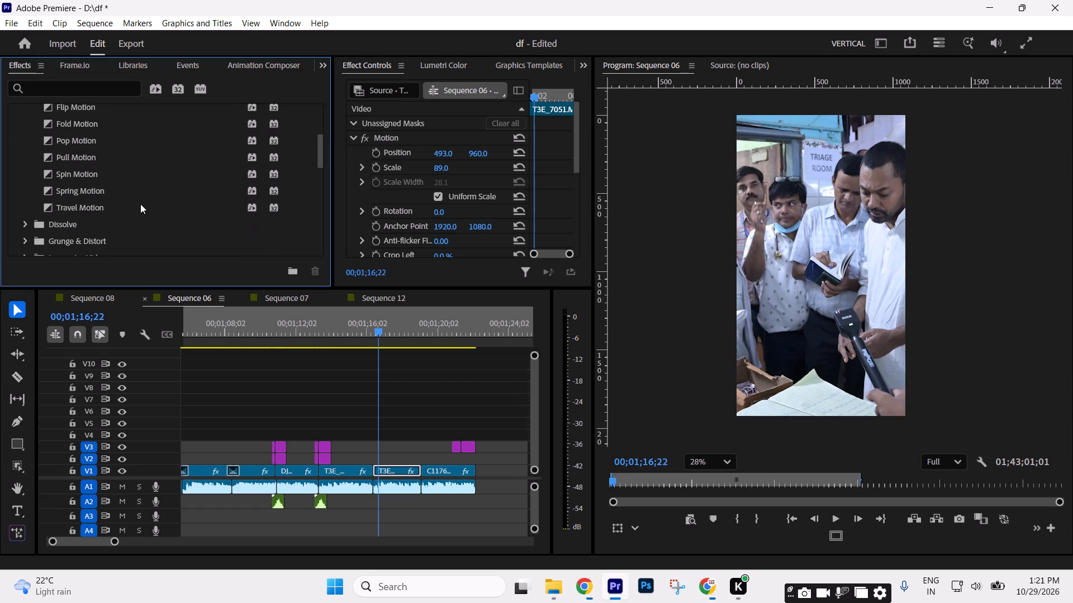
Move the Zoom Out transition clips and their sound from the DJS_8081.MP4 to T3E_7051.MOV cut to the T3E_7051.MOV to C1176.MP4 cut.
{"action": "left_click_drag", "start_coordinate": [350, 431], "coordinate": [315, 457]}
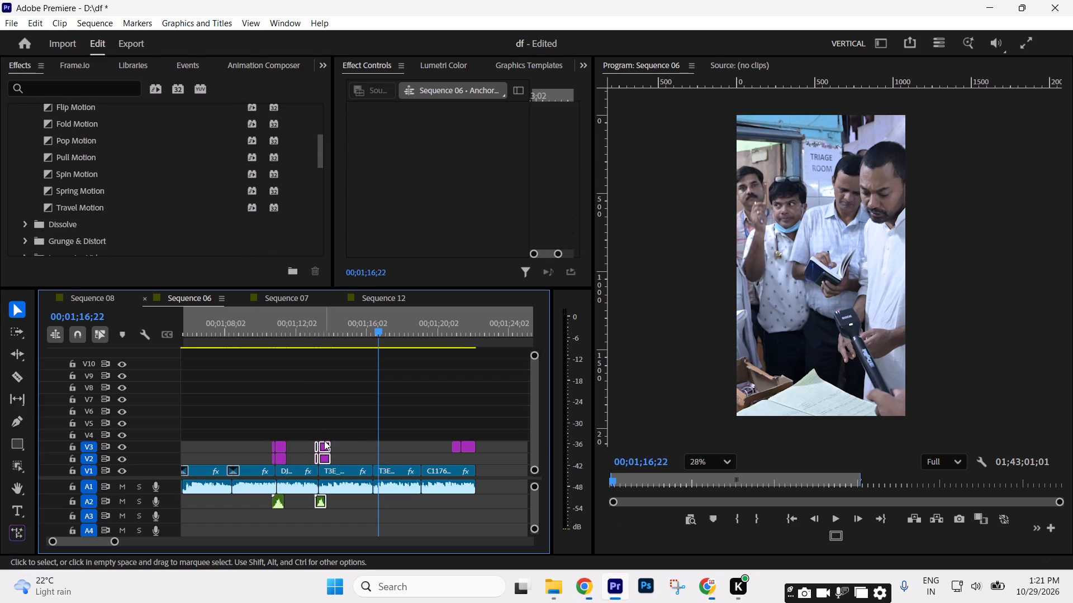
{"action": "left_click_drag", "start_coordinate": [325, 444], "coordinate": [426, 452]}
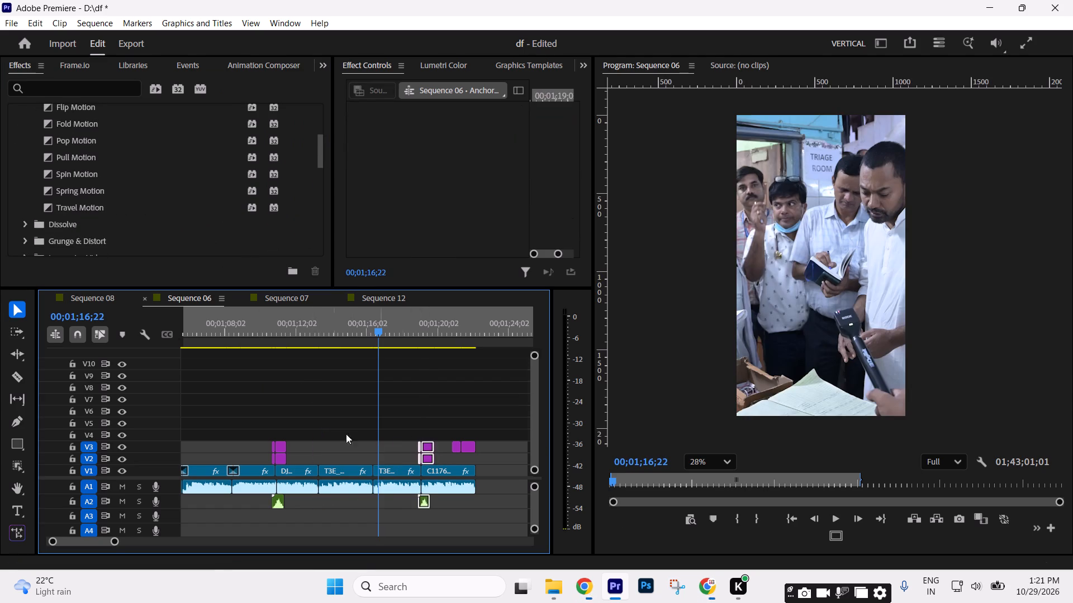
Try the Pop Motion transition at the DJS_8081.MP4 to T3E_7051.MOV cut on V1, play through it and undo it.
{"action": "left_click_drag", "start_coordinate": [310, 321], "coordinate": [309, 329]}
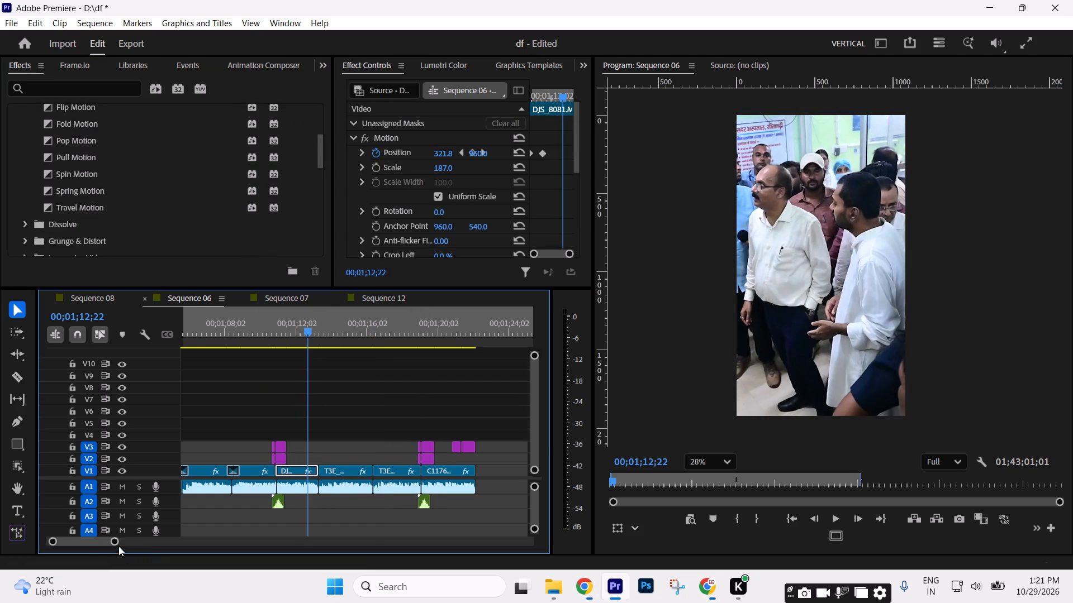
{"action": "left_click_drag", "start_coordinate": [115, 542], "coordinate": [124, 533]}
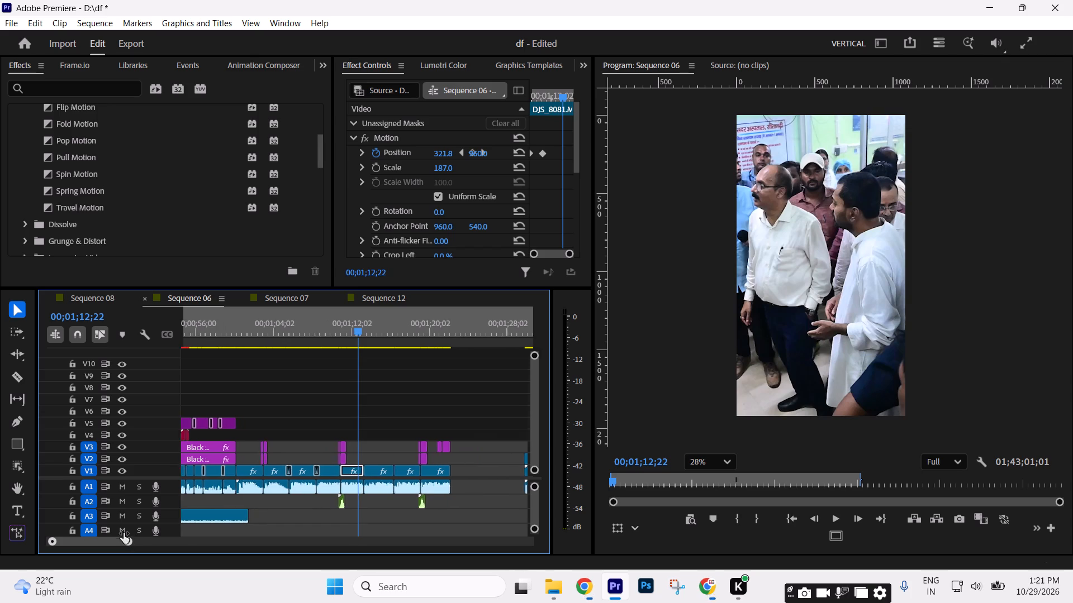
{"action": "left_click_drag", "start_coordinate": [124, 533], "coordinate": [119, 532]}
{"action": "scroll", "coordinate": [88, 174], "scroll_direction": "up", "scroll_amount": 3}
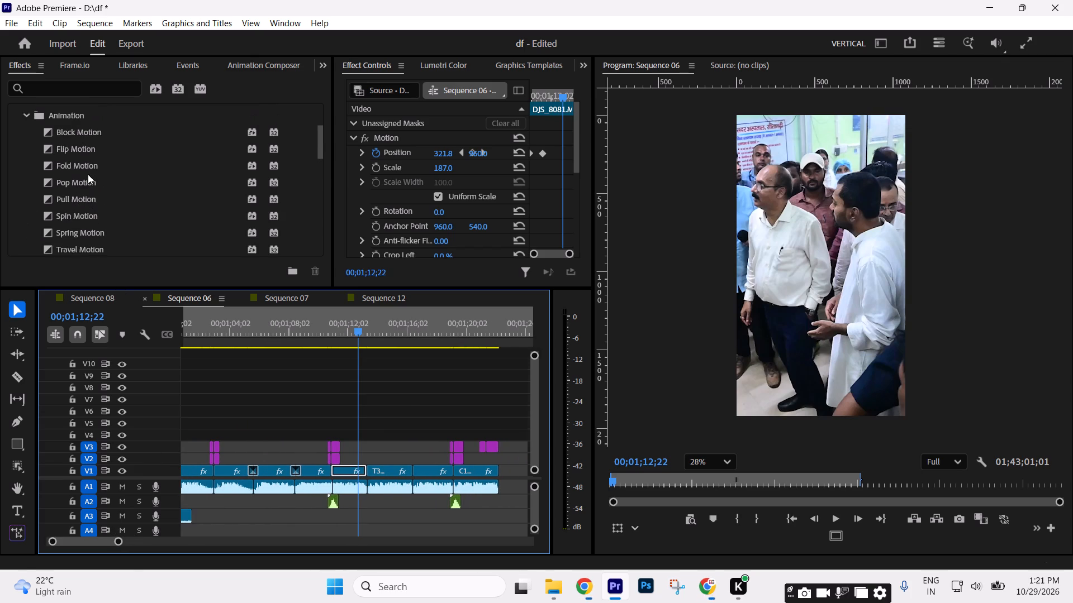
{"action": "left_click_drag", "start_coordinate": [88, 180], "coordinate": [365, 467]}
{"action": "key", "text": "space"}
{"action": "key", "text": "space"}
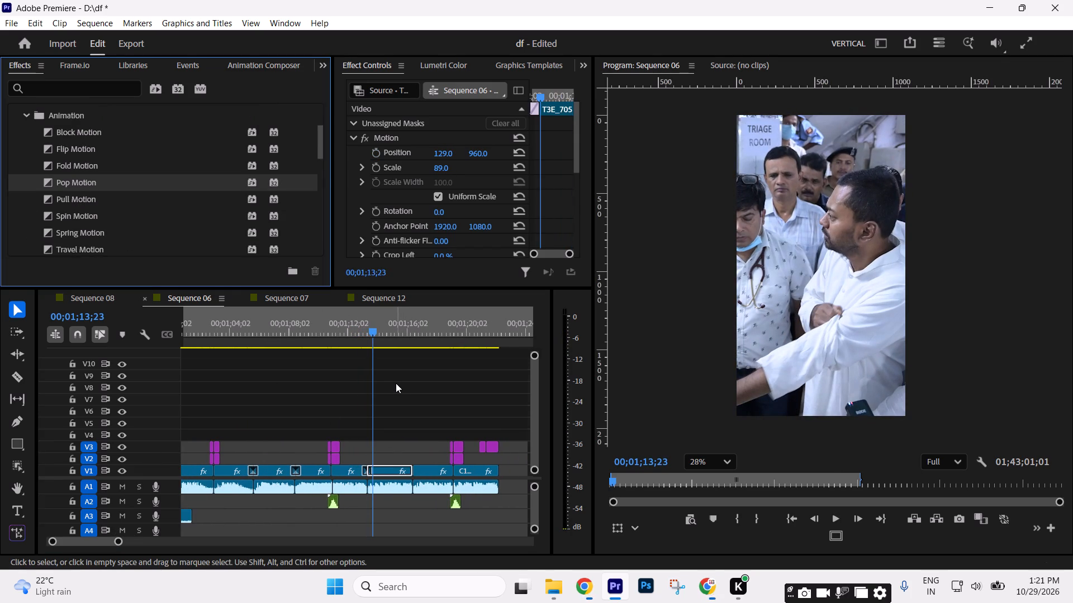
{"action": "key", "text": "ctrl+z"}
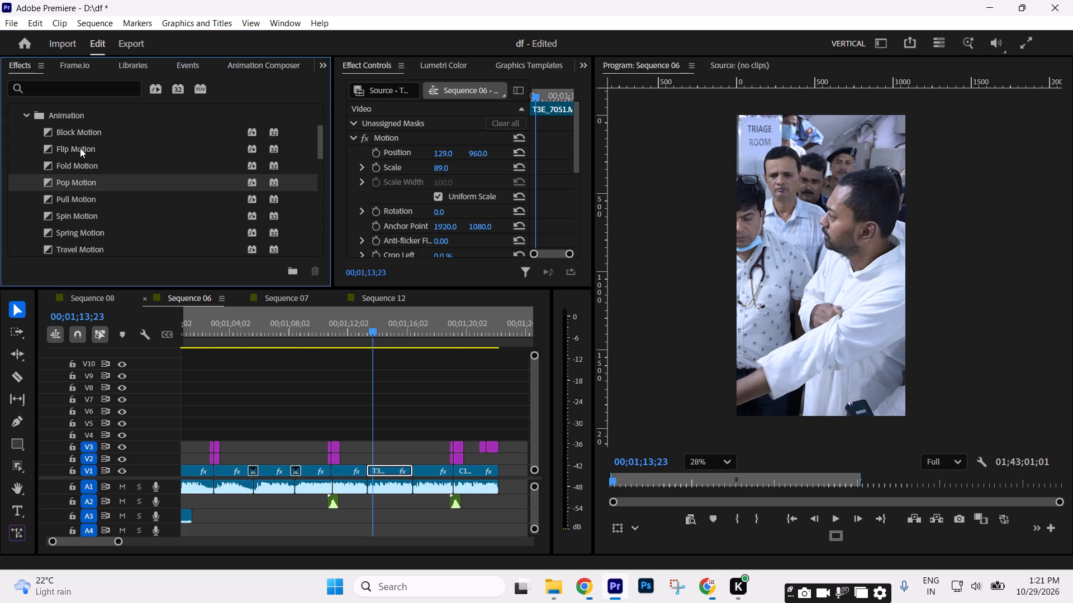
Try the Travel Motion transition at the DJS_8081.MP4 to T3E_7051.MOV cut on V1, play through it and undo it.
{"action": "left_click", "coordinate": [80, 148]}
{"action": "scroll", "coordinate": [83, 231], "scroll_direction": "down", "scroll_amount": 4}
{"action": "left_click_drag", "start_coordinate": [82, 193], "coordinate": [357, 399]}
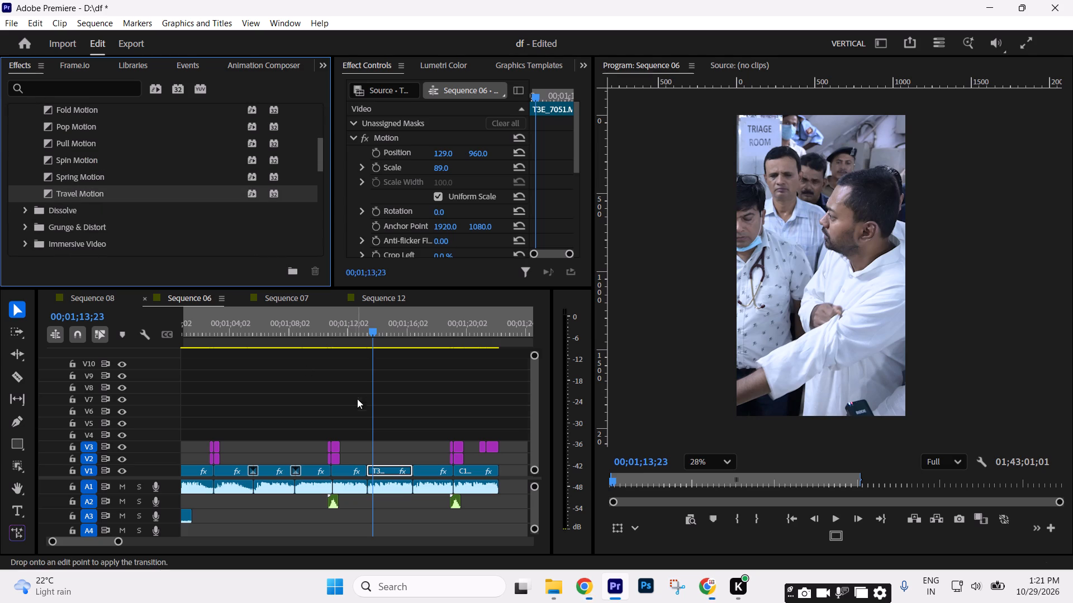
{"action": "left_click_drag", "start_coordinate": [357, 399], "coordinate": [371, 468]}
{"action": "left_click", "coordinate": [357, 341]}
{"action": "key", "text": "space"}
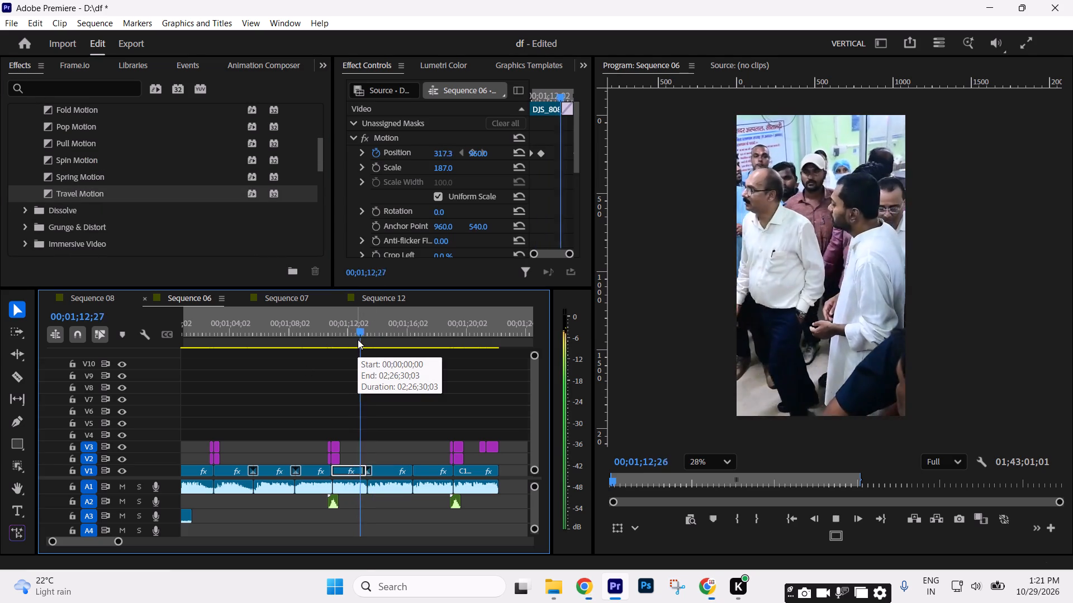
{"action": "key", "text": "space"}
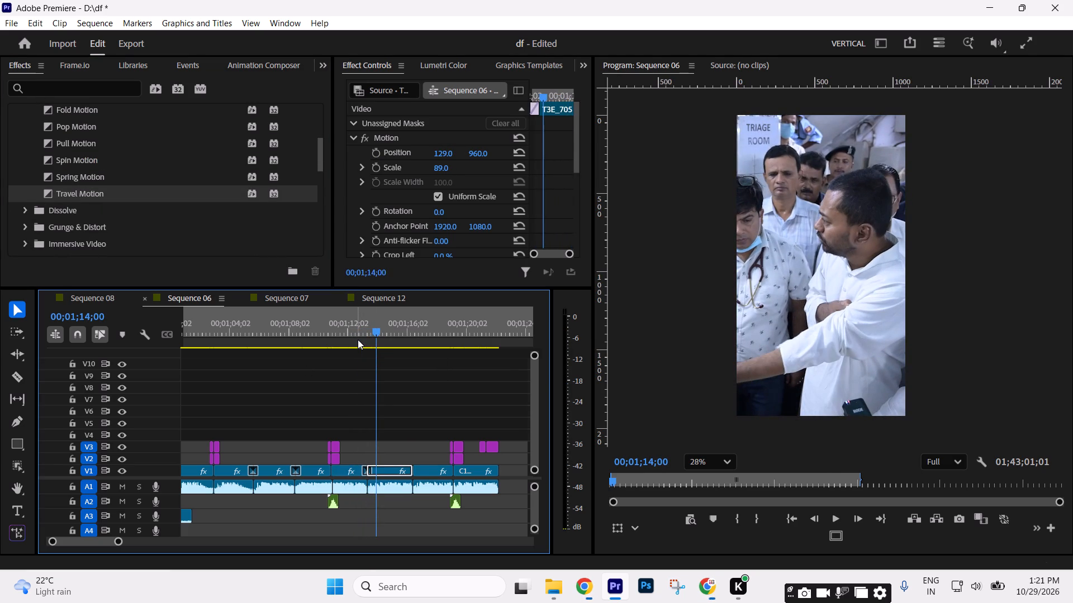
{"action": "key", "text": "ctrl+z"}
Apply the Split transition at the DJS_8081.MP4 to T3E_7051.MOV cut on V1 and play through to the following T3E_7051.MOV clip.
{"action": "scroll", "coordinate": [99, 219], "scroll_direction": "down", "scroll_amount": 12}
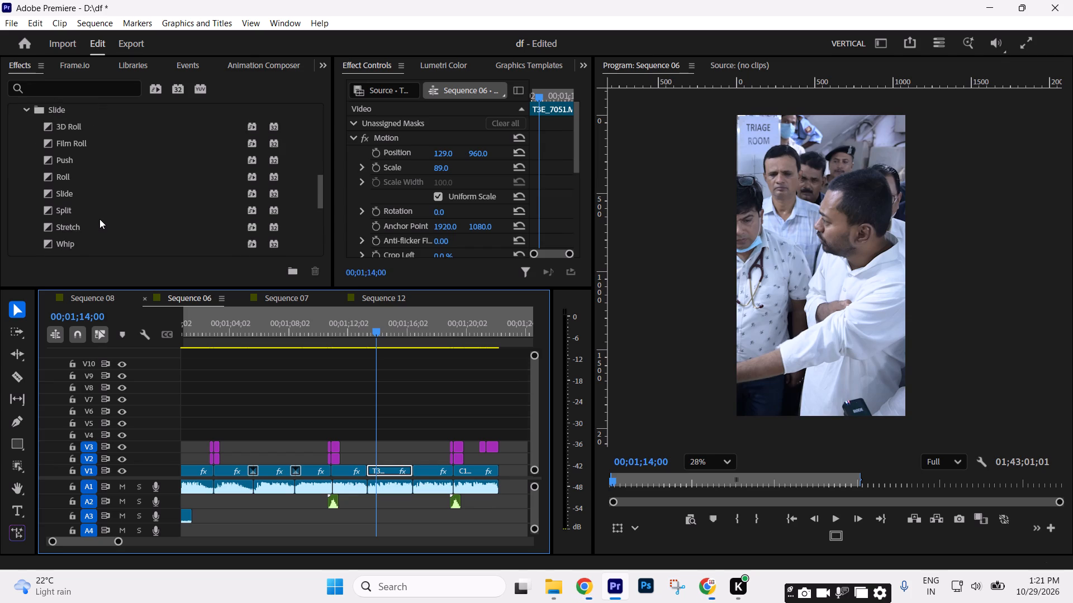
{"action": "scroll", "coordinate": [99, 219], "scroll_direction": "down", "scroll_amount": 3}
{"action": "left_click", "coordinate": [84, 172]}
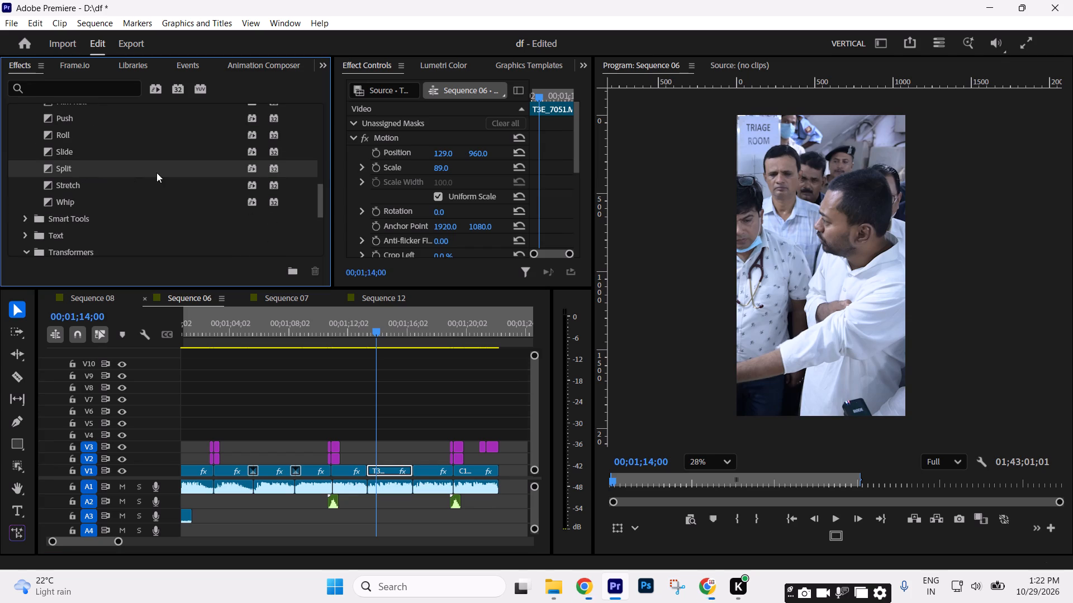
{"action": "left_click", "coordinate": [96, 171]}
{"action": "left_click_drag", "start_coordinate": [103, 170], "coordinate": [372, 475]}
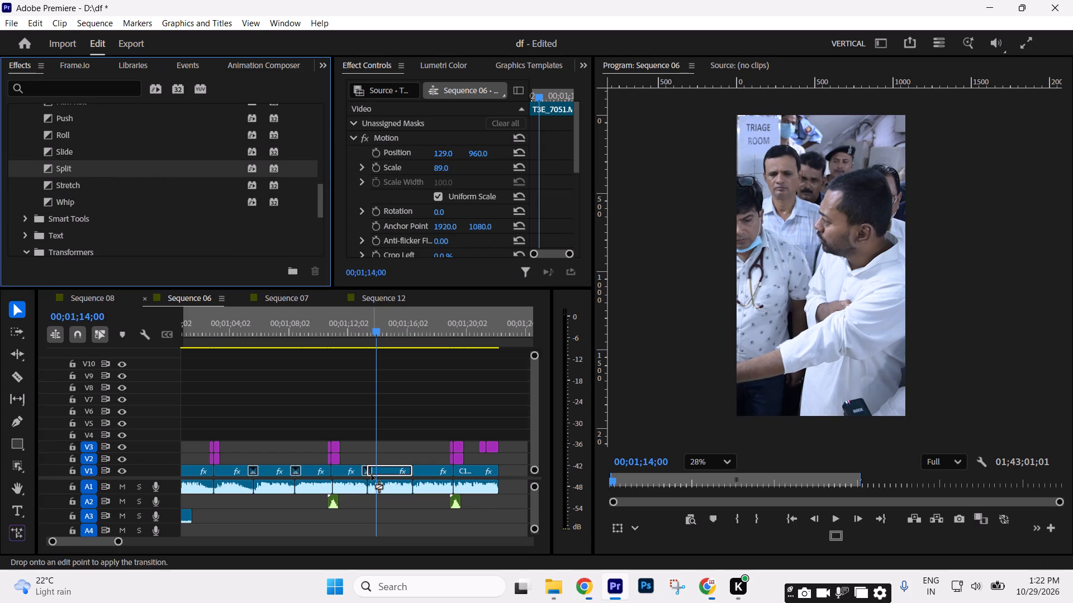
{"action": "left_click_drag", "start_coordinate": [372, 475], "coordinate": [371, 476]}
{"action": "left_click_drag", "start_coordinate": [353, 333], "coordinate": [374, 344]}
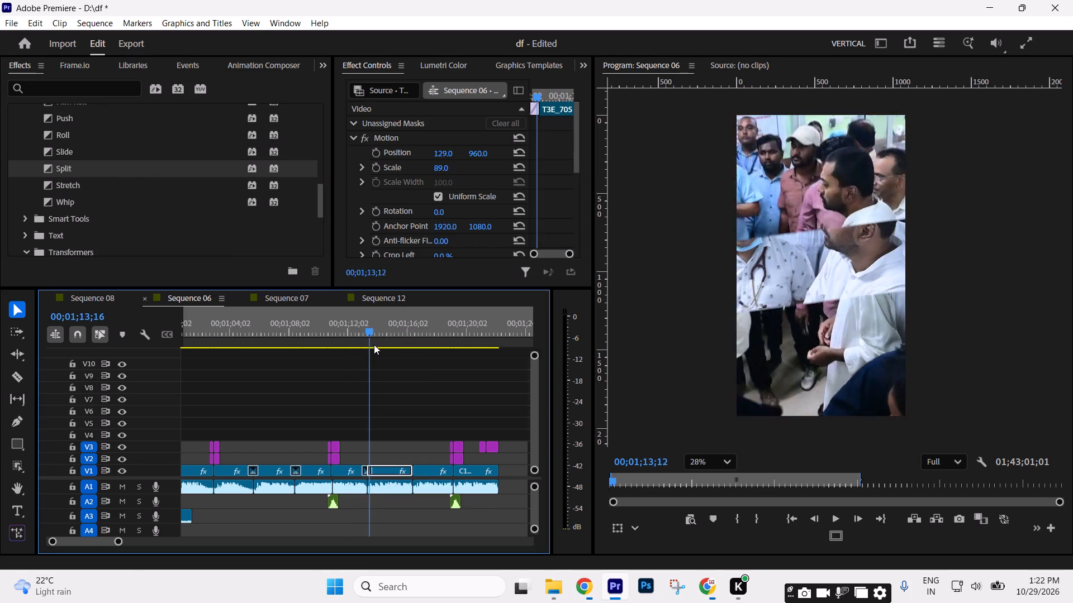
{"action": "left_click_drag", "start_coordinate": [374, 344], "coordinate": [378, 347]}
{"action": "key", "text": "space"}
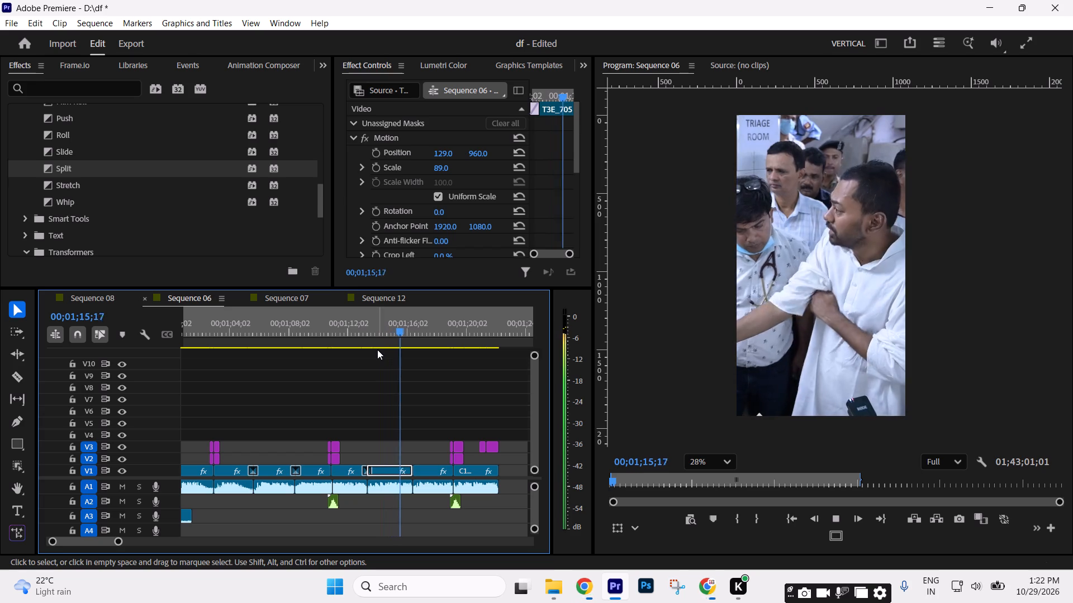
{"action": "key", "text": "space"}
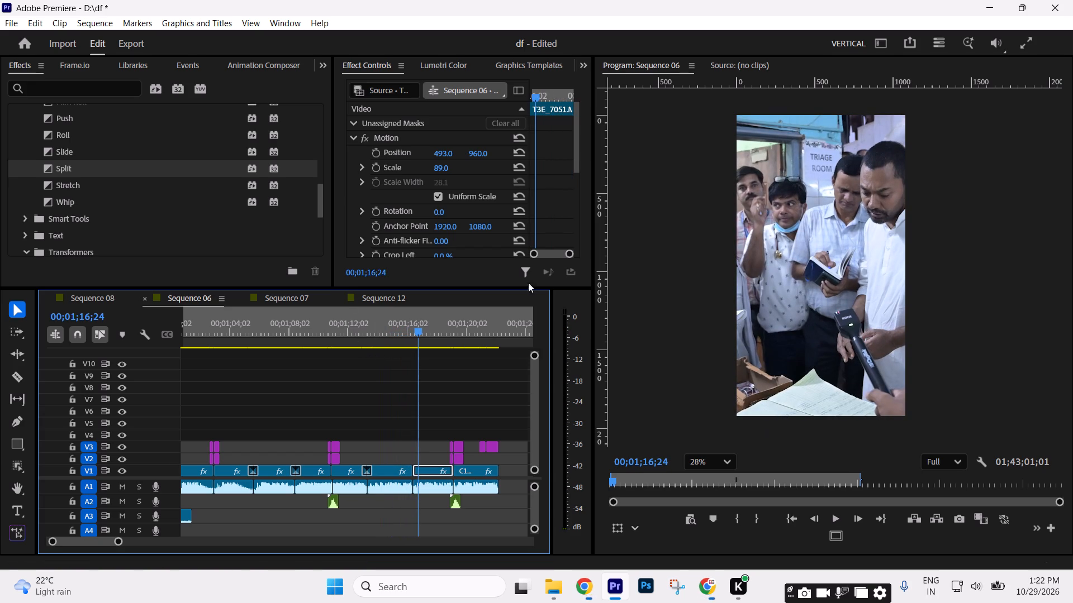
Apply the Wave transition at the cut between the two T3E_7051.MOV clips on V1 and play through to the C1176.MP4 clip.
{"action": "scroll", "coordinate": [80, 201], "scroll_direction": "up", "scroll_amount": 3}
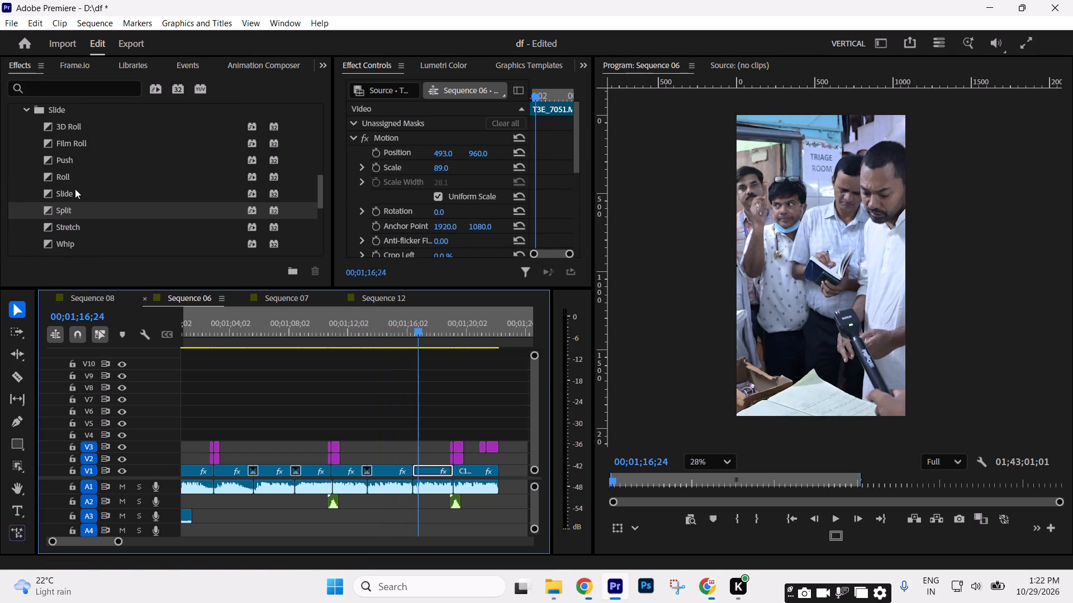
{"action": "scroll", "coordinate": [75, 189], "scroll_direction": "down", "scroll_amount": 8}
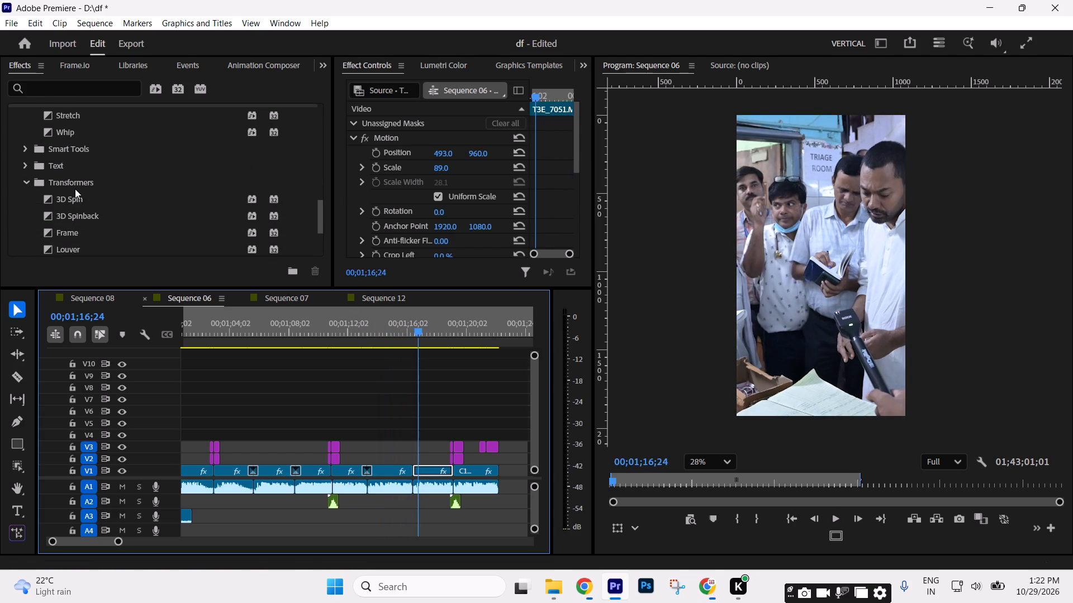
{"action": "scroll", "coordinate": [74, 189], "scroll_direction": "down", "scroll_amount": 6}
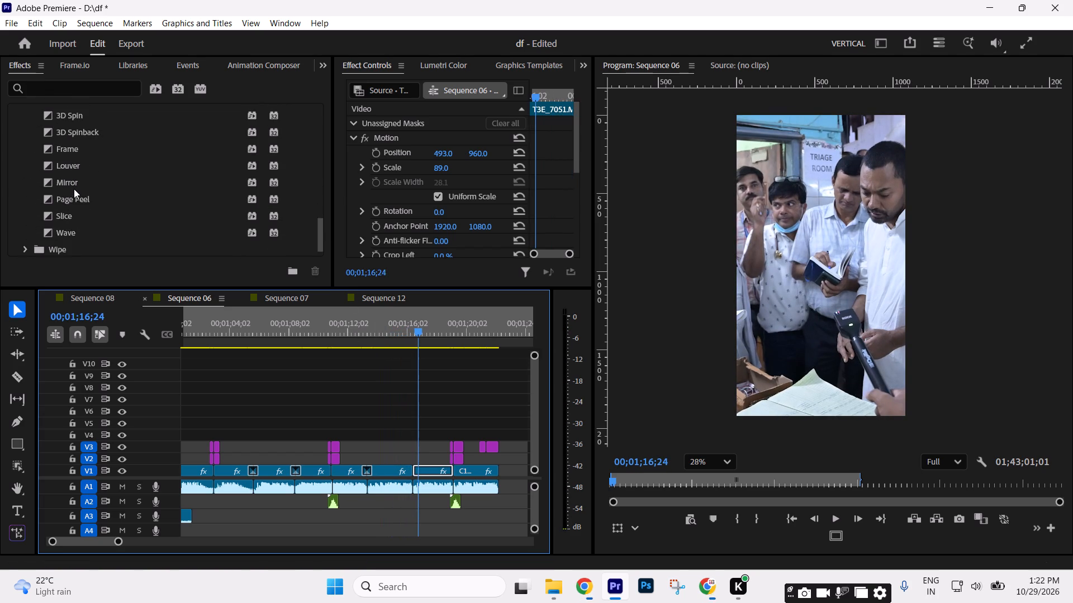
{"action": "scroll", "coordinate": [74, 189], "scroll_direction": "down", "scroll_amount": 2}
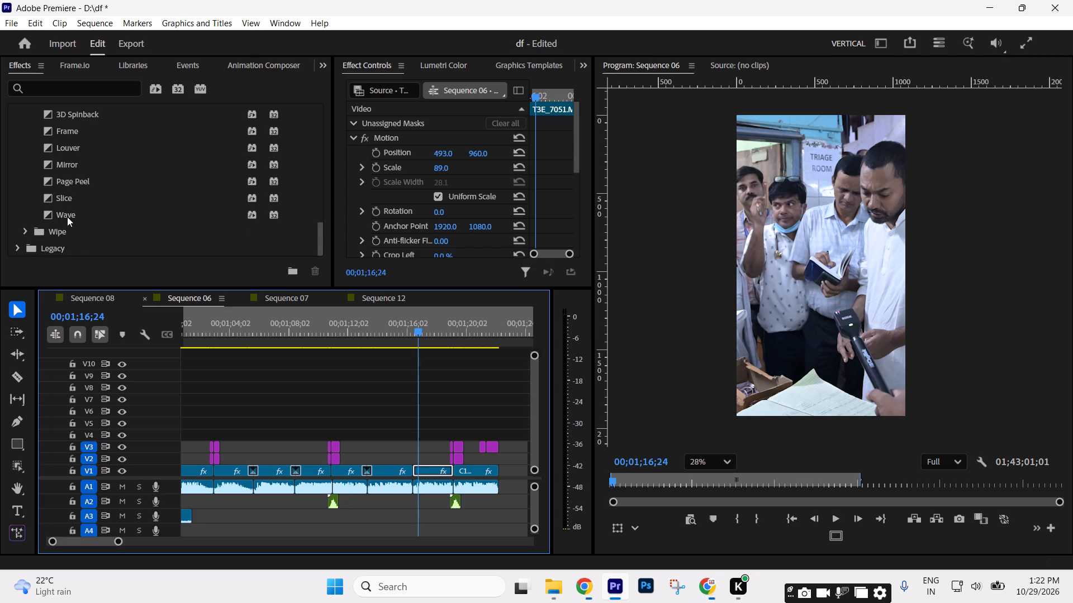
{"action": "left_click_drag", "start_coordinate": [67, 216], "coordinate": [410, 471]}
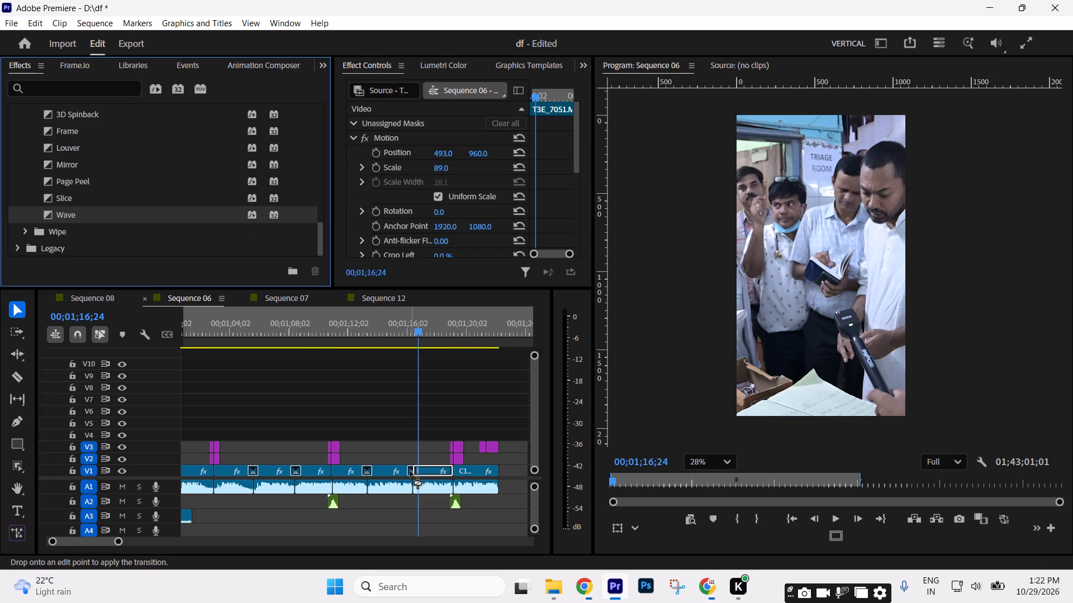
{"action": "left_click_drag", "start_coordinate": [410, 471], "coordinate": [416, 471]}
{"action": "left_click", "coordinate": [402, 433]}
{"action": "key", "text": "space"}
{"action": "left_click", "coordinate": [394, 327]}
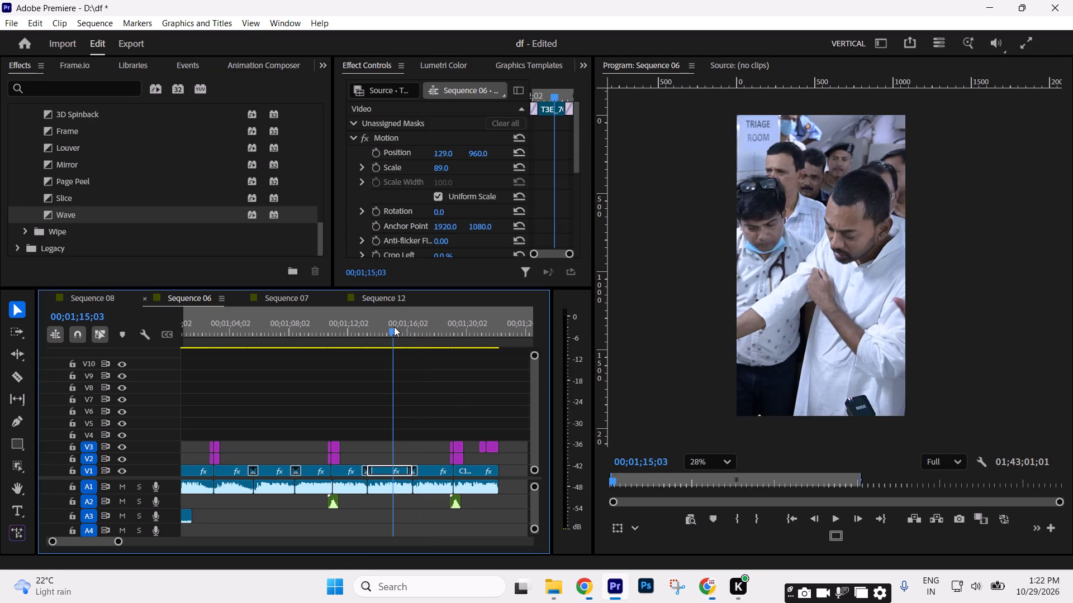
{"action": "key", "text": "space"}
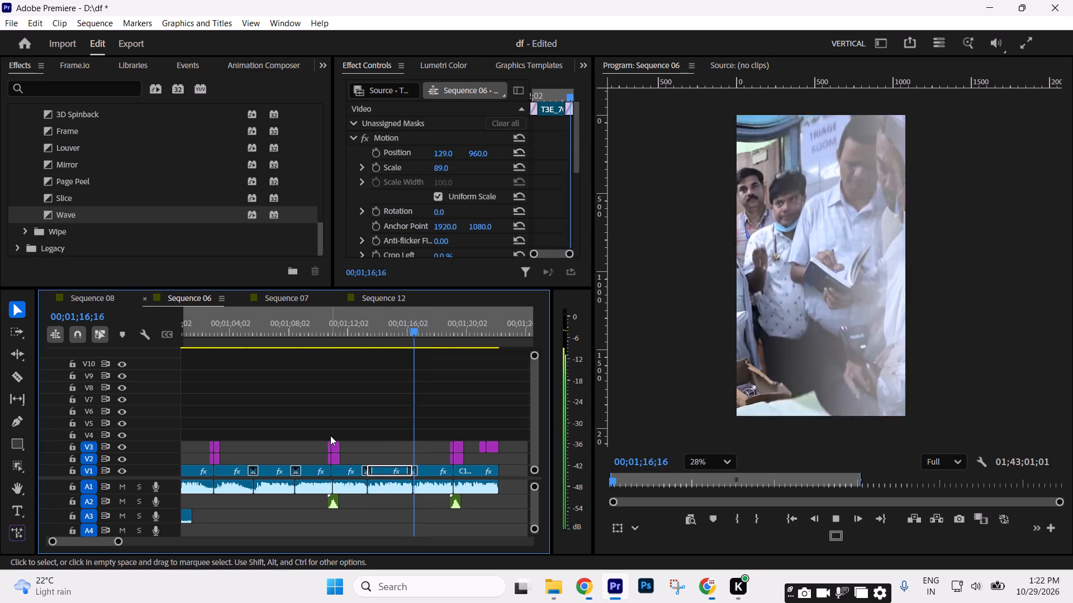
{"action": "left_click_drag", "start_coordinate": [115, 544], "coordinate": [130, 545]}
{"action": "key", "text": "space"}
{"action": "key", "text": "space"}
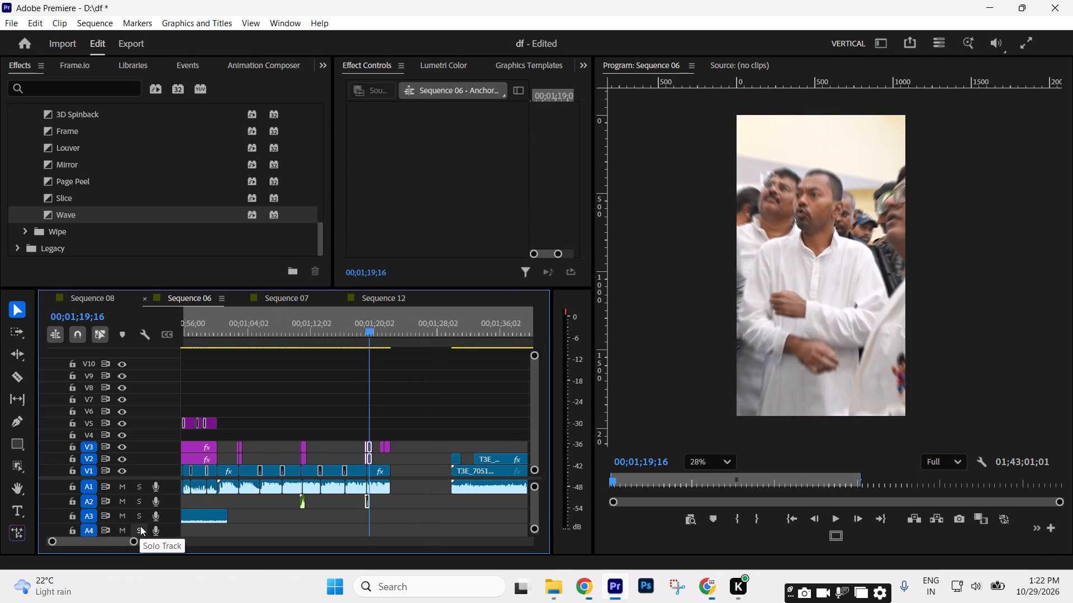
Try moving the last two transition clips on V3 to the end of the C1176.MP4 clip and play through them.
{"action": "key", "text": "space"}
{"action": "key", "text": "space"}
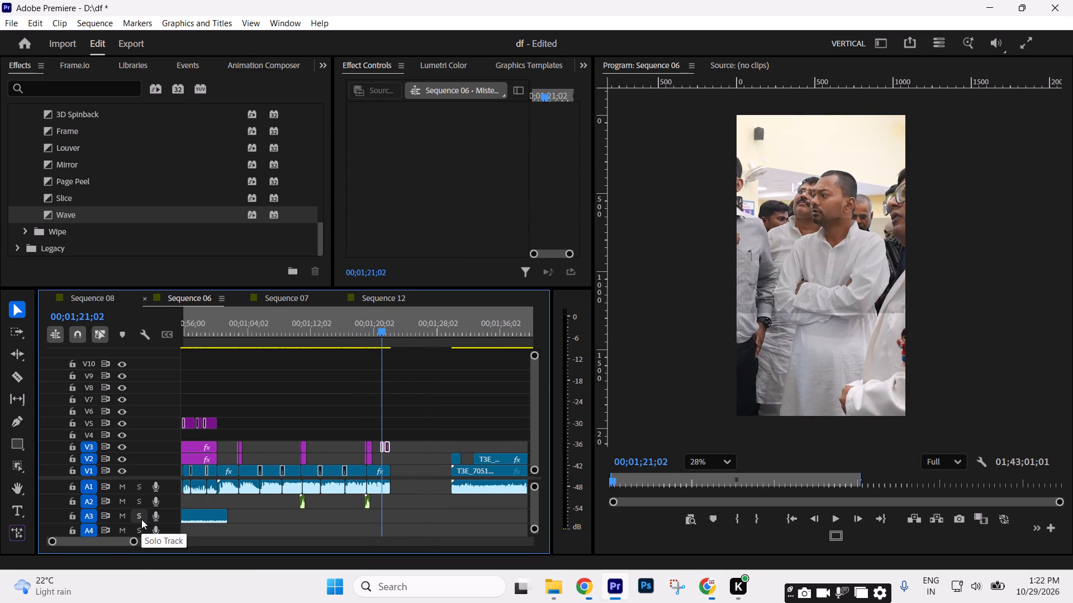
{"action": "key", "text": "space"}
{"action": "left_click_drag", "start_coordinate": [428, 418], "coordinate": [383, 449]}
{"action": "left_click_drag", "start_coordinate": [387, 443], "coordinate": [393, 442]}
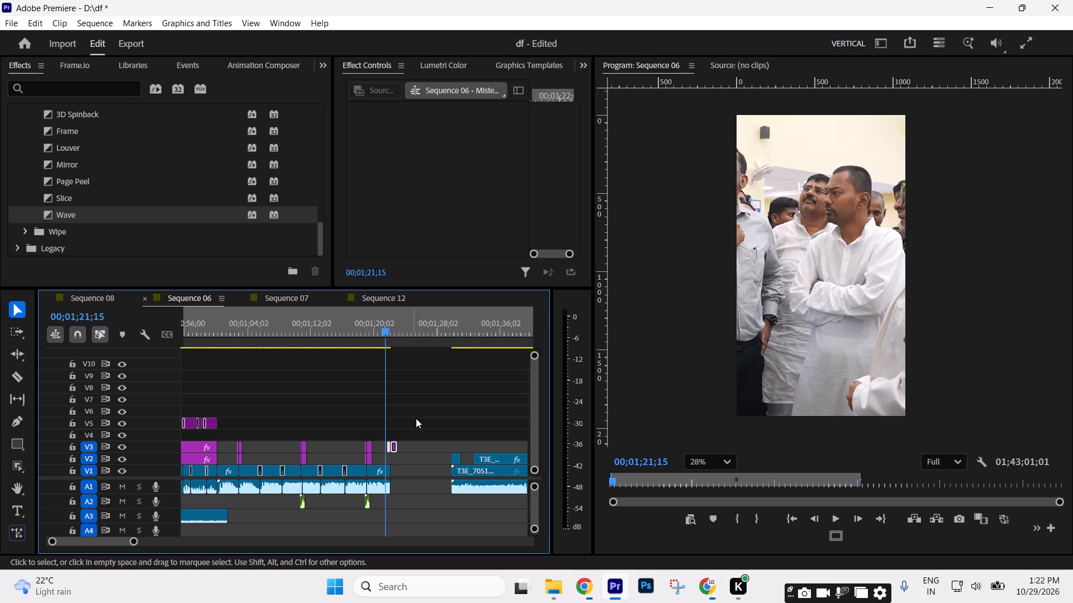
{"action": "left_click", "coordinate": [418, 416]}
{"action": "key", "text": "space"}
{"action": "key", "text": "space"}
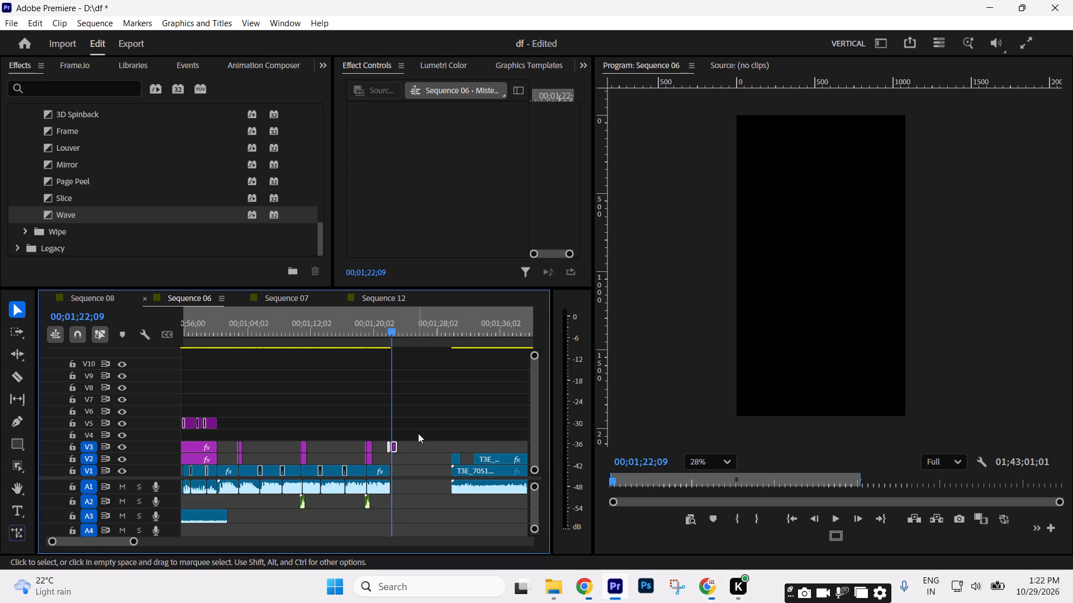
Delete the two transition clips on V3 at the end of the C1176.MP4 clip.
{"action": "left_click_drag", "start_coordinate": [422, 429], "coordinate": [388, 449]}
{"action": "key", "text": "Delete"}
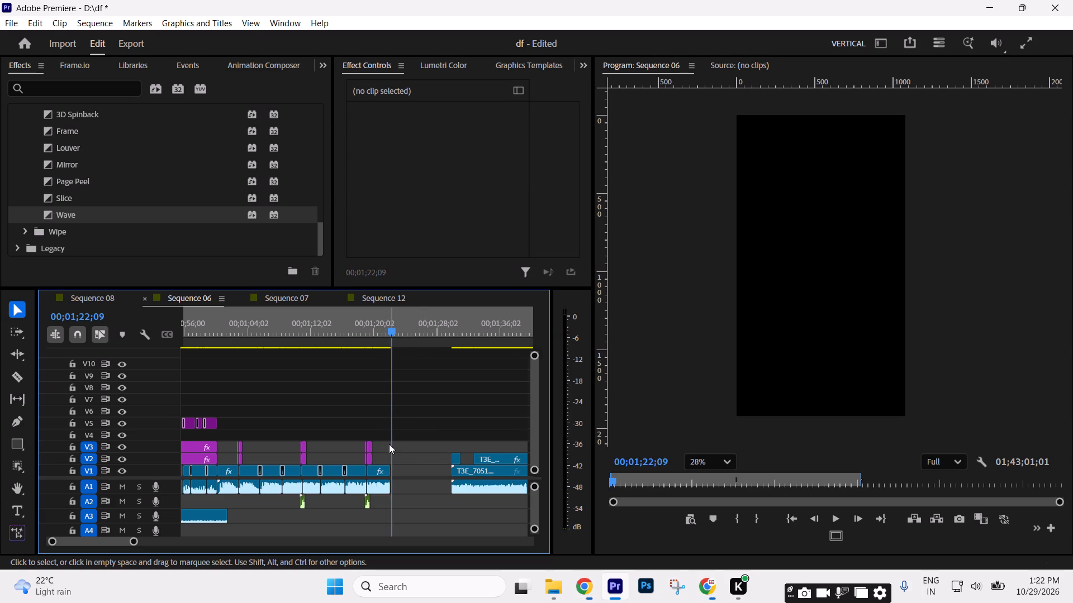
Add the Animation Composer Fade to Black transition on V4 at the end of the C1176.MP4 clip and scrub through it.
{"action": "left_click", "coordinate": [282, 68]}
{"action": "left_click", "coordinate": [196, 135]}
{"action": "left_click_drag", "start_coordinate": [196, 136], "coordinate": [369, 367]}
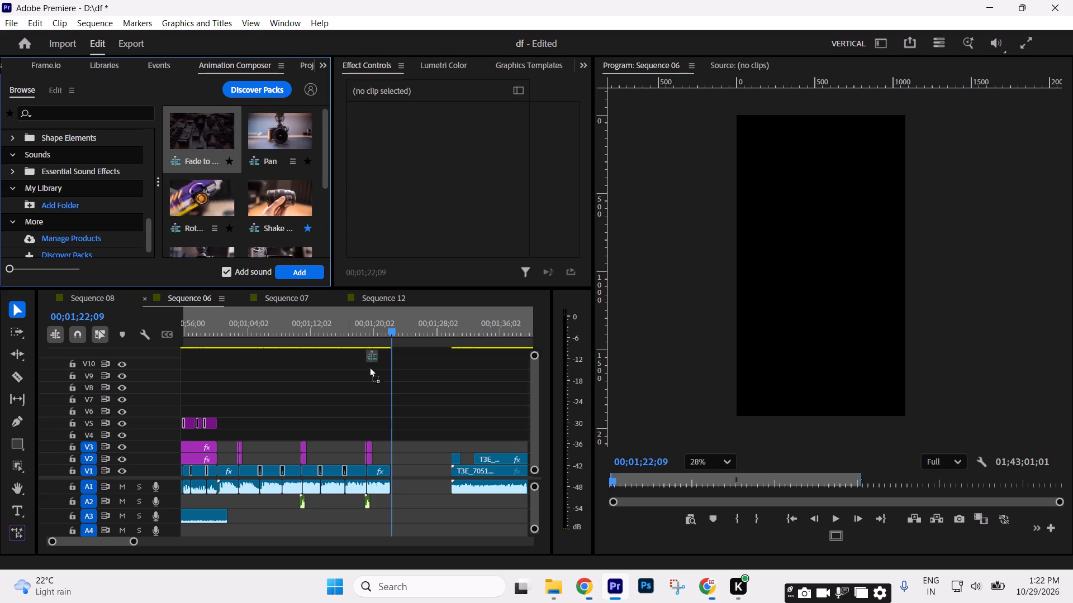
{"action": "left_click_drag", "start_coordinate": [369, 367], "coordinate": [392, 437]}
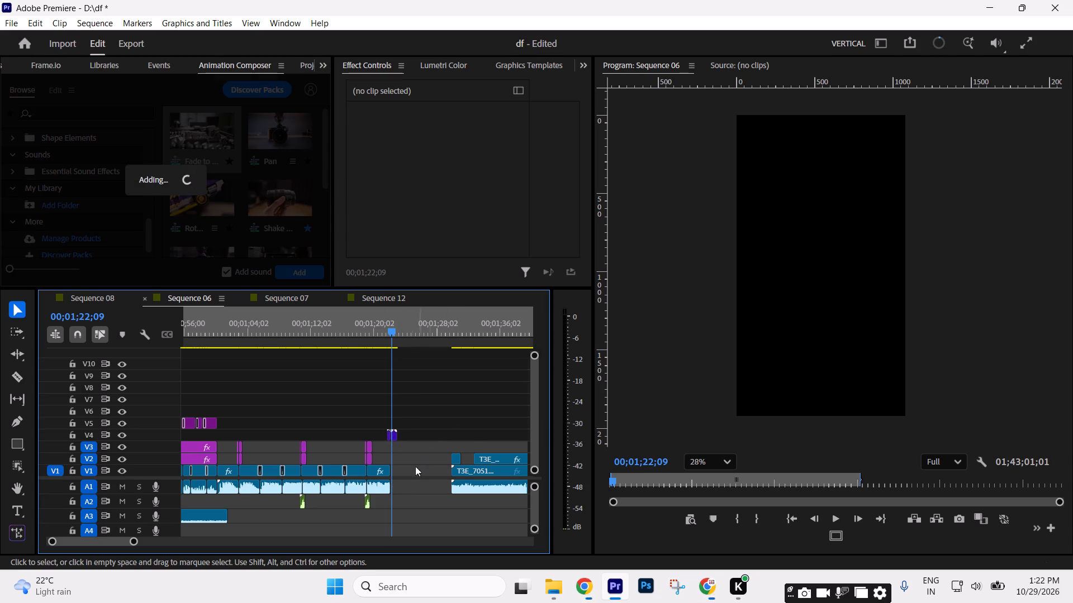
{"action": "left_click_drag", "start_coordinate": [134, 544], "coordinate": [102, 541]}
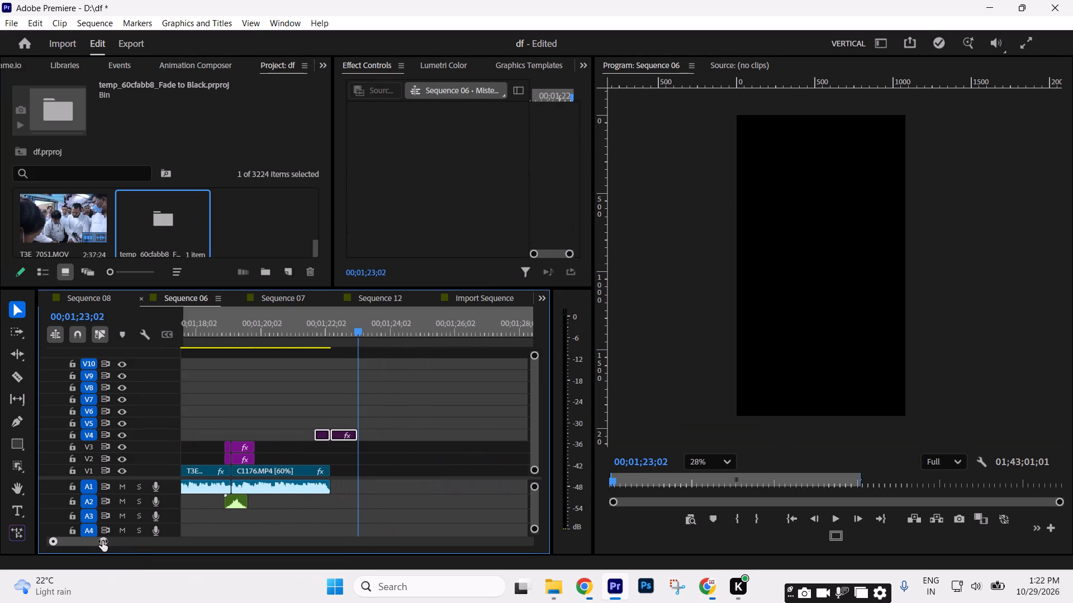
{"action": "left_click_drag", "start_coordinate": [102, 541], "coordinate": [97, 540]}
{"action": "left_click", "coordinate": [476, 454]}
{"action": "left_click_drag", "start_coordinate": [302, 333], "coordinate": [306, 333]}
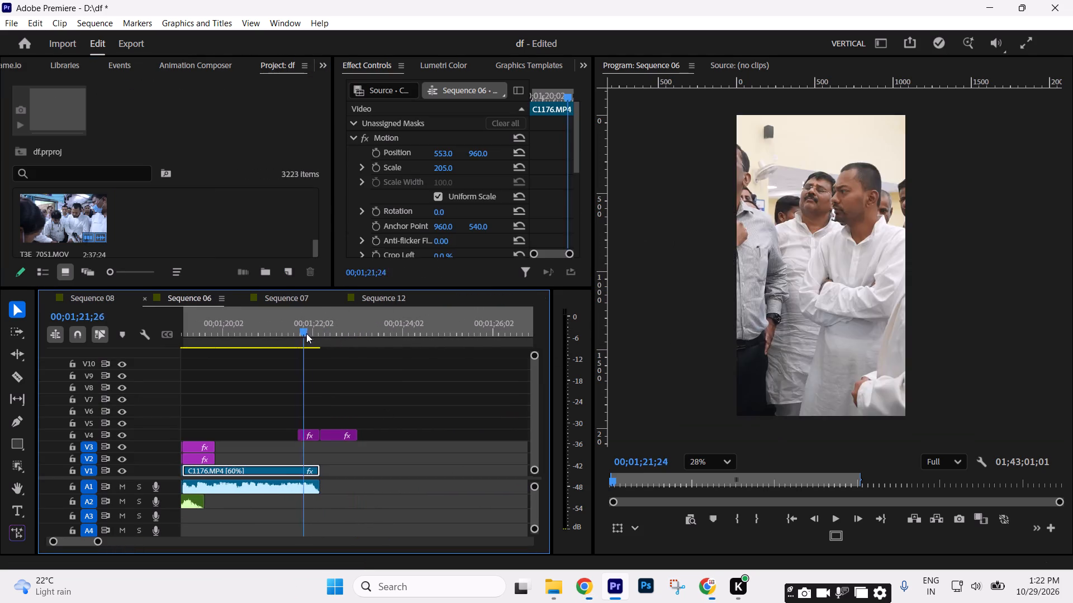
{"action": "left_click_drag", "start_coordinate": [306, 333], "coordinate": [354, 344]}
Mark Out at 00;01;22;07 where C1176.MP4 ends, save the project, and mark In at 00;00;46;20 where the reel starts.
{"action": "key", "text": "Up"}
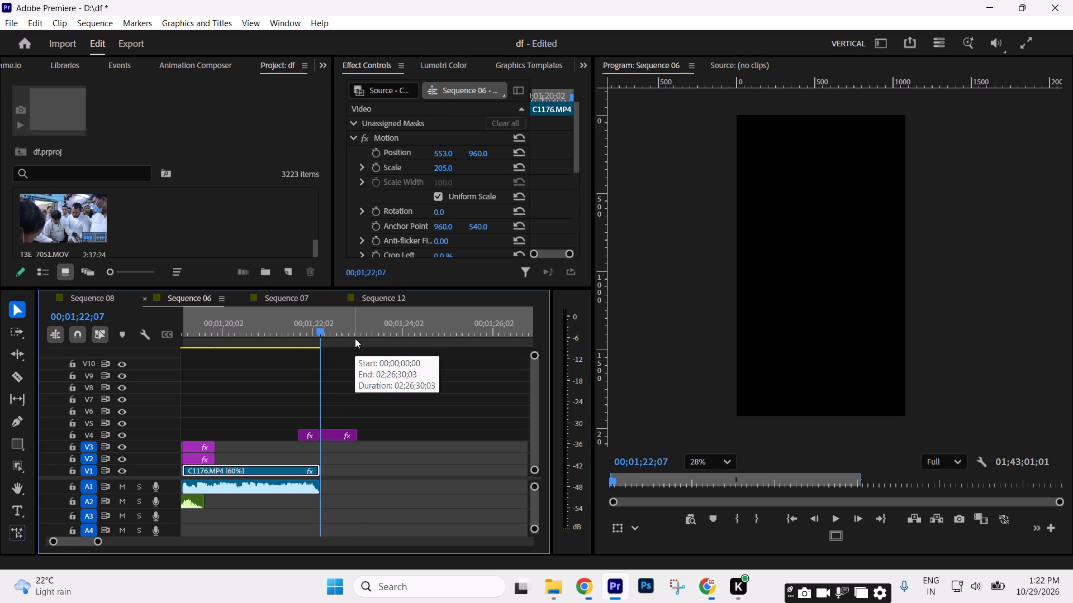
{"action": "type", "text": "o-----"}
{"action": "key", "text": "ctrl+s"}
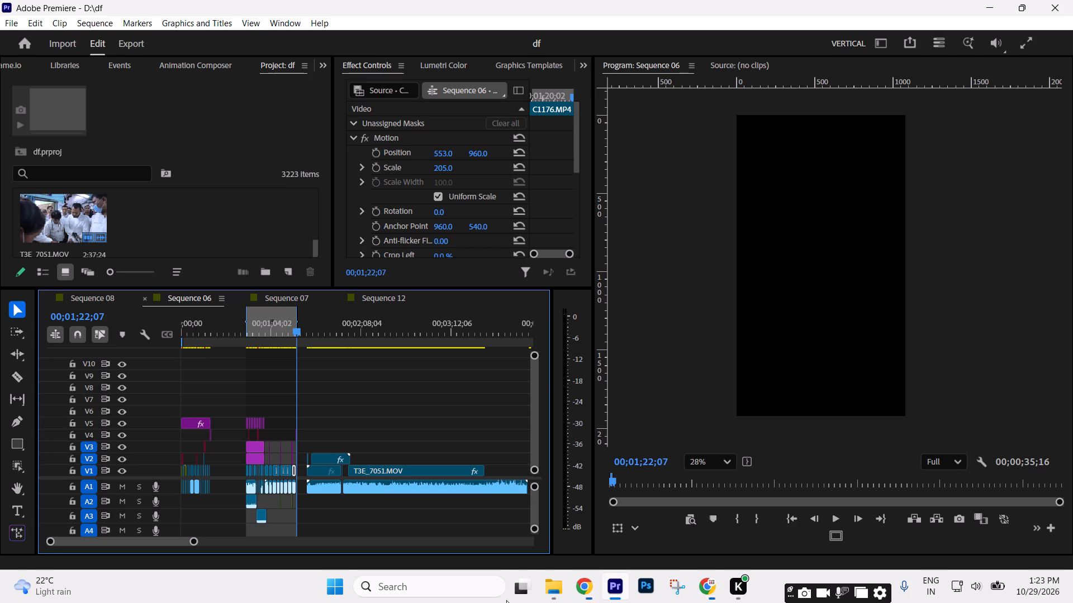
{"action": "left_click", "coordinate": [234, 332]}
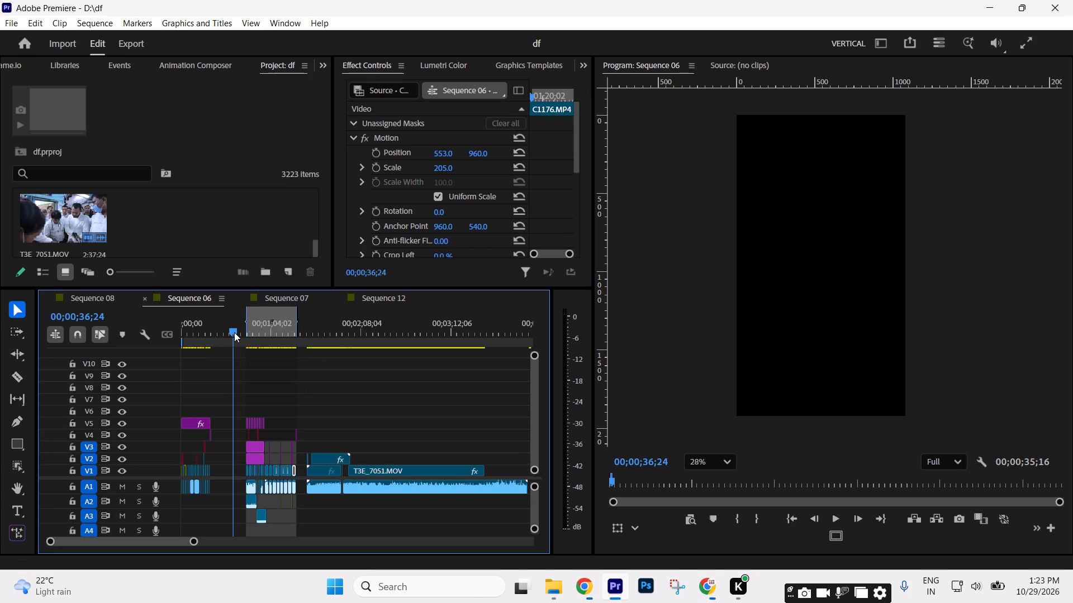
{"action": "key", "text": "Down"}
{"action": "key", "text": "i"}
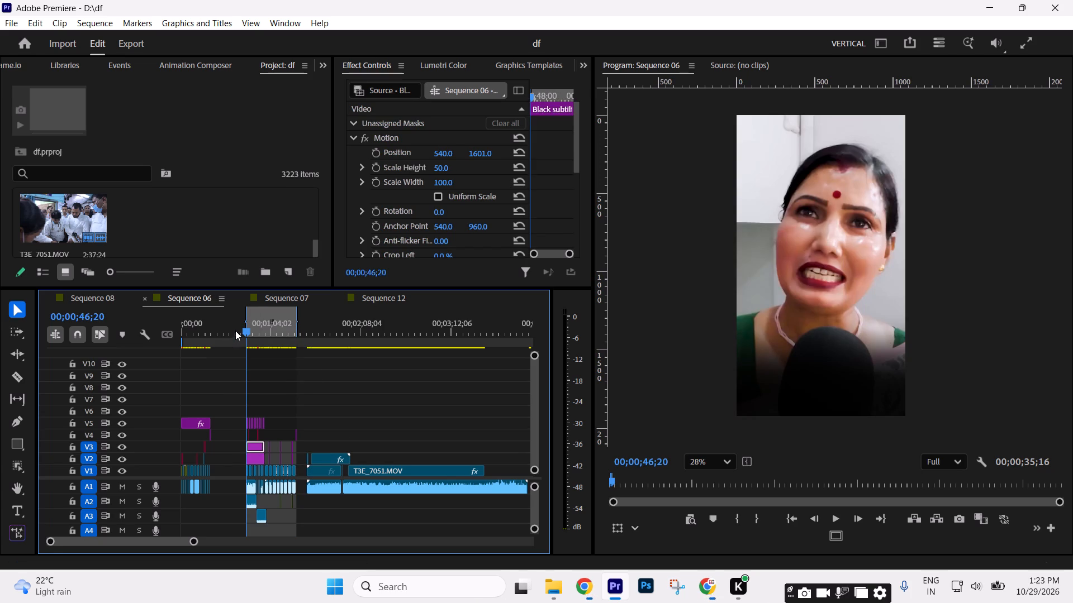
Review the marked reel in Sequence 06 by scrubbing and playing through its subtitles, clips and transitions.
{"action": "type", "text": "=="}
{"action": "key", "text": "minus"}
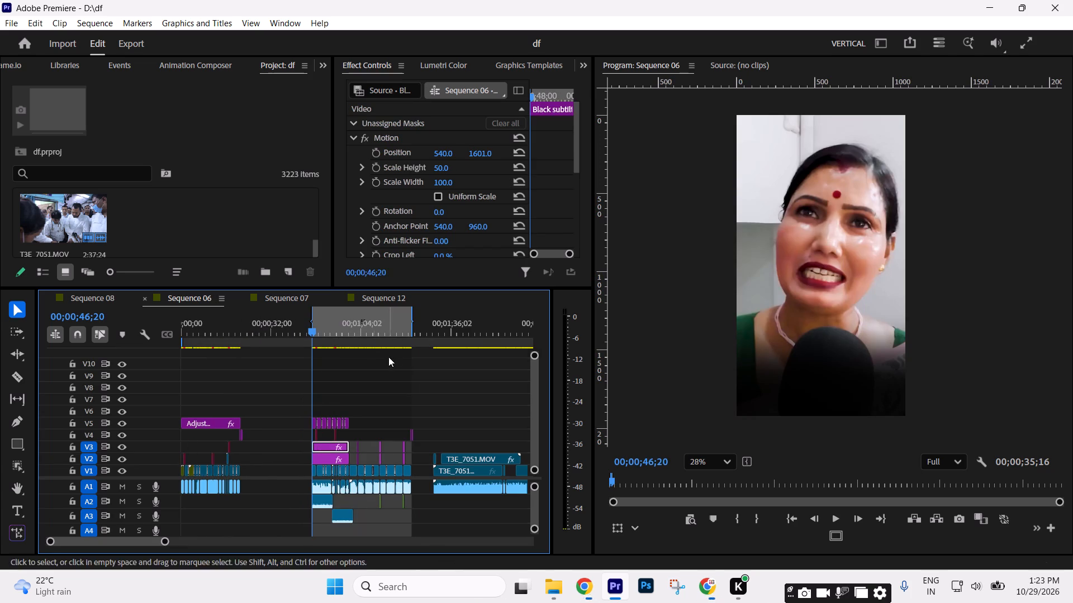
{"action": "left_click_drag", "start_coordinate": [352, 338], "coordinate": [374, 349]}
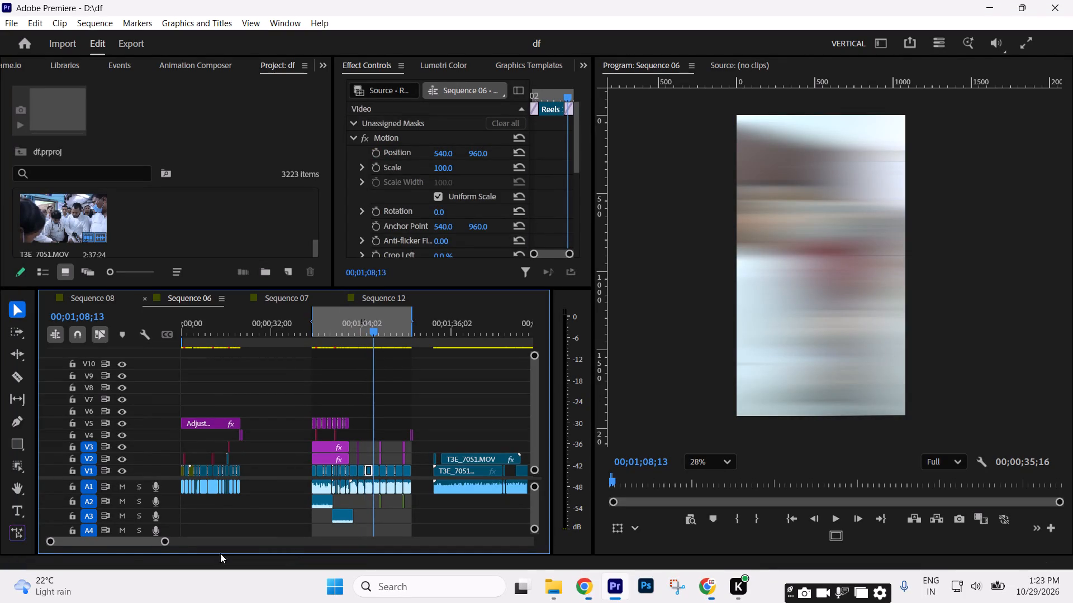
{"action": "left_click_drag", "start_coordinate": [166, 544], "coordinate": [136, 544]}
{"action": "left_click", "coordinate": [381, 402]}
{"action": "left_click", "coordinate": [381, 402]}
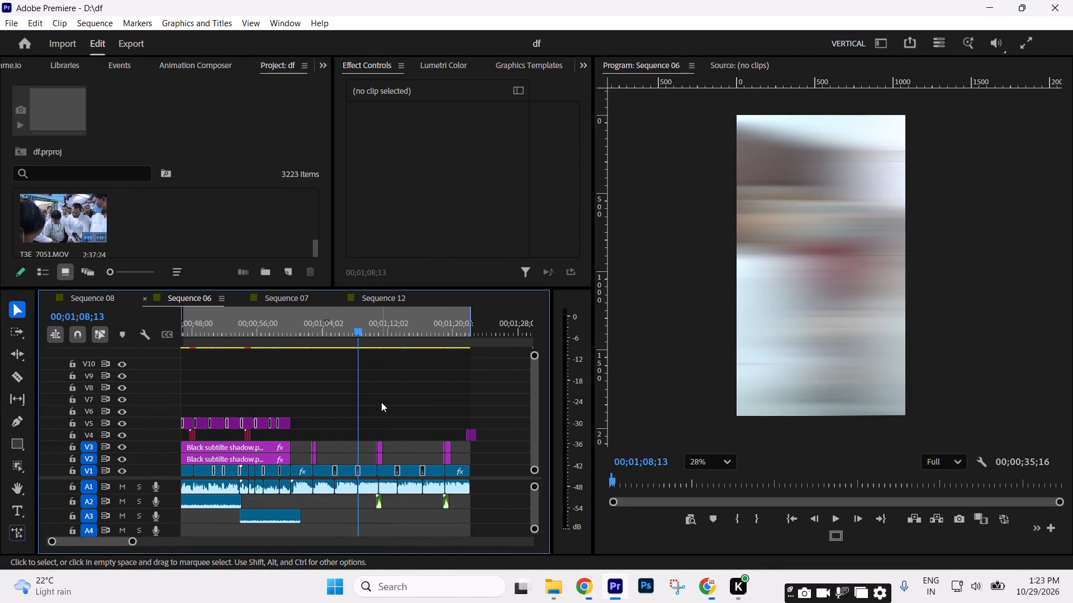
{"action": "key", "text": "space"}
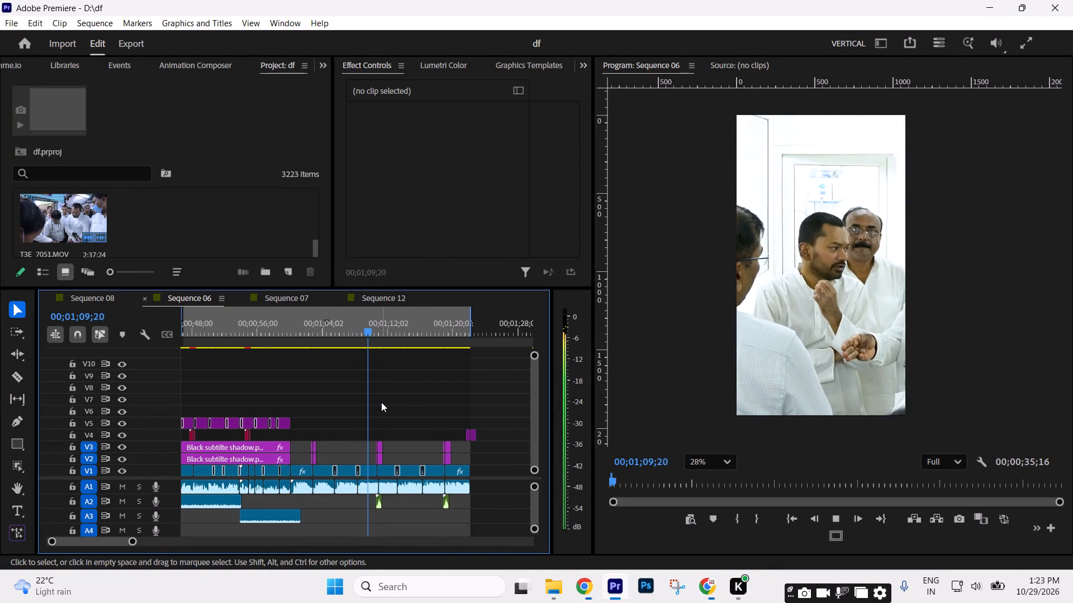
{"action": "key", "text": "space"}
{"action": "left_click_drag", "start_coordinate": [135, 540], "coordinate": [146, 540]}
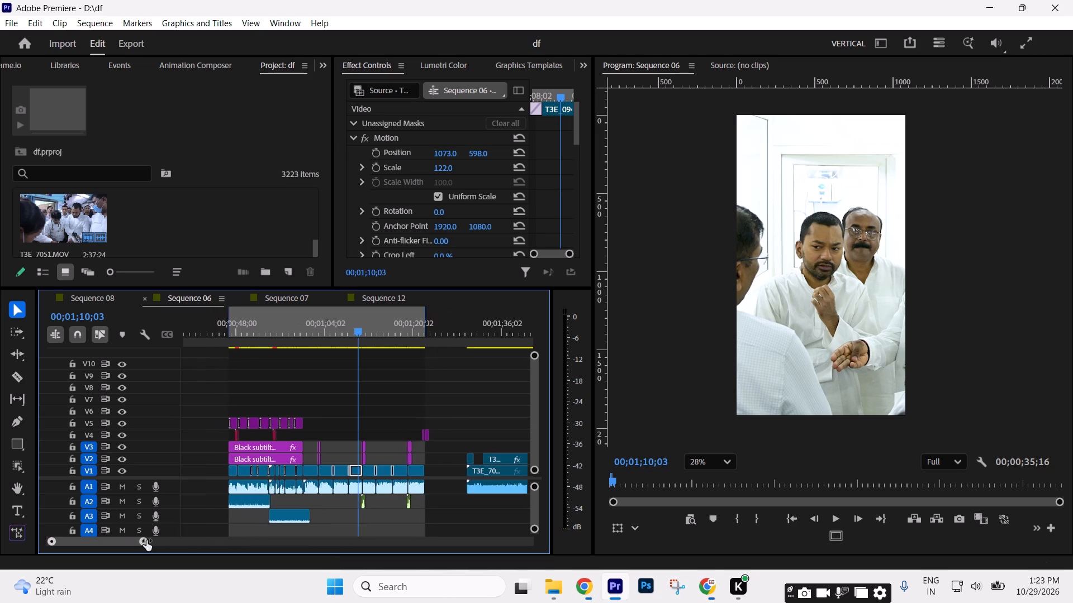
{"action": "left_click_drag", "start_coordinate": [146, 540], "coordinate": [148, 540]}
{"action": "left_click_drag", "start_coordinate": [249, 336], "coordinate": [260, 339]}
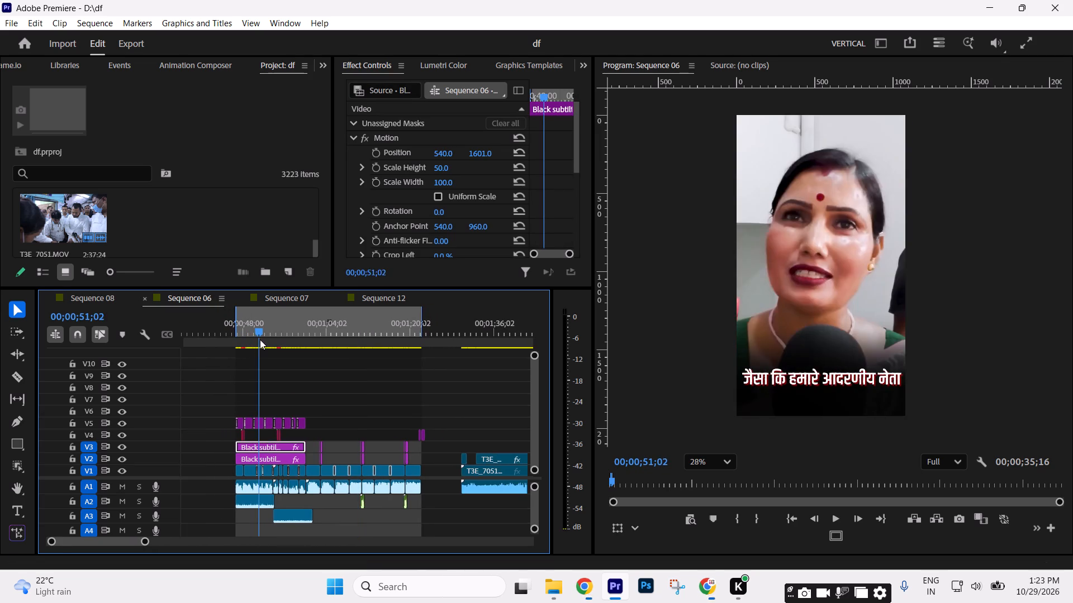
{"action": "left_click_drag", "start_coordinate": [260, 339], "coordinate": [287, 350]}
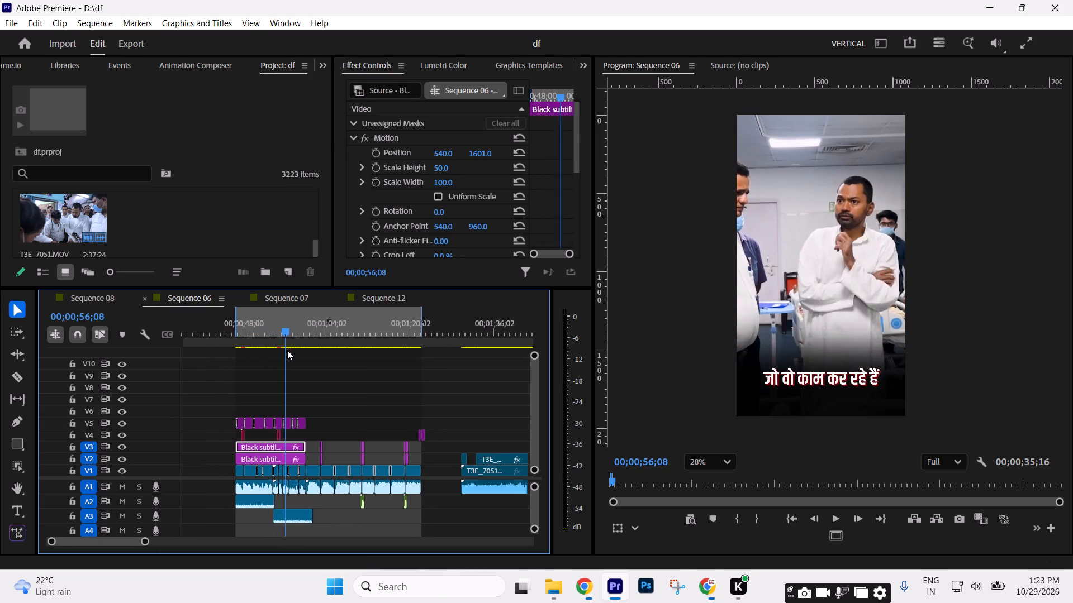
{"action": "left_click_drag", "start_coordinate": [287, 350], "coordinate": [321, 358]}
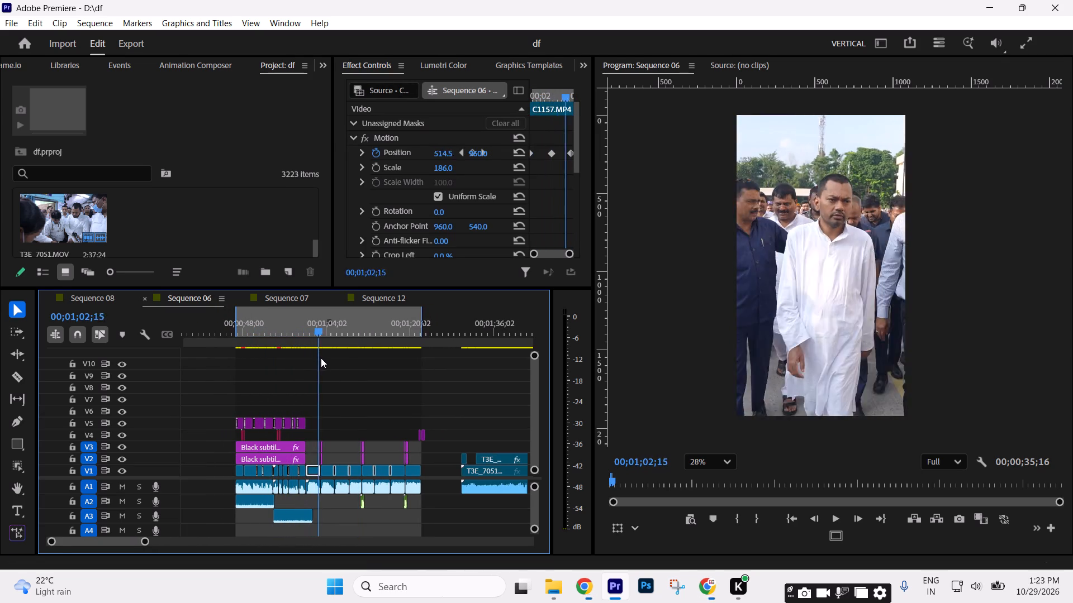
{"action": "left_click_drag", "start_coordinate": [321, 358], "coordinate": [382, 366]}
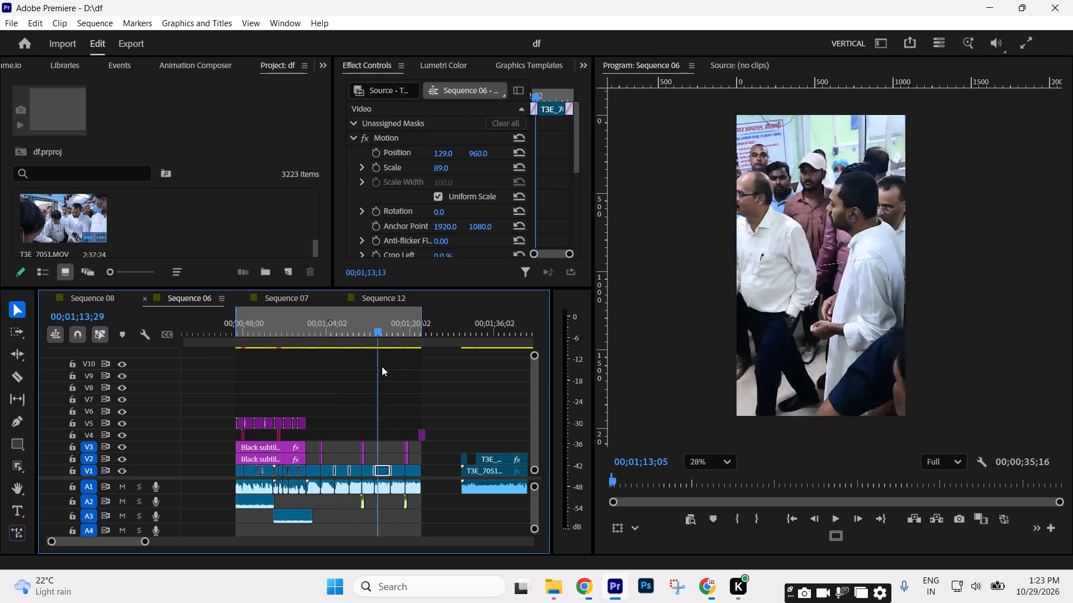
{"action": "left_click_drag", "start_coordinate": [382, 366], "coordinate": [329, 368]}
{"action": "left_click", "coordinate": [386, 389]}
Copy the old tv effect black screen overlay clip on V10 near 02;27;44;07 in Sequence 06.
{"action": "left_click_drag", "start_coordinate": [148, 543], "coordinate": [275, 530]}
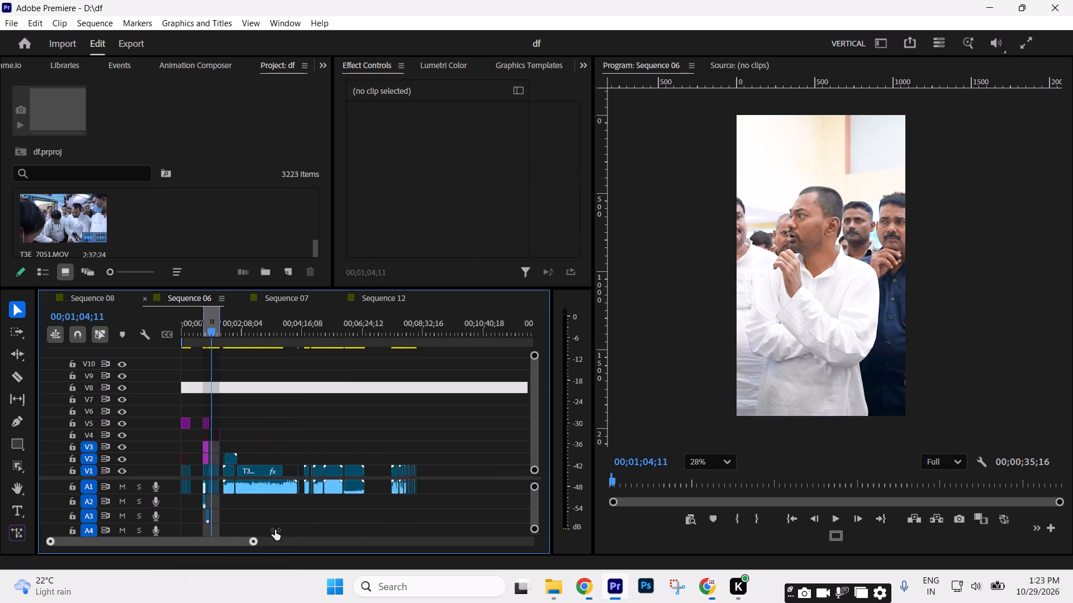
{"action": "left_click_drag", "start_coordinate": [275, 530], "coordinate": [566, 516]}
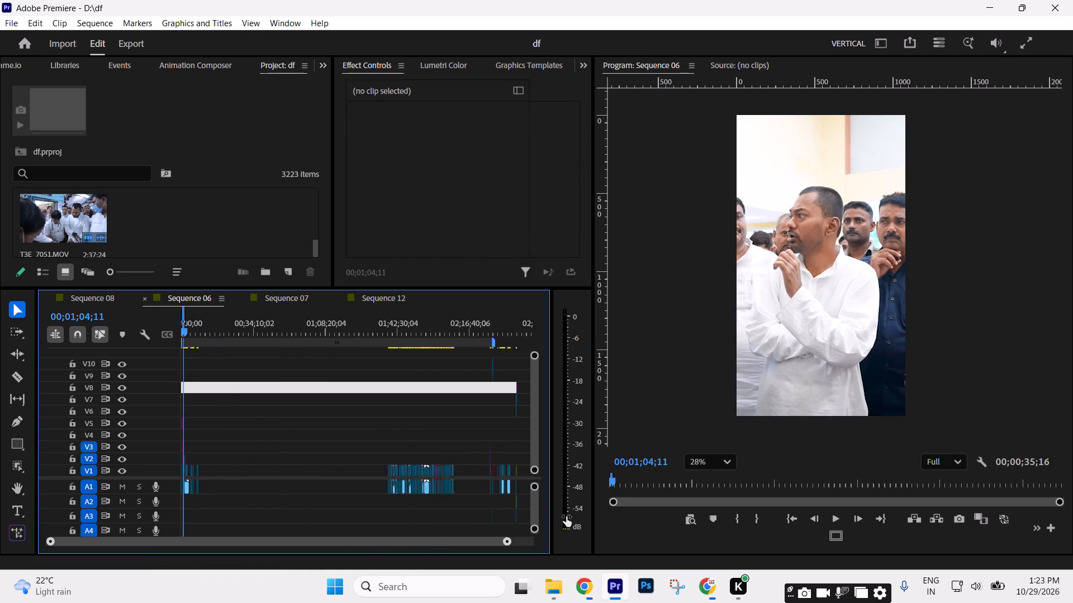
{"action": "left_click_drag", "start_coordinate": [566, 516], "coordinate": [696, 514]}
{"action": "left_click_drag", "start_coordinate": [457, 333], "coordinate": [452, 334]}
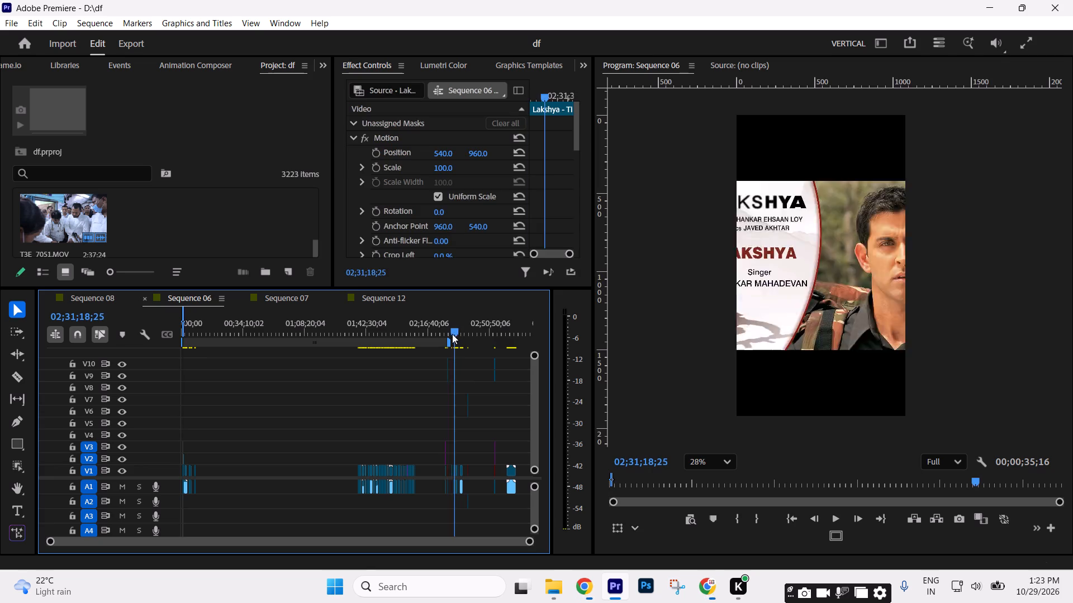
{"action": "left_click_drag", "start_coordinate": [452, 334], "coordinate": [450, 334]}
{"action": "left_click_drag", "start_coordinate": [531, 539], "coordinate": [250, 539]}
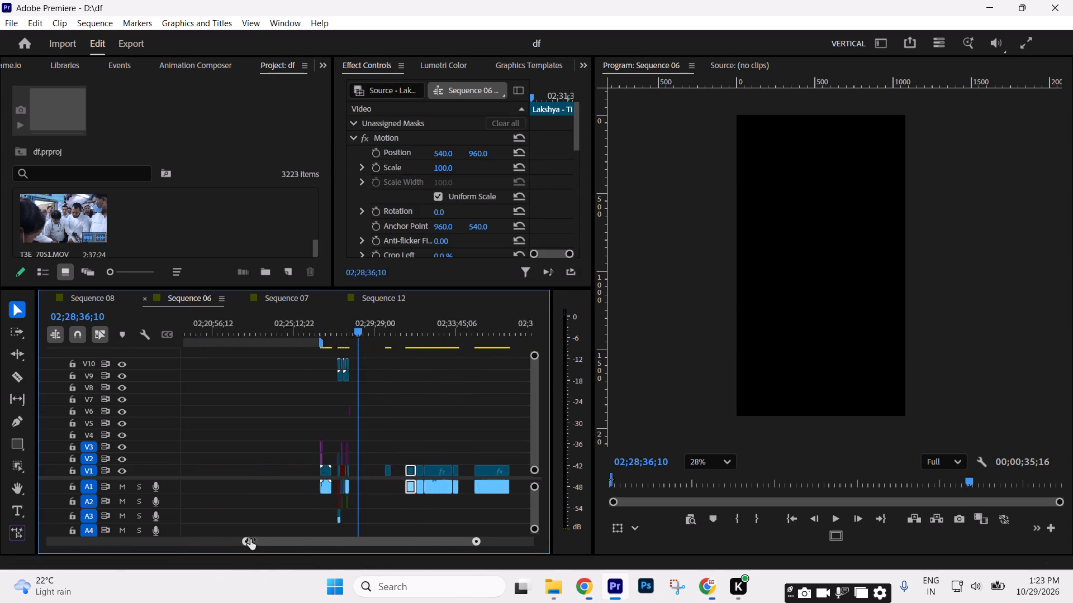
{"action": "left_click_drag", "start_coordinate": [250, 539], "coordinate": [188, 539]}
{"action": "left_click_drag", "start_coordinate": [257, 329], "coordinate": [269, 333]}
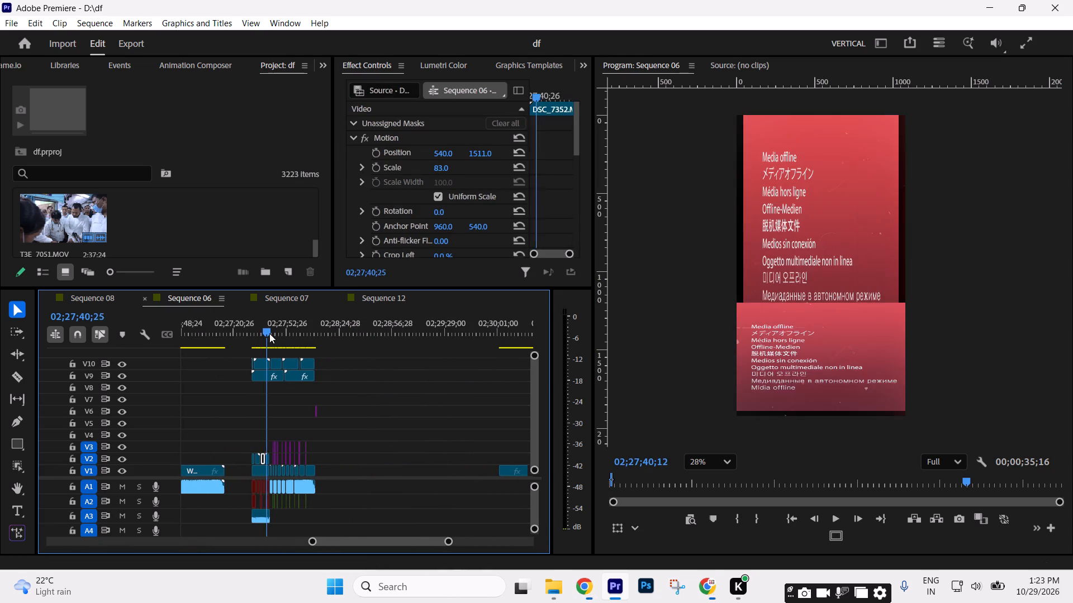
{"action": "left_click_drag", "start_coordinate": [269, 333], "coordinate": [273, 336]}
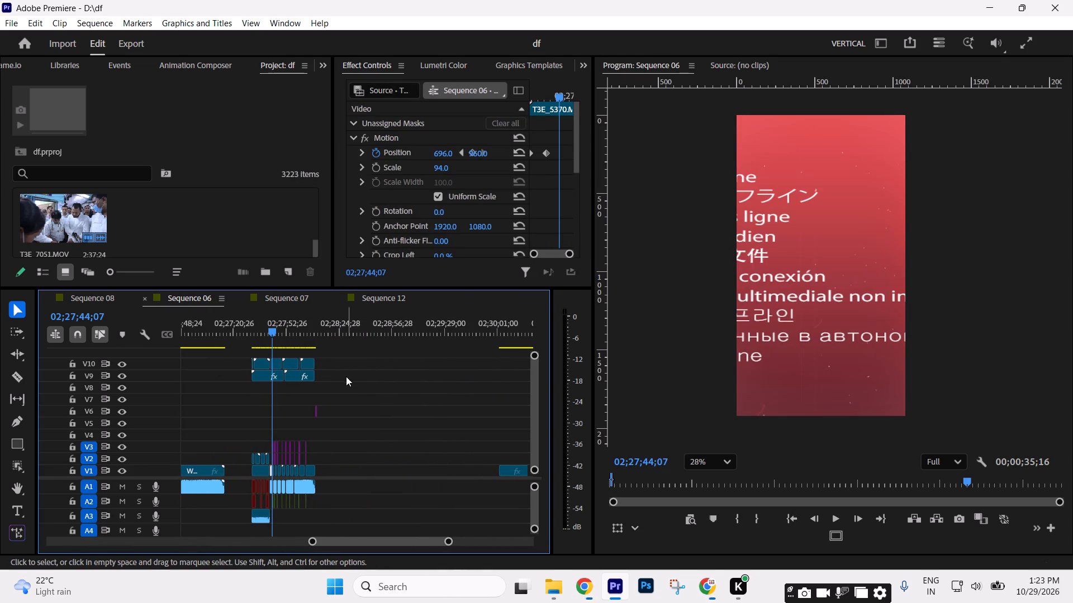
{"action": "left_click_drag", "start_coordinate": [535, 470], "coordinate": [534, 461]}
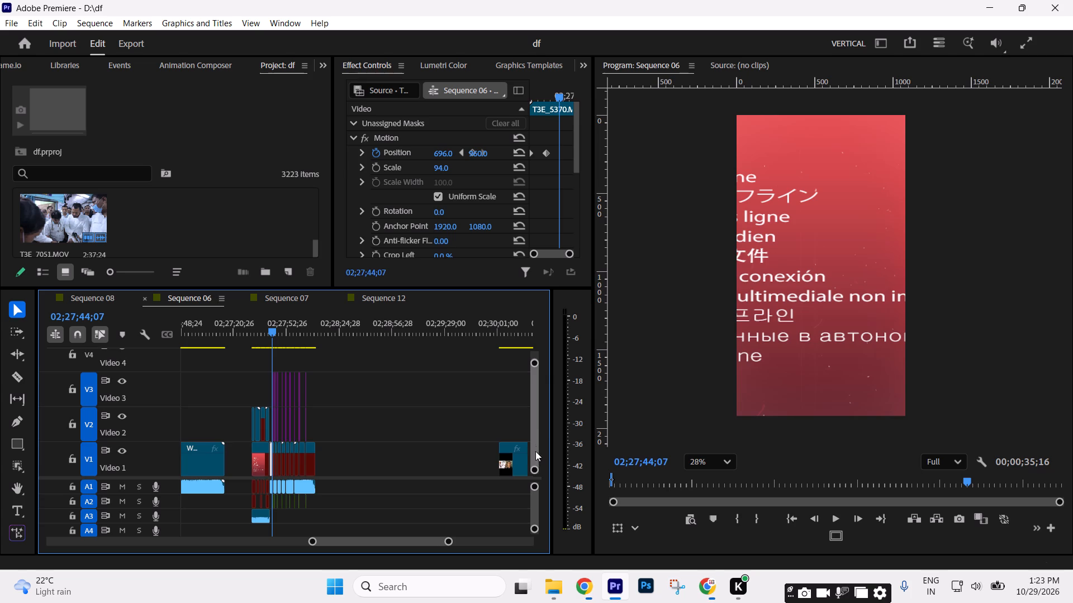
{"action": "left_click_drag", "start_coordinate": [535, 438], "coordinate": [532, 413]}
{"action": "left_click", "coordinate": [449, 539]}
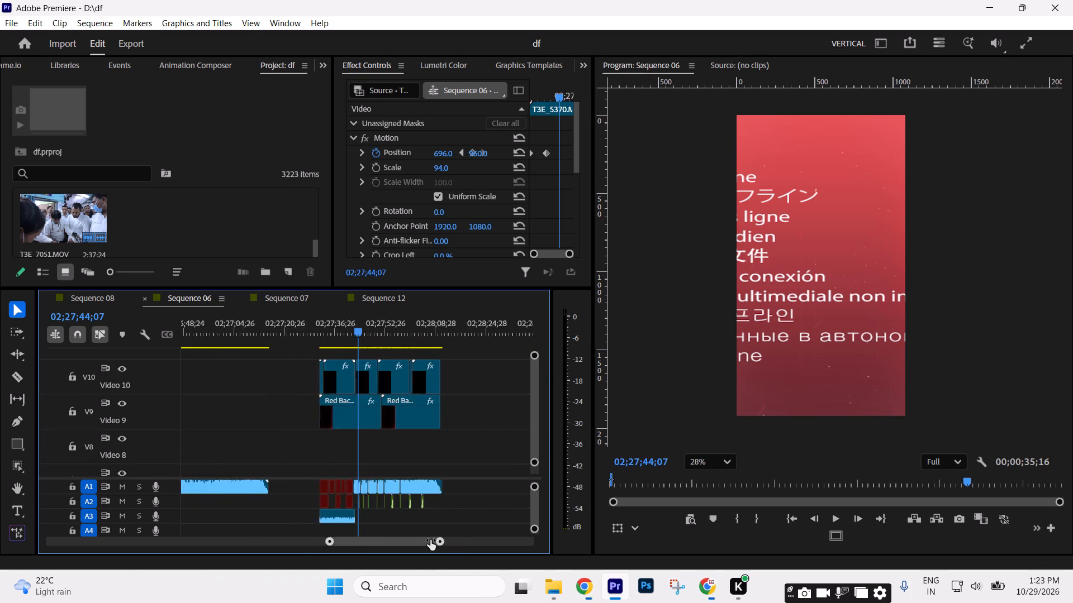
{"action": "left_click", "coordinate": [360, 379]}
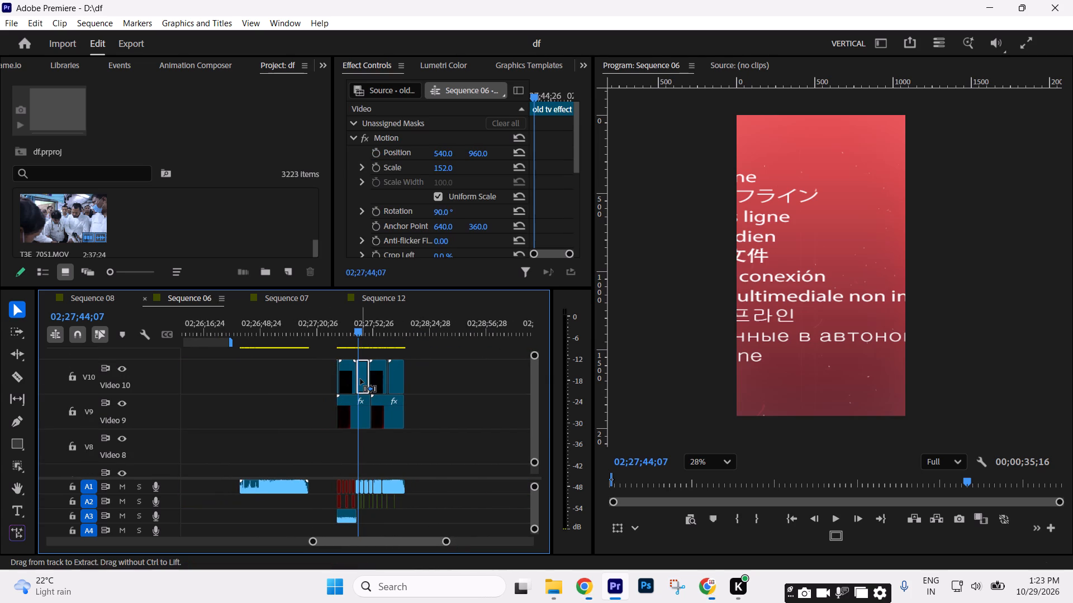
{"action": "key", "text": "ctrl+c"}
Paste-insert the copied overlay clip at 00;01;26;06, in the gap after the marked reel.
{"action": "type", "text": "---"}
{"action": "key", "text": "minus"}
{"action": "key", "text": "minus"}
{"action": "key", "text": "minus"}
{"action": "key", "text": "minus"}
{"action": "key", "text": "minus"}
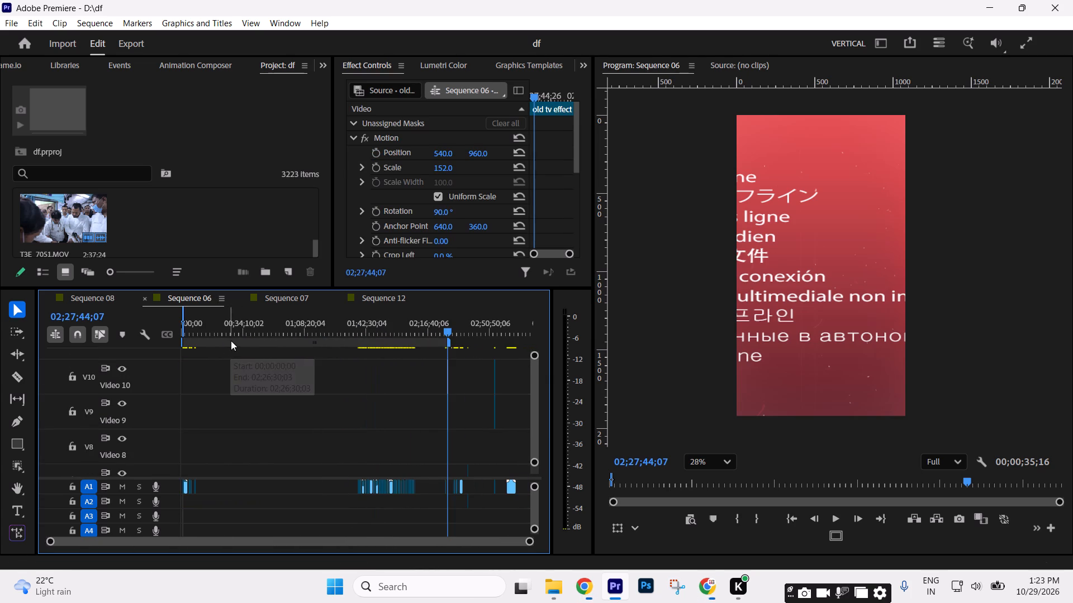
{"action": "key", "text": "minus"}
{"action": "left_click_drag", "start_coordinate": [244, 341], "coordinate": [33, 341]}
{"action": "key", "text": "equal"}
{"action": "key", "text": "equal"}
{"action": "key", "text": "equal"}
{"action": "key", "text": "equal"}
{"action": "key", "text": "equal"}
{"action": "key", "text": "equal"}
{"action": "type", "text": "=="}
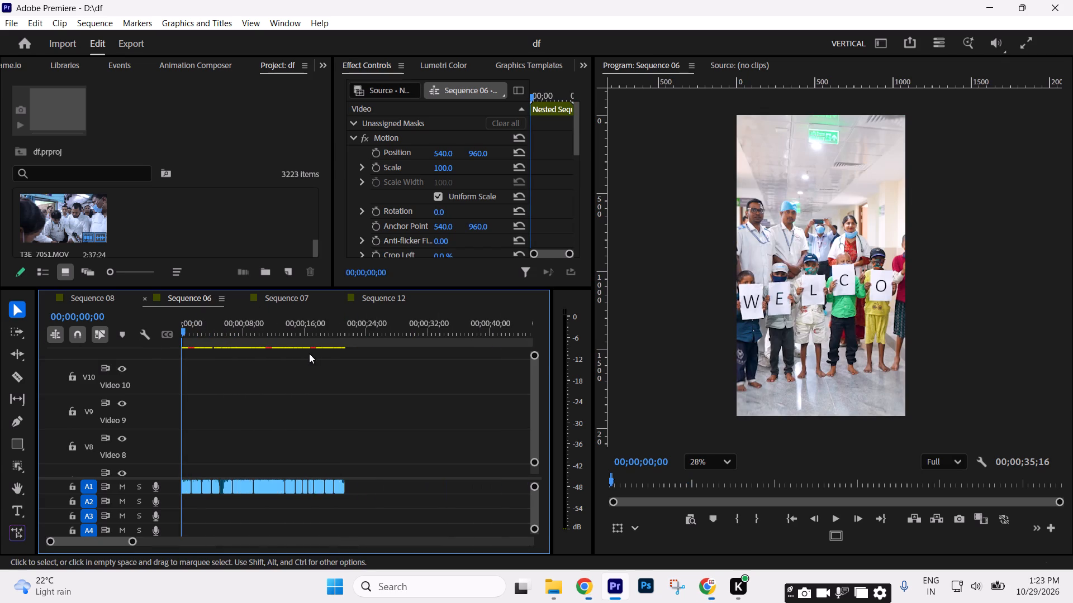
{"action": "key", "text": "minus"}
{"action": "key", "text": "minus"}
{"action": "key", "text": "minus"}
{"action": "left_click_drag", "start_coordinate": [239, 337], "coordinate": [248, 342]}
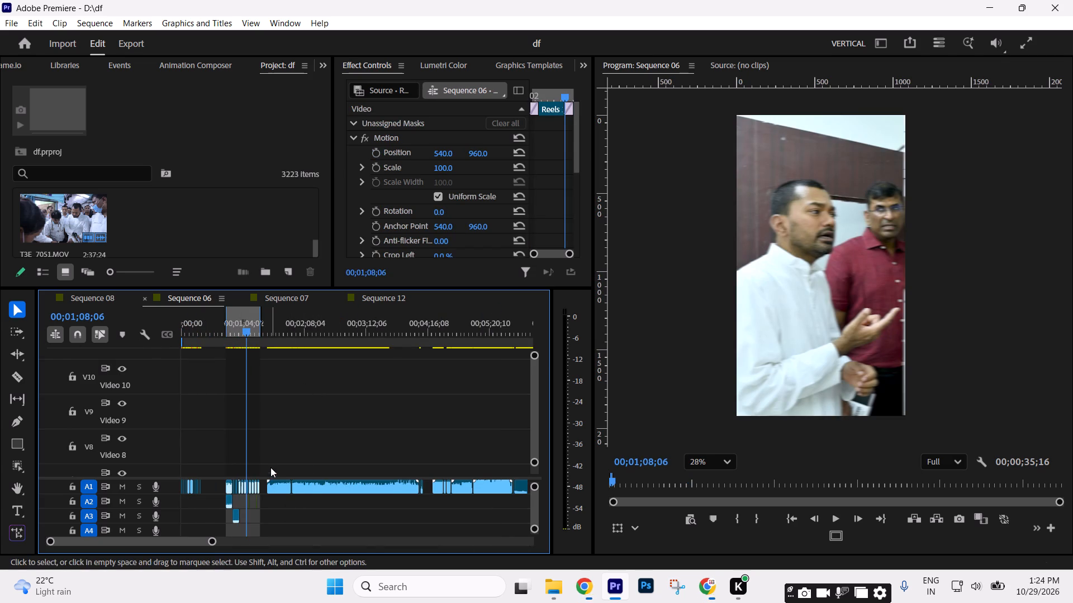
{"action": "left_click_drag", "start_coordinate": [263, 461], "coordinate": [265, 503]}
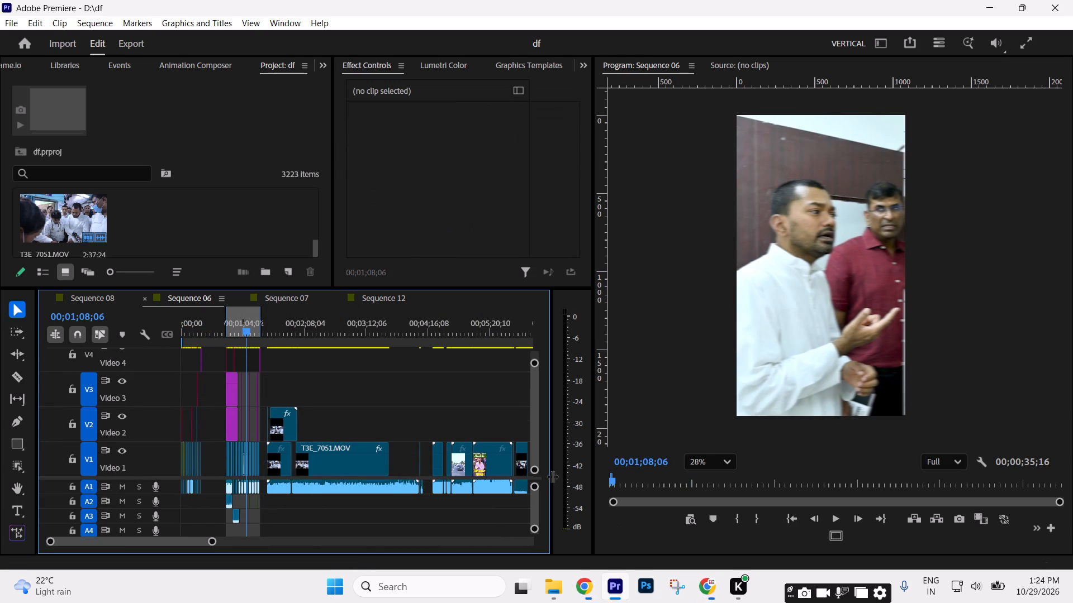
{"action": "left_click_drag", "start_coordinate": [535, 471], "coordinate": [533, 496]}
{"action": "left_click_drag", "start_coordinate": [533, 361], "coordinate": [534, 338]}
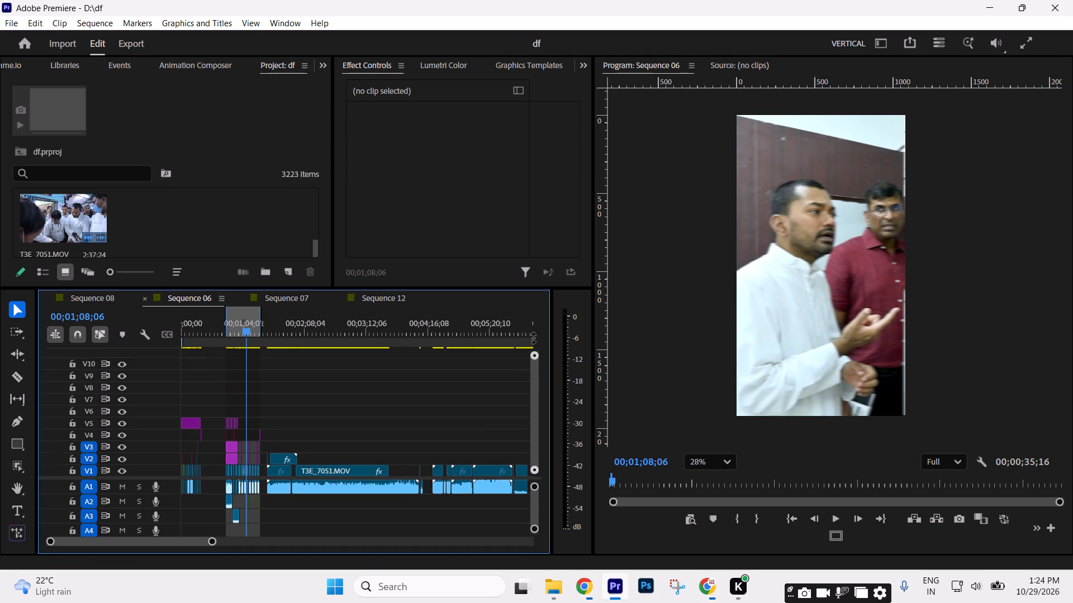
{"action": "left_click_drag", "start_coordinate": [534, 338], "coordinate": [535, 312]}
{"action": "left_click_drag", "start_coordinate": [213, 540], "coordinate": [121, 539]}
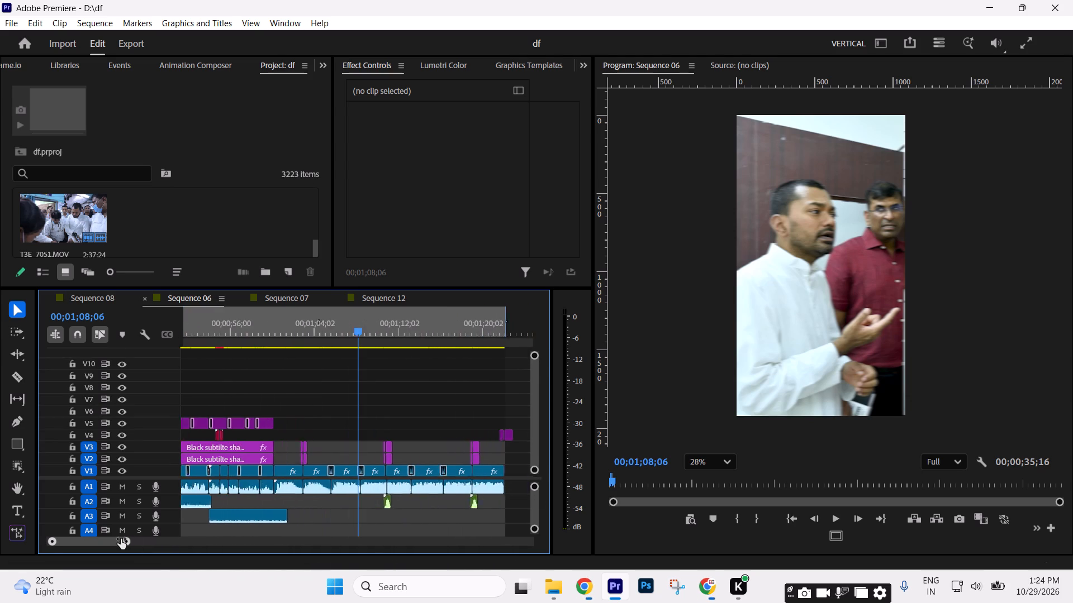
{"action": "left_click_drag", "start_coordinate": [121, 539], "coordinate": [143, 539]}
{"action": "left_click", "coordinate": [460, 333]}
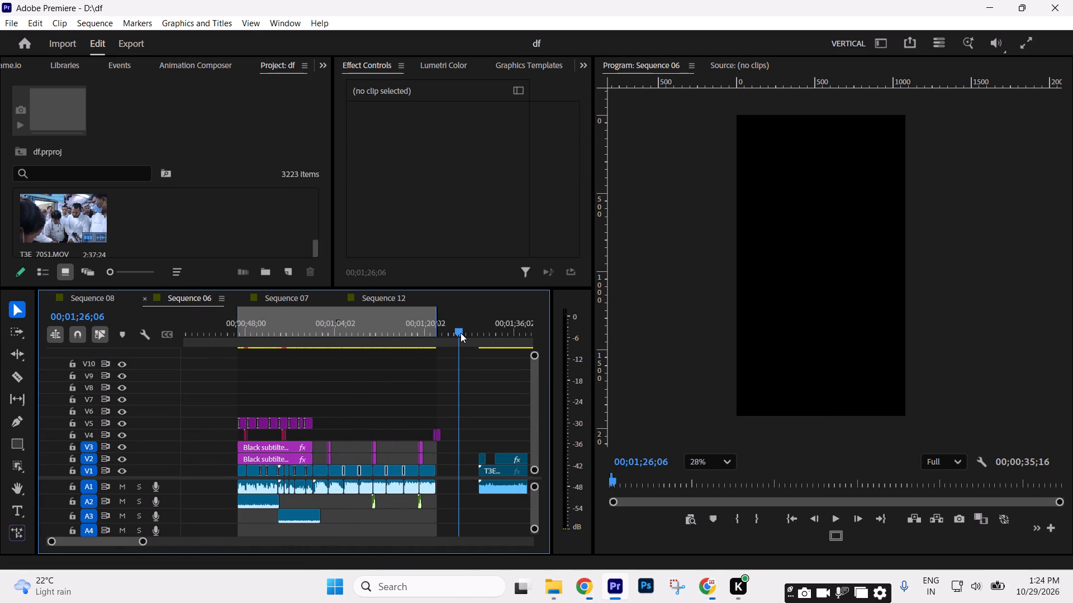
{"action": "key", "text": "shift+v"}
{"action": "left_click", "coordinate": [472, 420]}
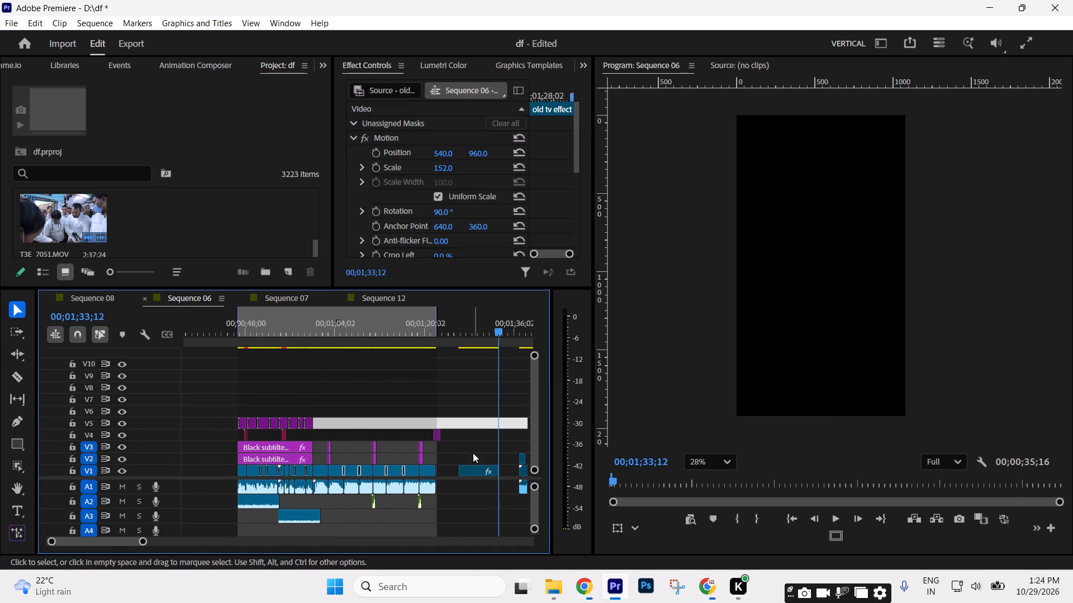
Move the pasted old tv effect clip to V6, aligned with the start of the marked reel.
{"action": "left_click_drag", "start_coordinate": [476, 470], "coordinate": [269, 408]}
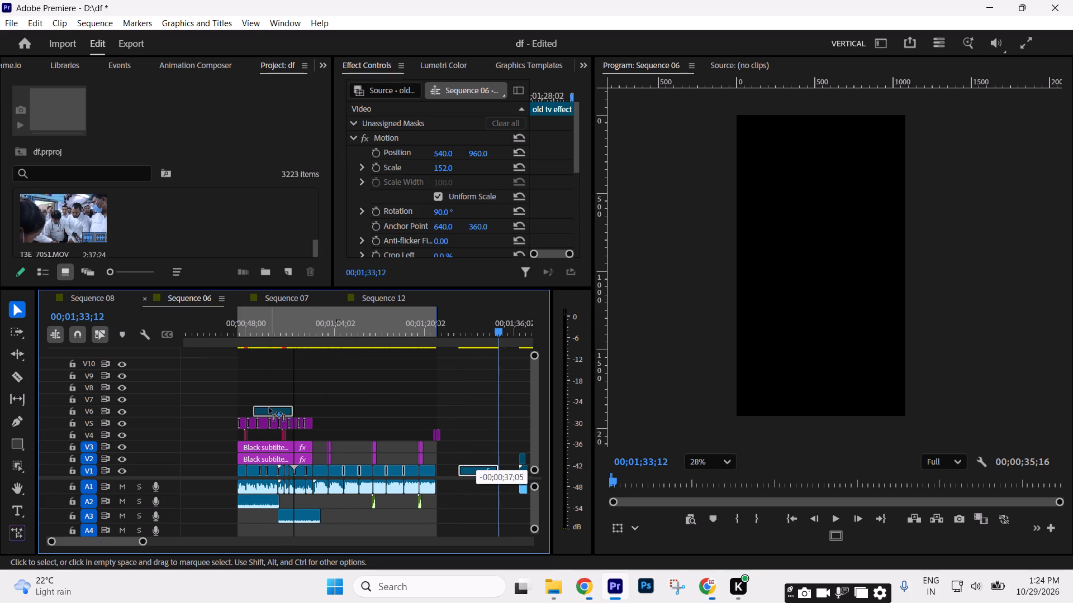
{"action": "left_click_drag", "start_coordinate": [269, 408], "coordinate": [255, 407]}
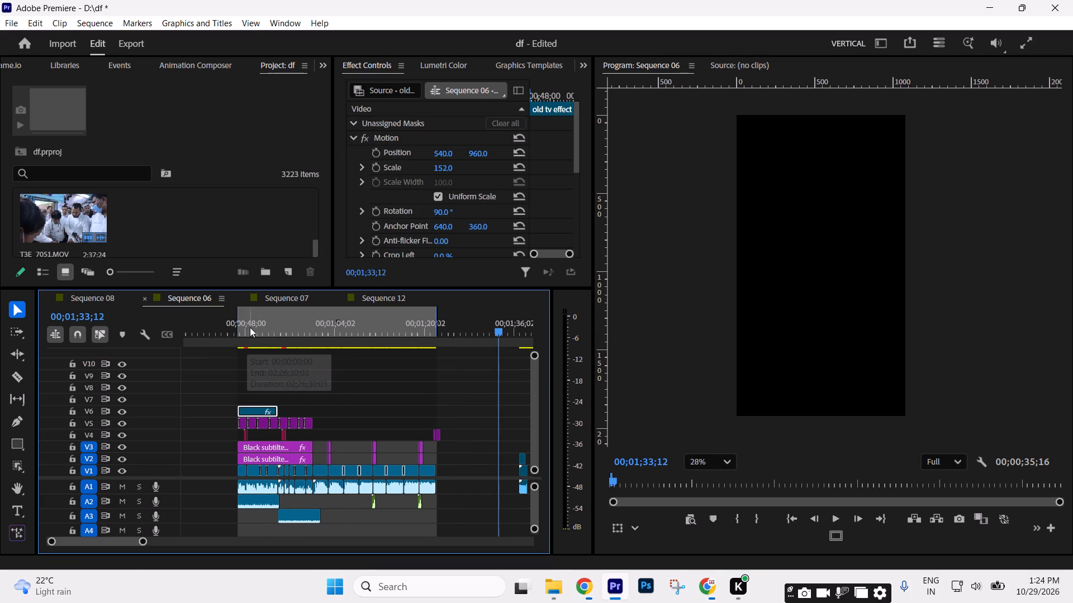
Extend the end of the old tv effect clip on V6 to about 00;00;55 and play it over the reel.
{"action": "left_click", "coordinate": [250, 327]}
{"action": "left_click_drag", "start_coordinate": [139, 543], "coordinate": [83, 530]}
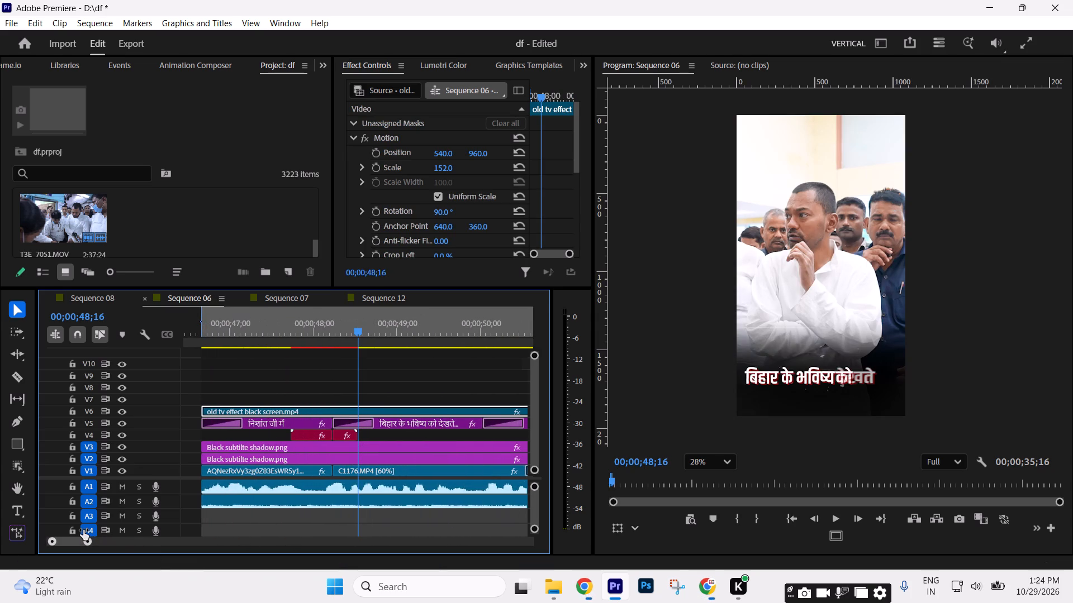
{"action": "left_click_drag", "start_coordinate": [83, 530], "coordinate": [142, 535]}
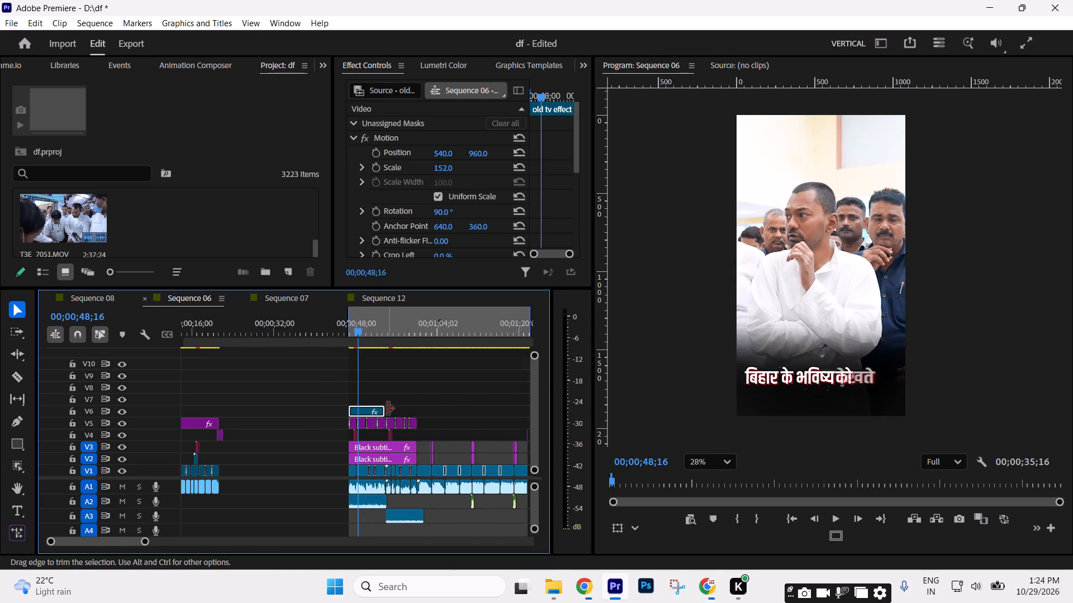
{"action": "left_click_drag", "start_coordinate": [387, 409], "coordinate": [480, 404]}
{"action": "key", "text": "space"}
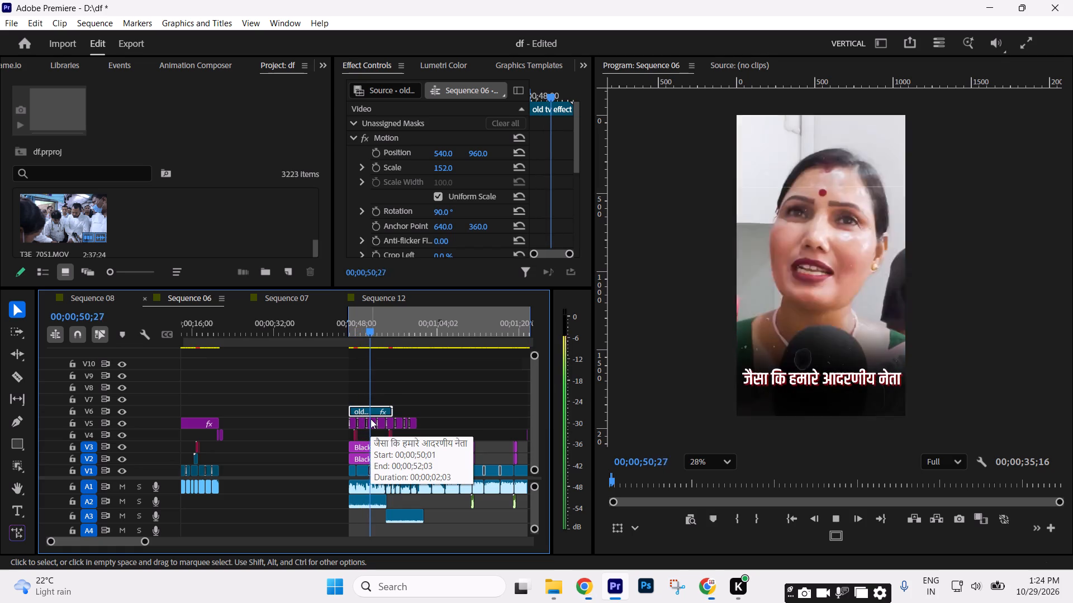
{"action": "key", "text": "space"}
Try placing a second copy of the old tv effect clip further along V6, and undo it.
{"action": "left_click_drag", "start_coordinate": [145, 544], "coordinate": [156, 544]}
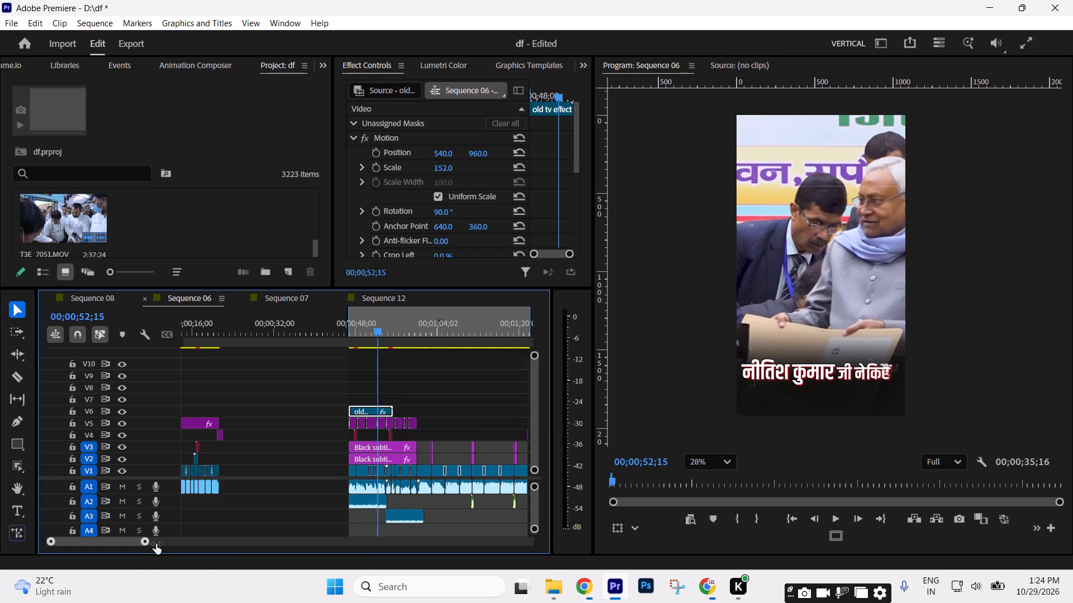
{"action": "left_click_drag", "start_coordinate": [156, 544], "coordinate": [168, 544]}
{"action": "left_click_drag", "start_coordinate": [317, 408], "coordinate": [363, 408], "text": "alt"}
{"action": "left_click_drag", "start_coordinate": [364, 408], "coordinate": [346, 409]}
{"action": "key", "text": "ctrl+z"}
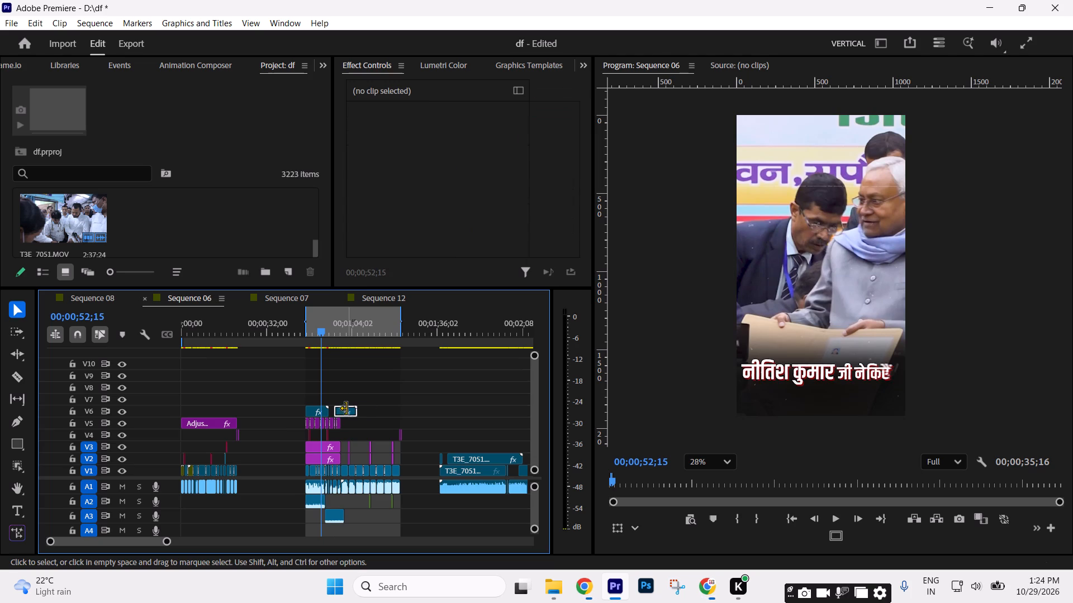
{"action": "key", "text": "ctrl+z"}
Select the old tv effect clip on V6 and enlarge the Effect Controls area to show its Opacity settings.
{"action": "left_click", "coordinate": [312, 413]}
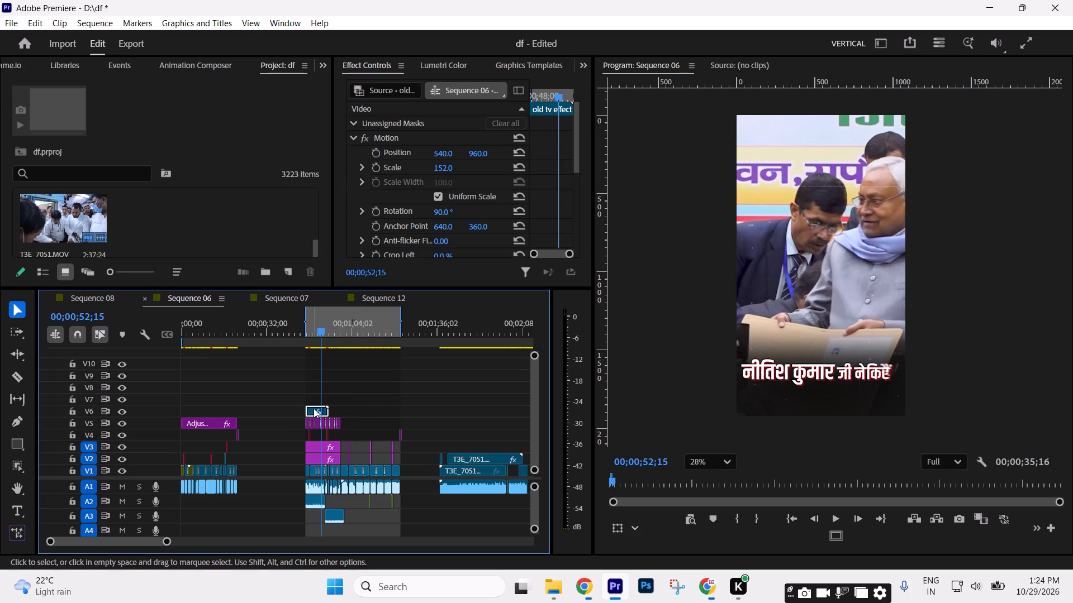
{"action": "left_click_drag", "start_coordinate": [575, 288], "coordinate": [573, 311]}
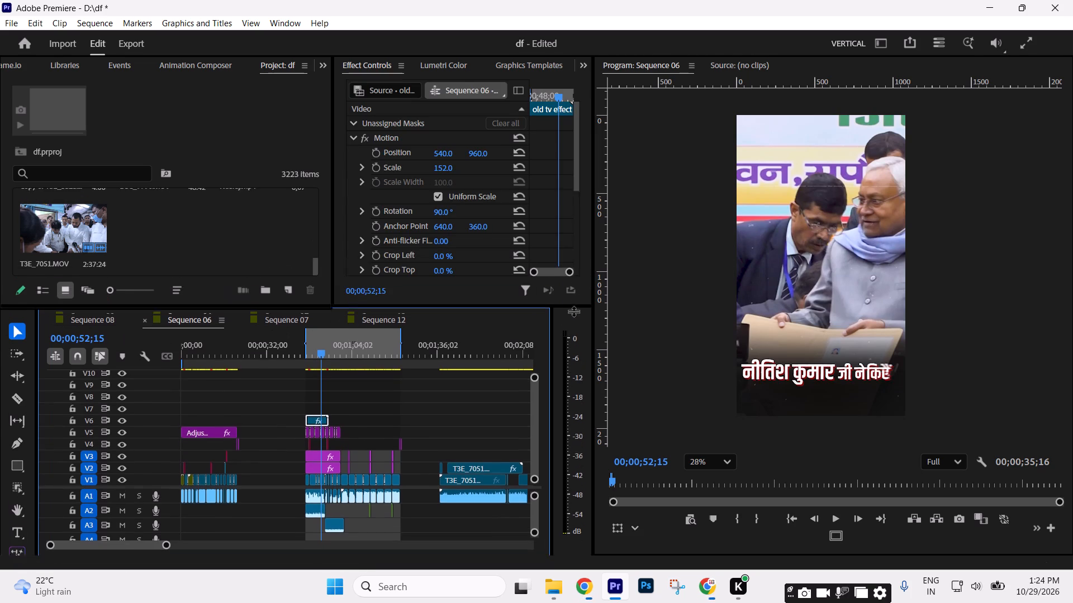
{"action": "left_click_drag", "start_coordinate": [573, 311], "coordinate": [579, 337]}
{"action": "left_click_drag", "start_coordinate": [333, 281], "coordinate": [277, 280]}
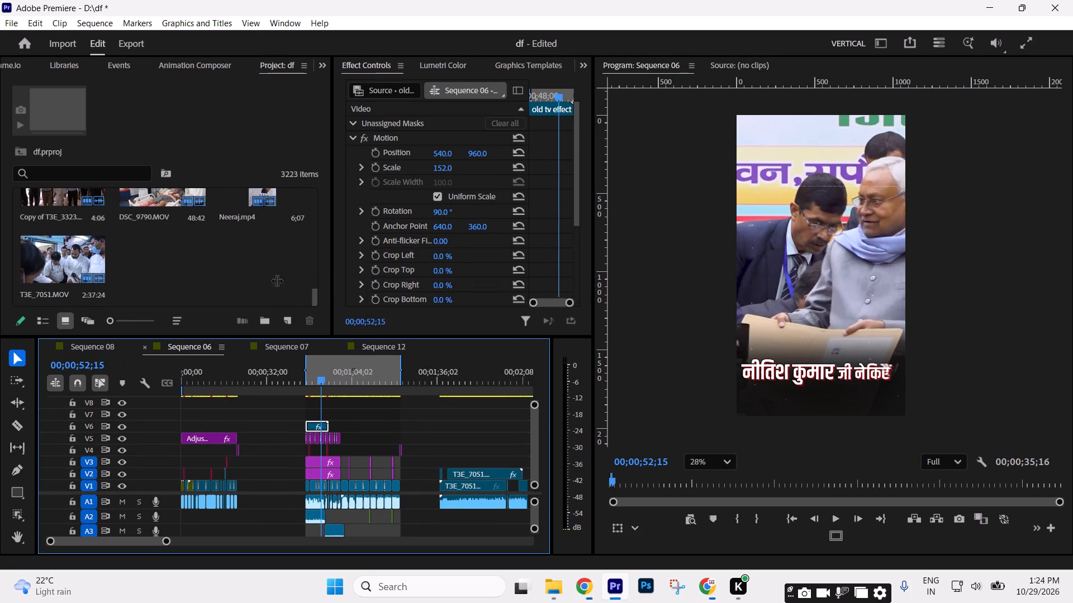
{"action": "left_click_drag", "start_coordinate": [277, 280], "coordinate": [212, 280]}
{"action": "left_click_drag", "start_coordinate": [577, 203], "coordinate": [577, 208]}
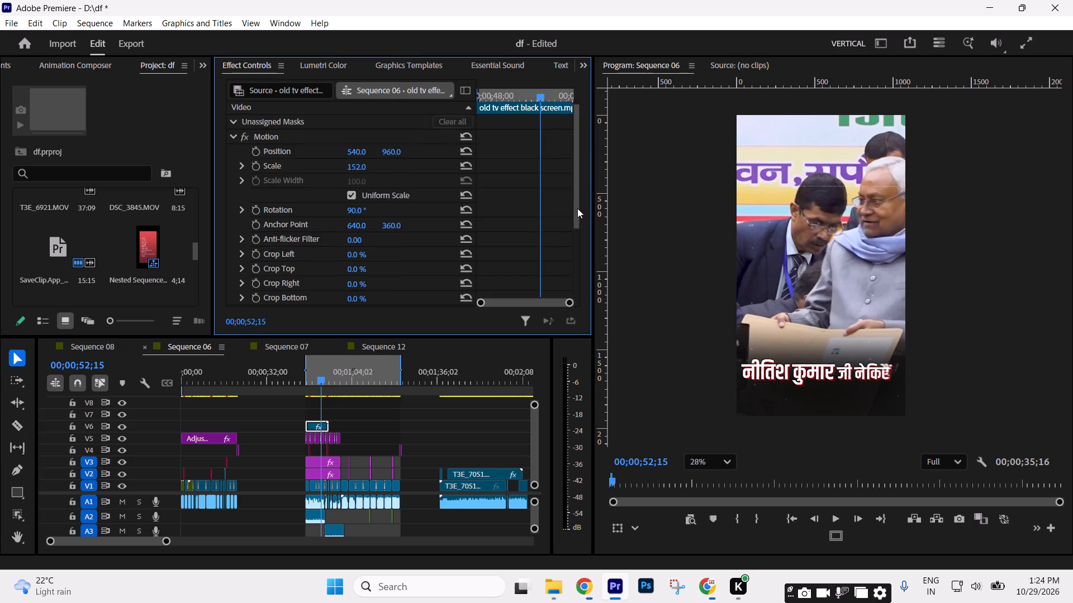
{"action": "left_click_drag", "start_coordinate": [577, 208], "coordinate": [580, 278]}
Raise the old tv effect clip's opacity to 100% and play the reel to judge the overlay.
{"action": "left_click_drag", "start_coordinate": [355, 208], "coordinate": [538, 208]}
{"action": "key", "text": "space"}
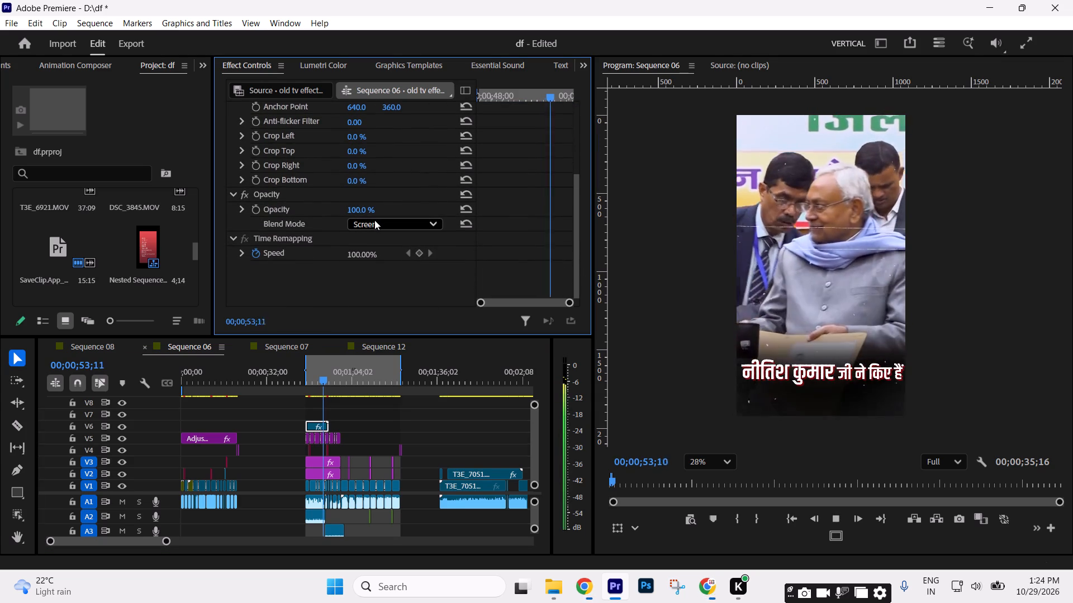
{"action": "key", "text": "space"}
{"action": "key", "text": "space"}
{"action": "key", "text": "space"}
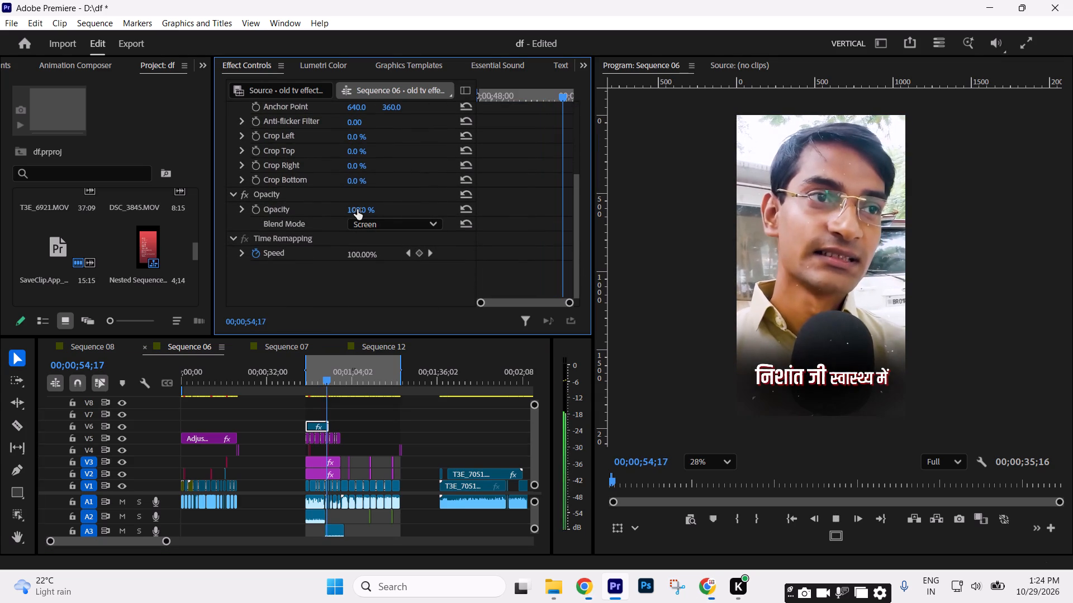
Set the old tv effect clip's opacity to 25% and play the reel onward from 00;00;54;17.
{"action": "left_click", "coordinate": [357, 209]}
{"action": "type", "text": "25"}
{"action": "key", "text": "Return"}
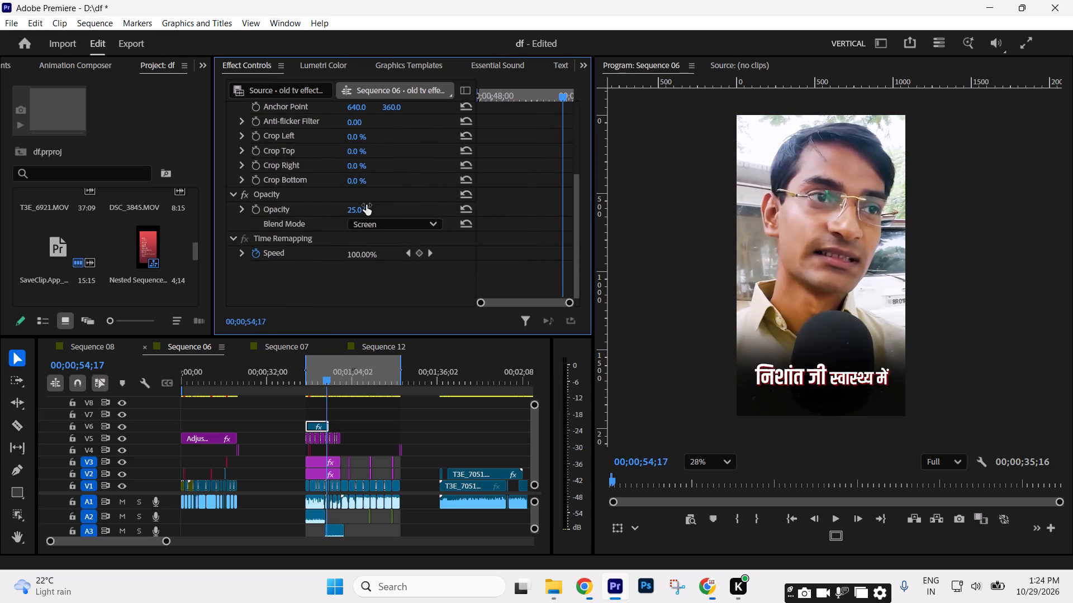
{"action": "key", "text": "space"}
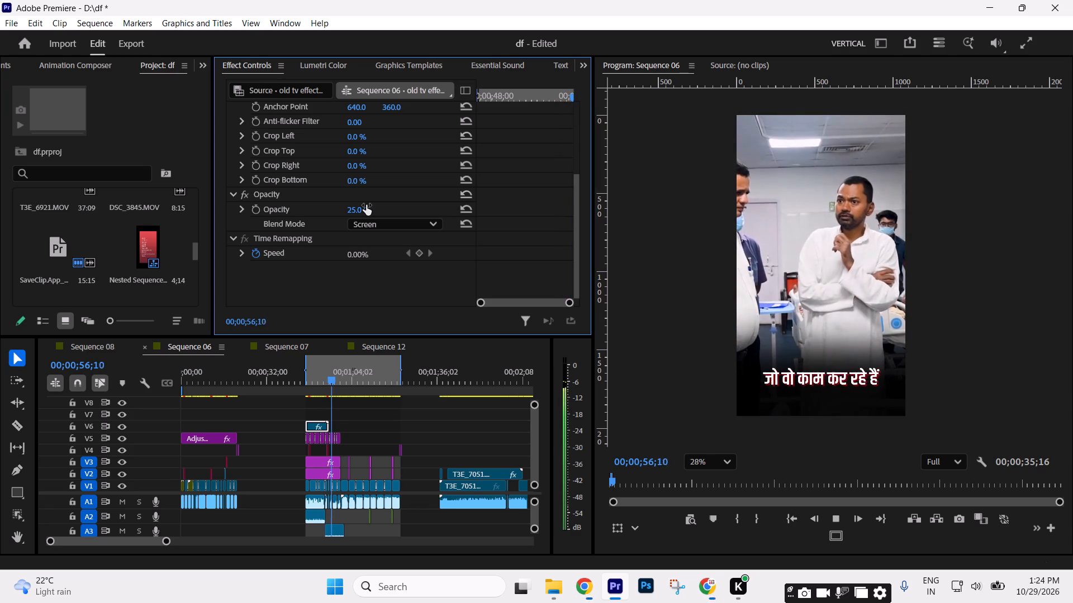
{"action": "key", "text": "space"}
Set the V6 old tv effect clip's opacity to 24% and play briefly from 00;00;50;23.
{"action": "left_click_drag", "start_coordinate": [576, 176], "coordinate": [586, 293]}
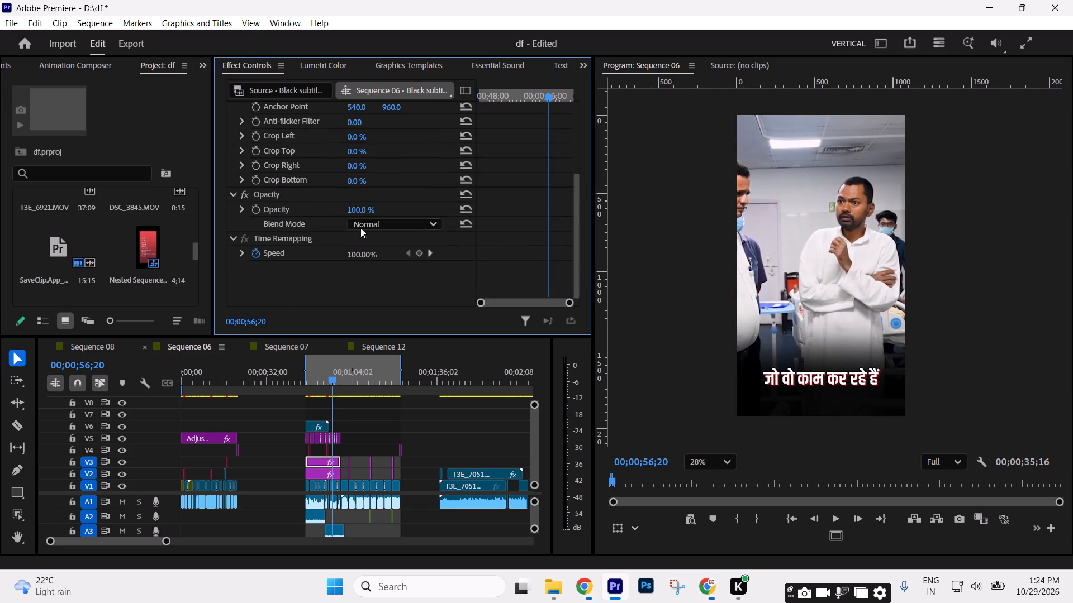
{"action": "left_click", "coordinate": [316, 425]}
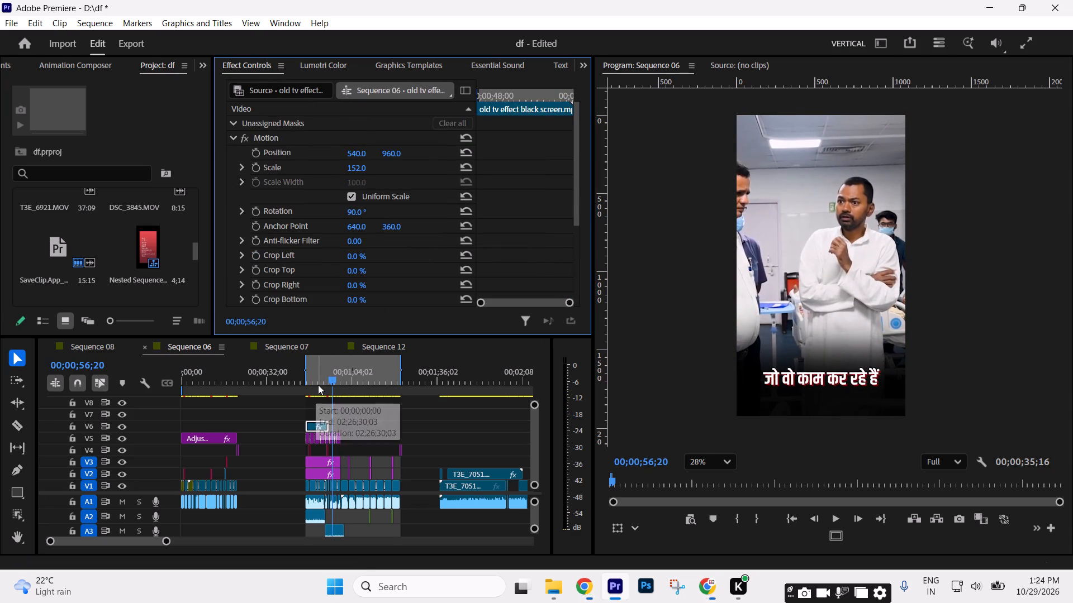
{"action": "left_click", "coordinate": [318, 385]}
{"action": "scroll", "coordinate": [518, 225], "scroll_direction": "down", "scroll_amount": 10}
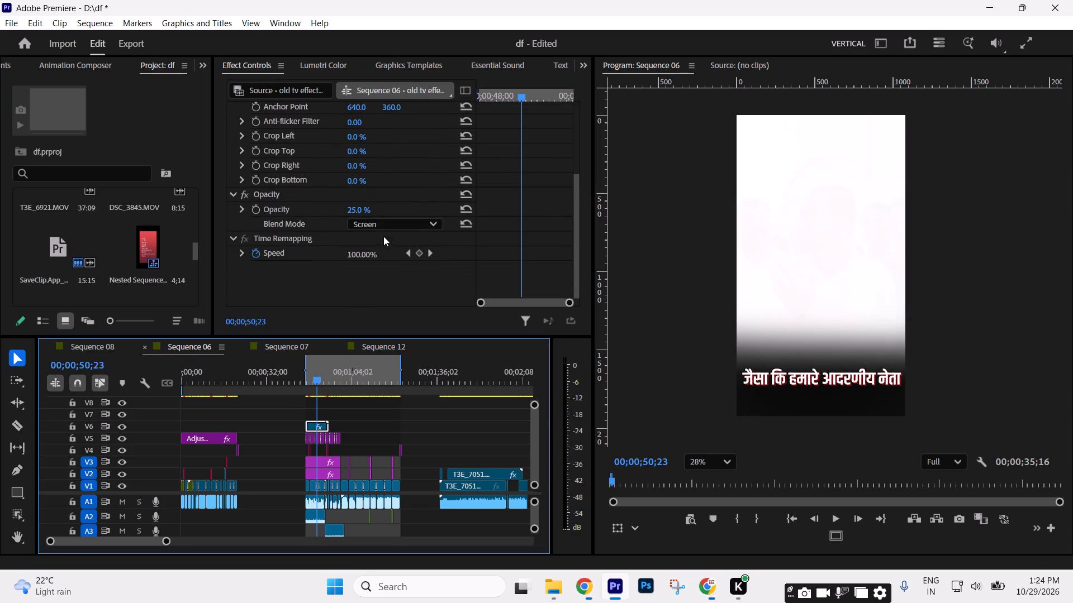
{"action": "left_click", "coordinate": [356, 208]}
{"action": "type", "text": "50"}
{"action": "key", "text": "Return"}
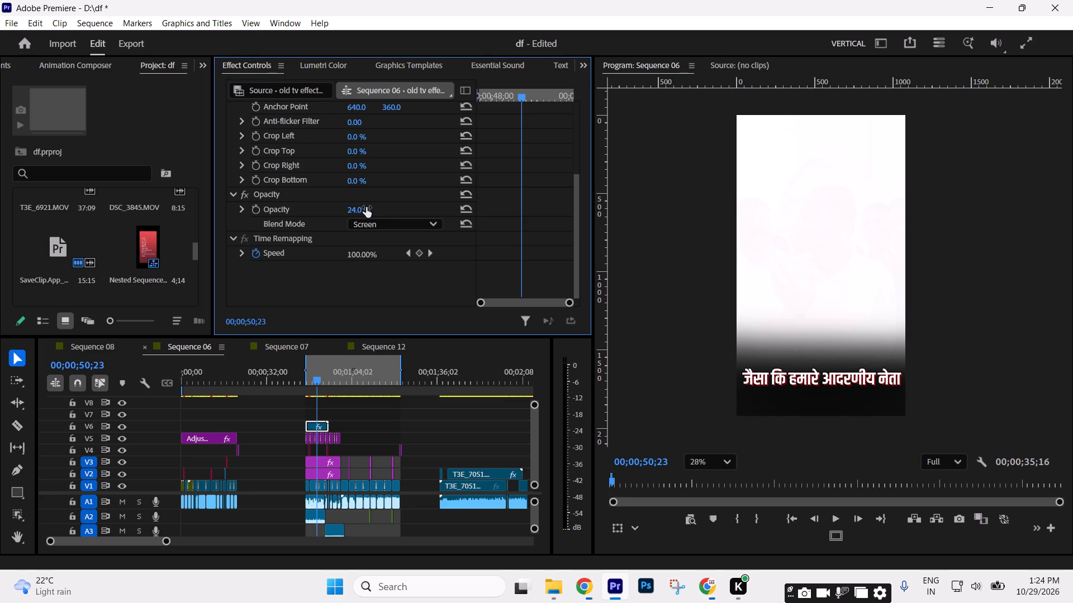
{"action": "key", "text": "space"}
{"action": "key", "text": "space"}
Change the old tv effect clip's blend mode to Soft Light and play the reel from near its start.
{"action": "left_click", "coordinate": [410, 229]}
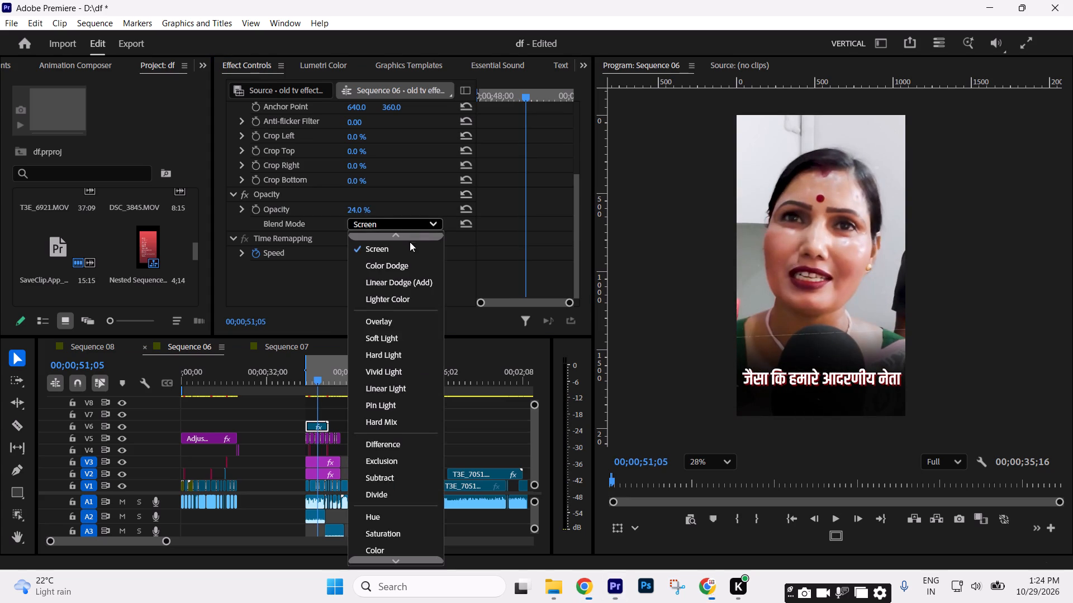
{"action": "left_click", "coordinate": [386, 347]}
{"action": "key", "text": "space"}
{"action": "key", "text": "space"}
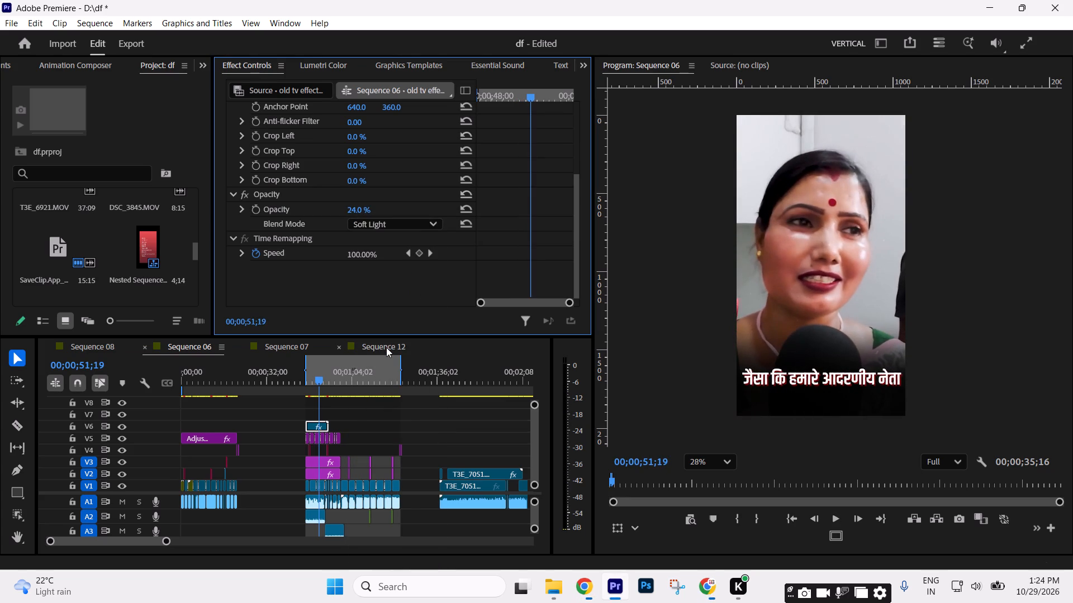
{"action": "left_click_drag", "start_coordinate": [319, 380], "coordinate": [320, 377]}
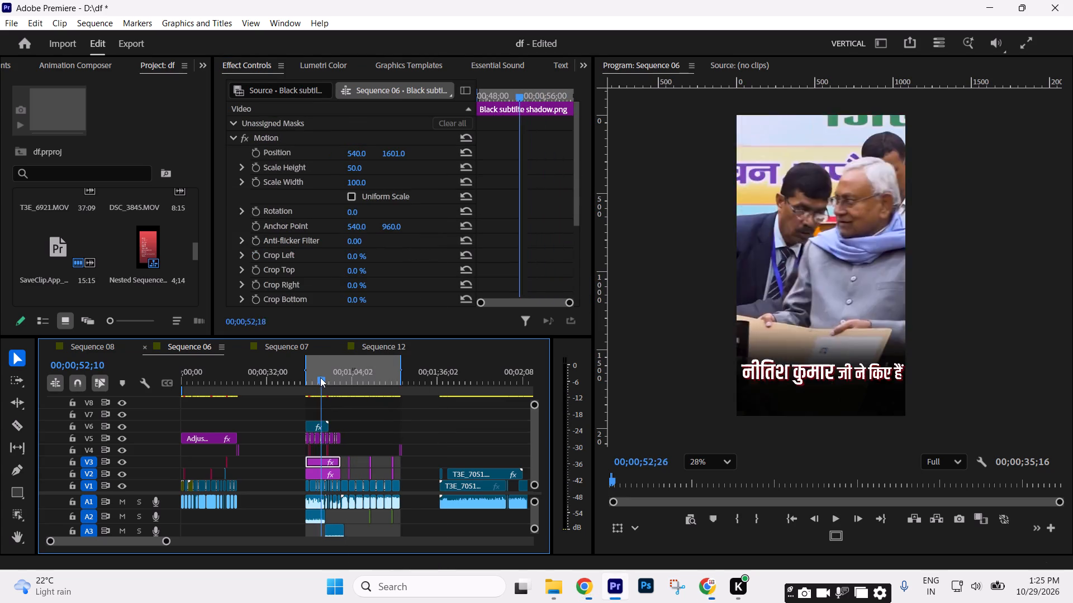
{"action": "left_click_drag", "start_coordinate": [320, 377], "coordinate": [308, 374]}
{"action": "key", "text": "space"}
{"action": "key", "text": "space"}
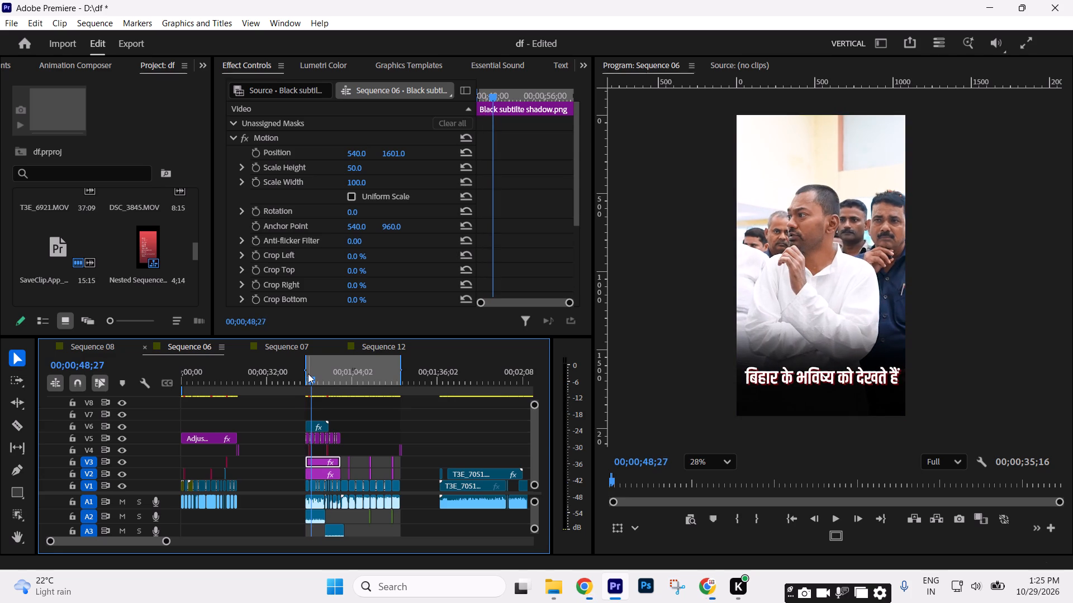
Duplicate the old tv effect clip on V6 and place the copy directly against the end of the first.
{"action": "scroll", "coordinate": [486, 250], "scroll_direction": "down", "scroll_amount": 5}
{"action": "left_click_drag", "start_coordinate": [316, 422], "coordinate": [335, 423], "text": "alt"}
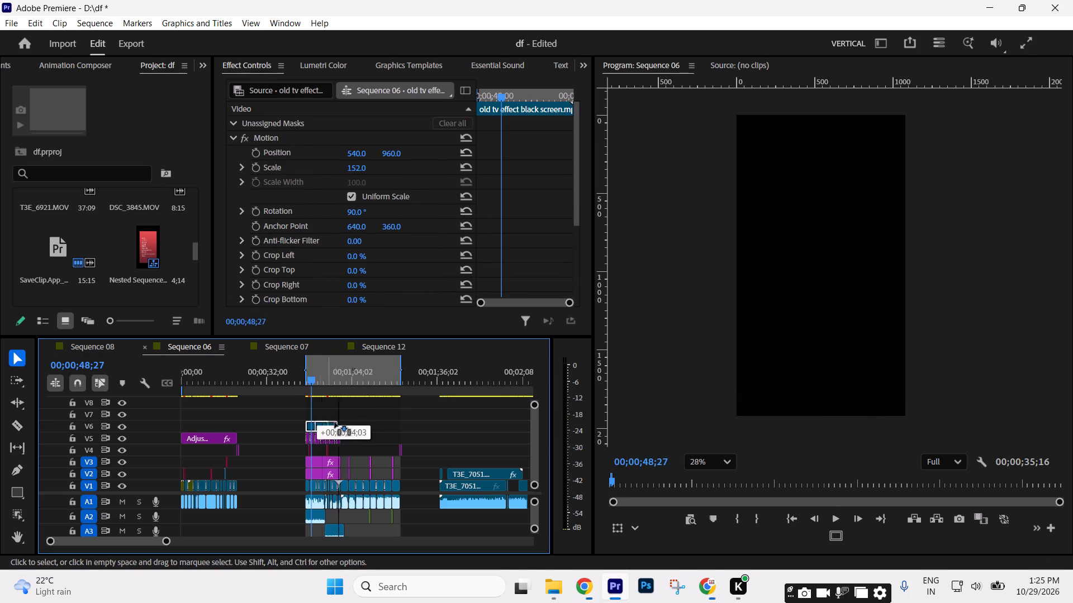
{"action": "left_click_drag", "start_coordinate": [335, 423], "coordinate": [344, 423], "text": "alt"}
{"action": "left_click_drag", "start_coordinate": [342, 387], "coordinate": [350, 389]}
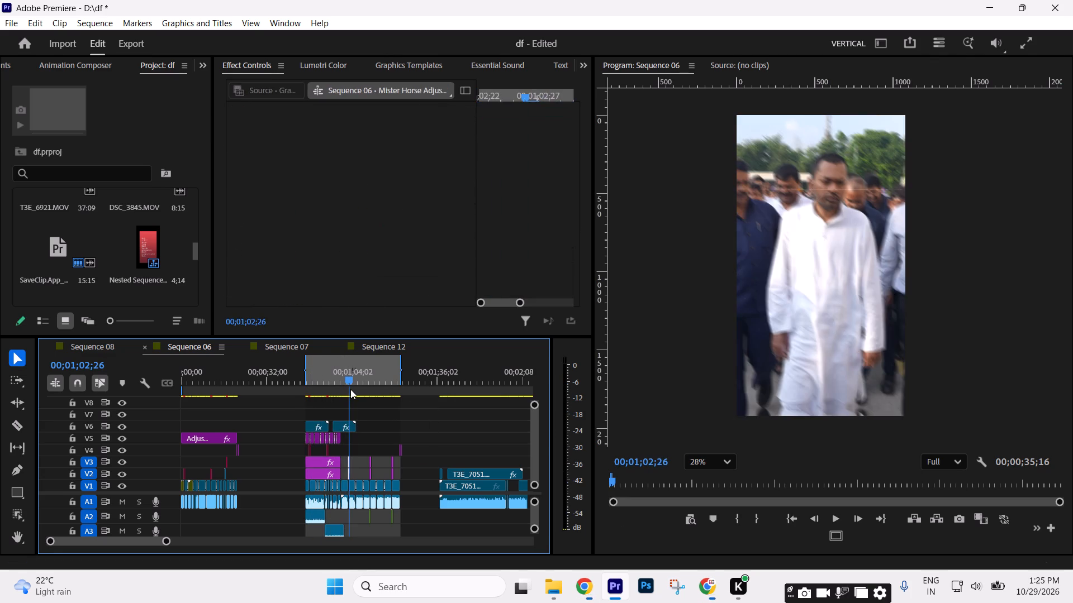
{"action": "left_click_drag", "start_coordinate": [350, 389], "coordinate": [353, 390]}
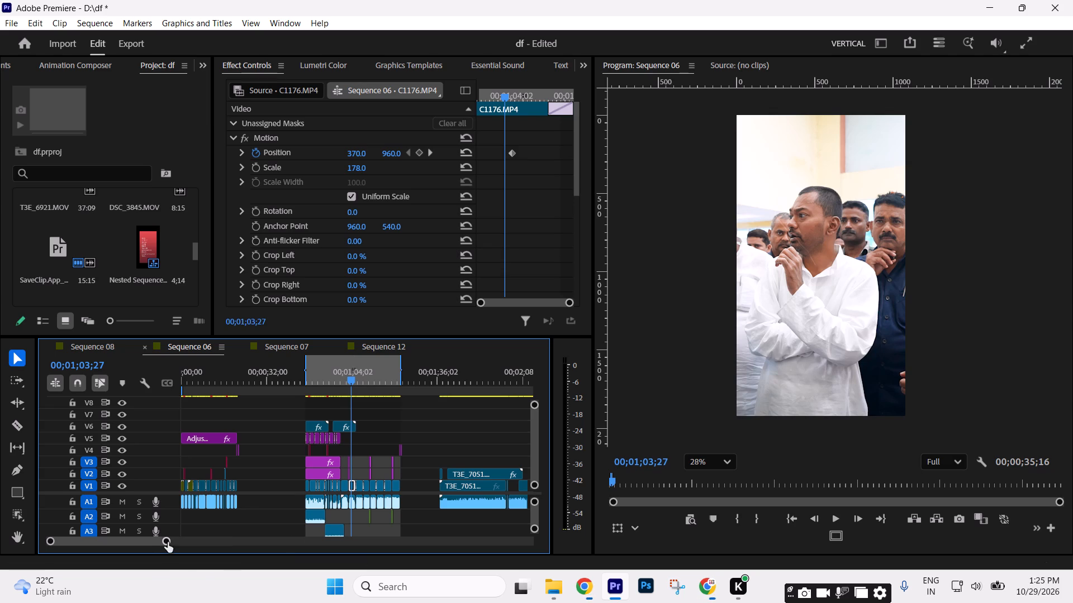
{"action": "left_click_drag", "start_coordinate": [168, 542], "coordinate": [133, 542]}
{"action": "left_click_drag", "start_coordinate": [329, 425], "coordinate": [323, 424]}
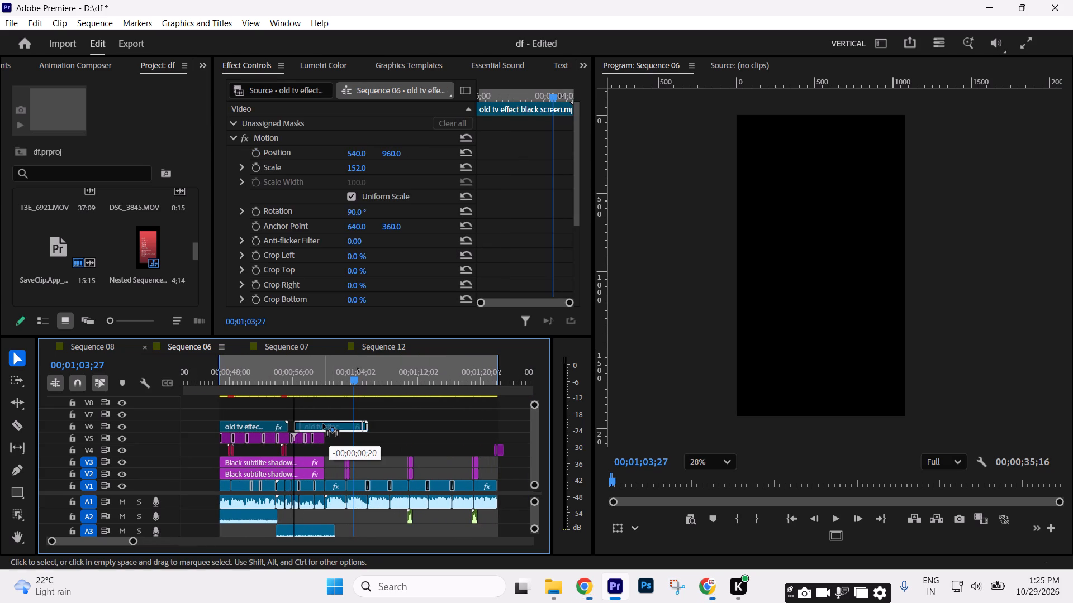
{"action": "left_click_drag", "start_coordinate": [323, 424], "coordinate": [318, 424]}
Duplicate both old tv effect clips together along V6 so the overlay runs almost to the reel's end, and scrub over them.
{"action": "left_click_drag", "start_coordinate": [300, 406], "coordinate": [289, 412]}
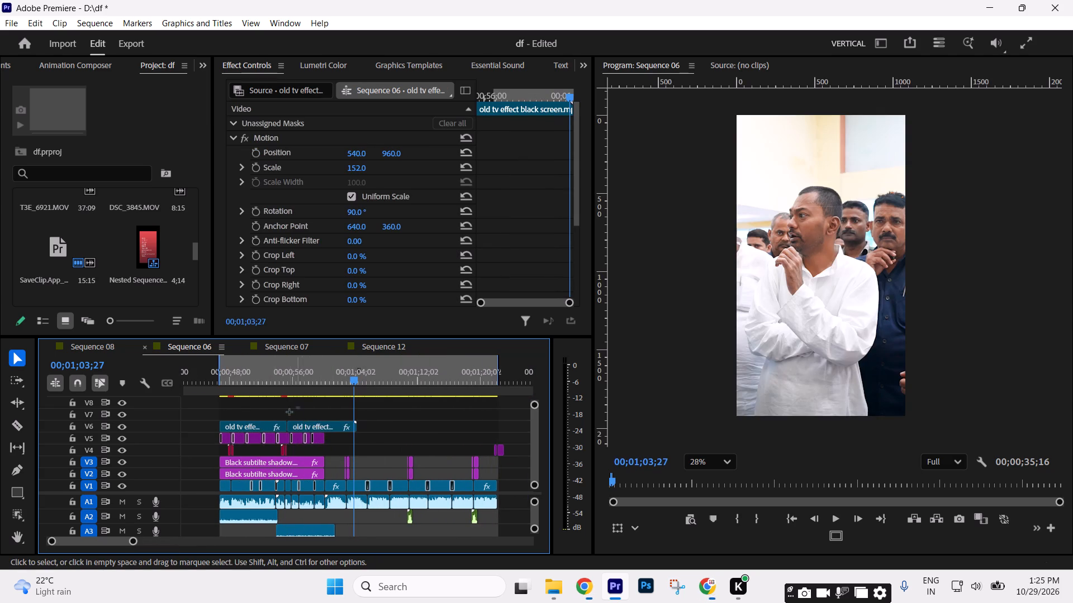
{"action": "left_click_drag", "start_coordinate": [289, 412], "coordinate": [240, 423]}
{"action": "left_click_drag", "start_coordinate": [232, 424], "coordinate": [374, 424], "text": "alt"}
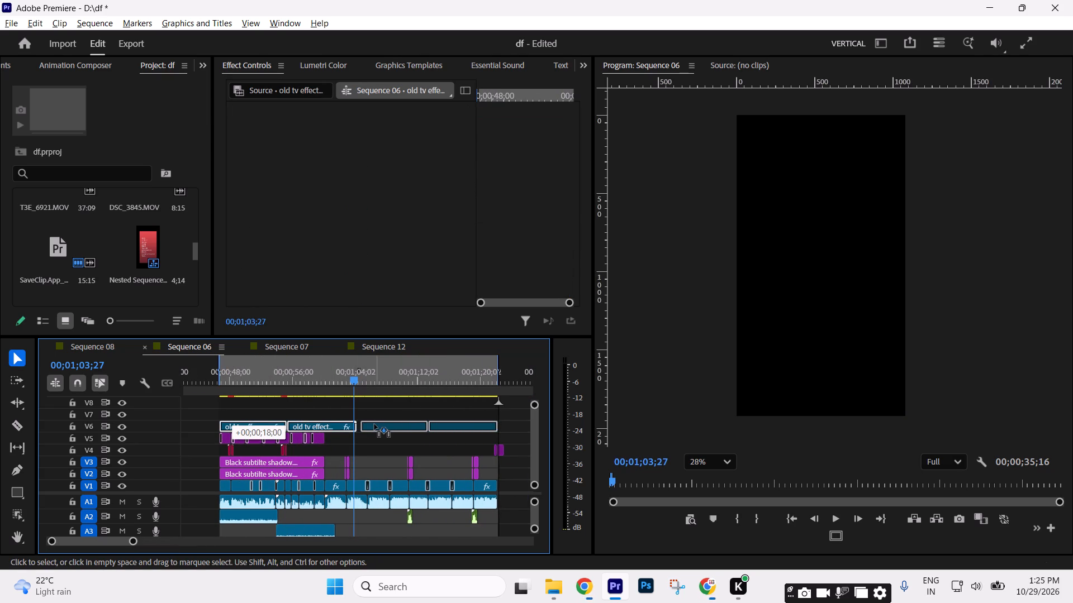
{"action": "left_click_drag", "start_coordinate": [374, 424], "coordinate": [370, 424], "text": "alt"}
{"action": "left_click_drag", "start_coordinate": [444, 388], "coordinate": [480, 388]}
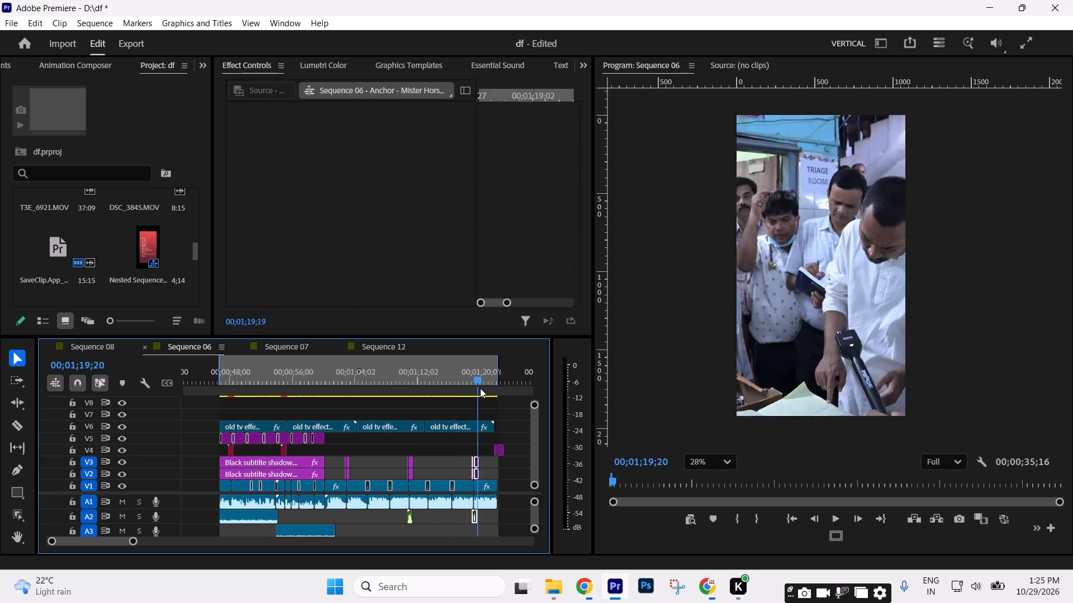
{"action": "left_click_drag", "start_coordinate": [480, 388], "coordinate": [490, 391]}
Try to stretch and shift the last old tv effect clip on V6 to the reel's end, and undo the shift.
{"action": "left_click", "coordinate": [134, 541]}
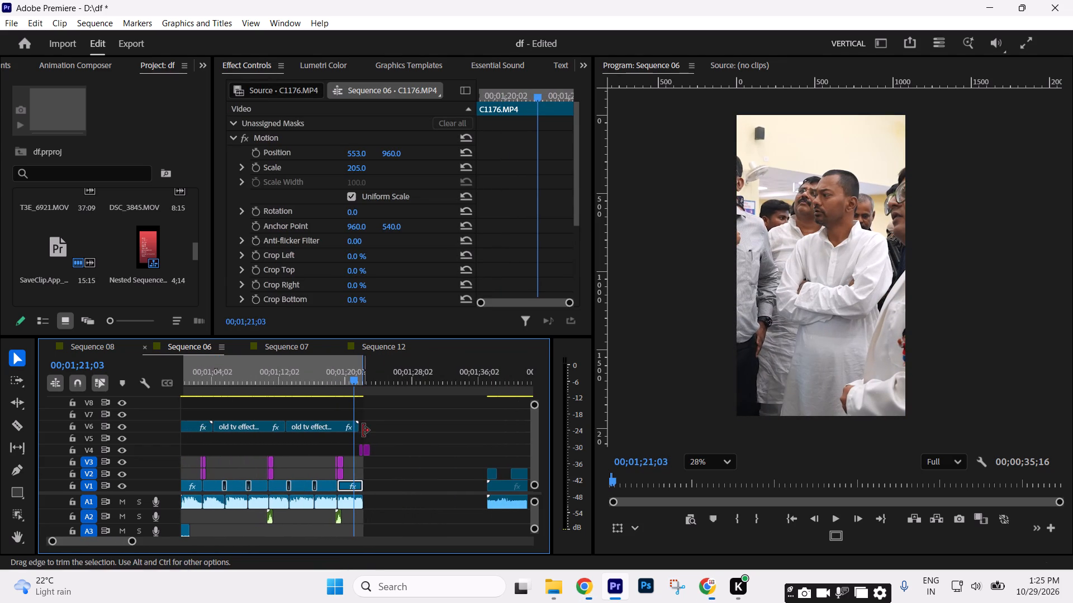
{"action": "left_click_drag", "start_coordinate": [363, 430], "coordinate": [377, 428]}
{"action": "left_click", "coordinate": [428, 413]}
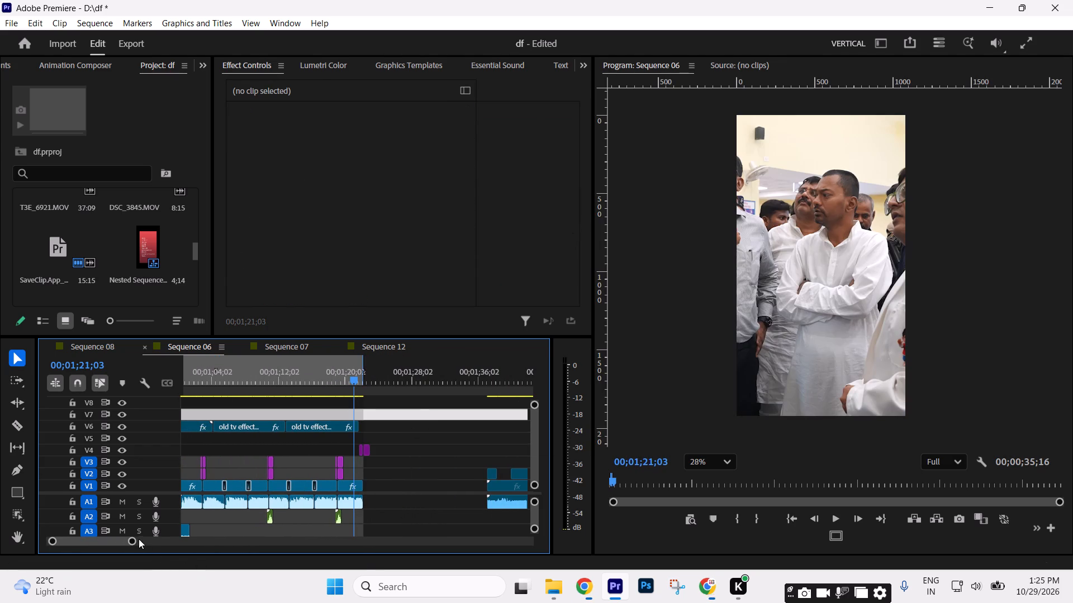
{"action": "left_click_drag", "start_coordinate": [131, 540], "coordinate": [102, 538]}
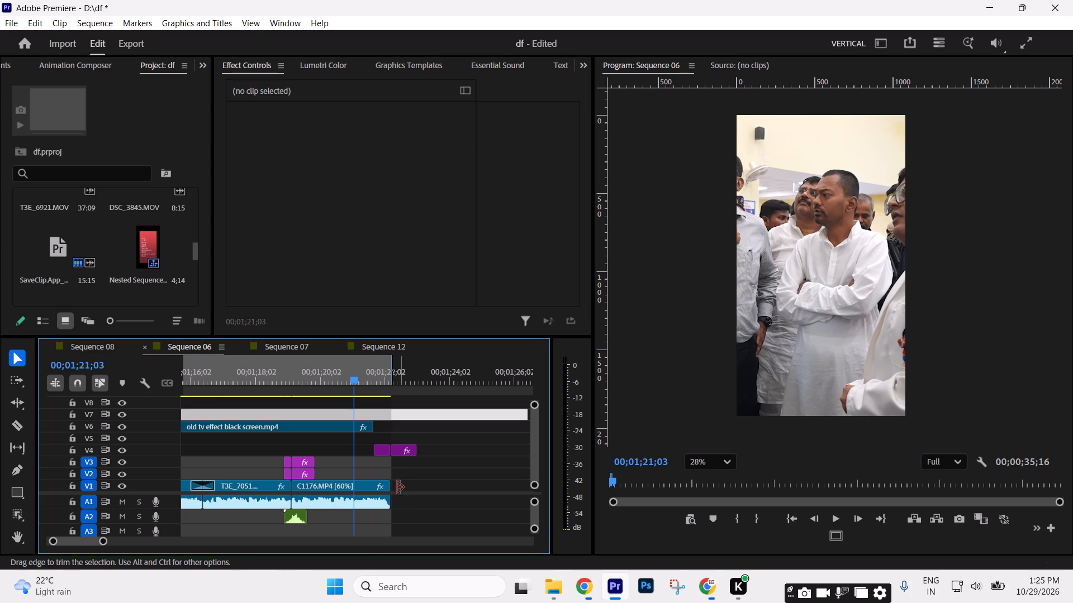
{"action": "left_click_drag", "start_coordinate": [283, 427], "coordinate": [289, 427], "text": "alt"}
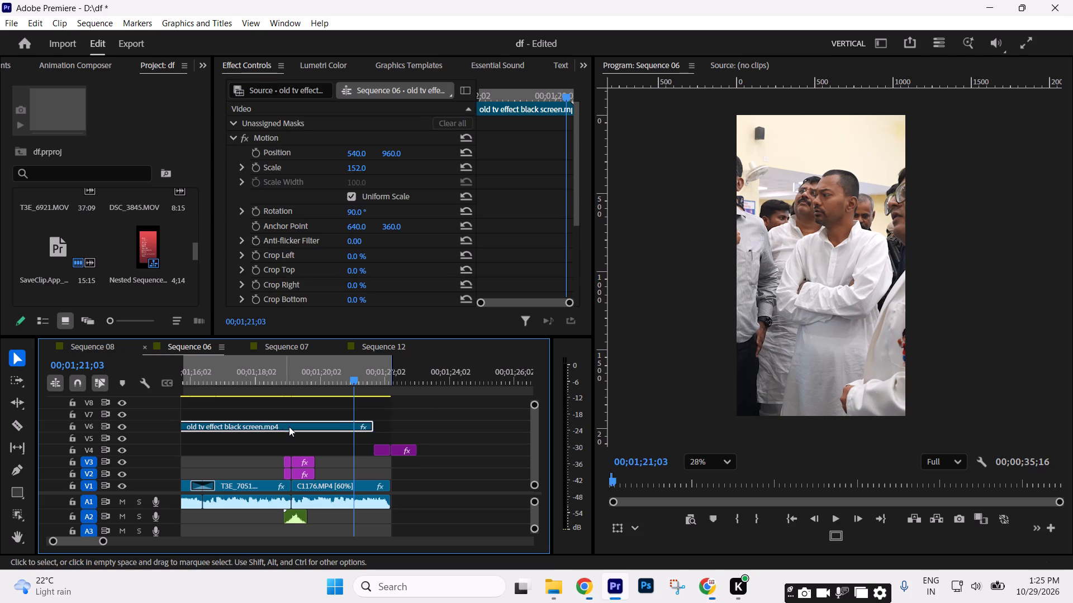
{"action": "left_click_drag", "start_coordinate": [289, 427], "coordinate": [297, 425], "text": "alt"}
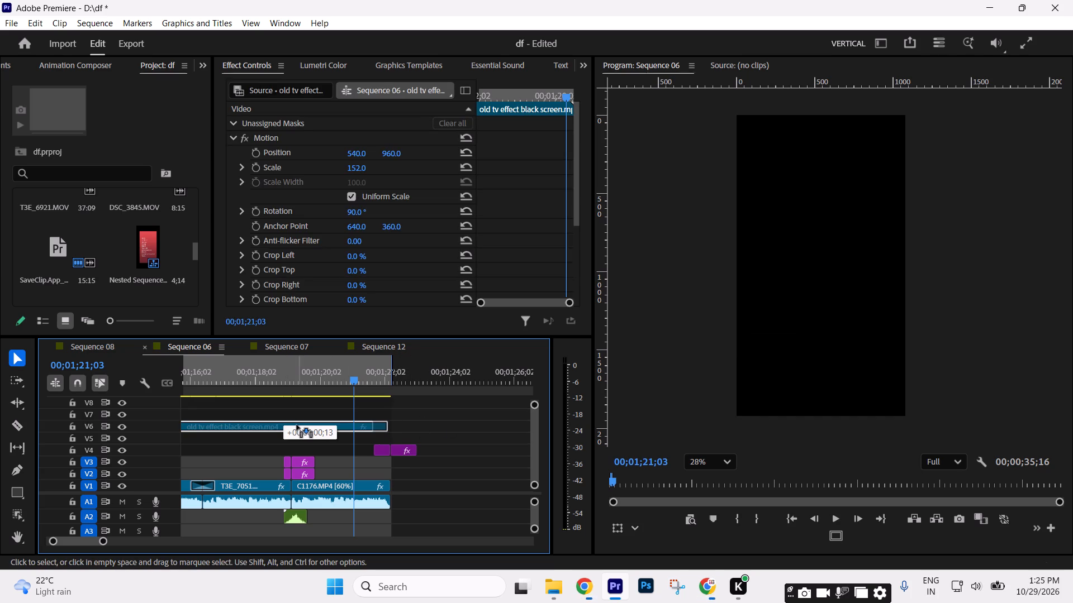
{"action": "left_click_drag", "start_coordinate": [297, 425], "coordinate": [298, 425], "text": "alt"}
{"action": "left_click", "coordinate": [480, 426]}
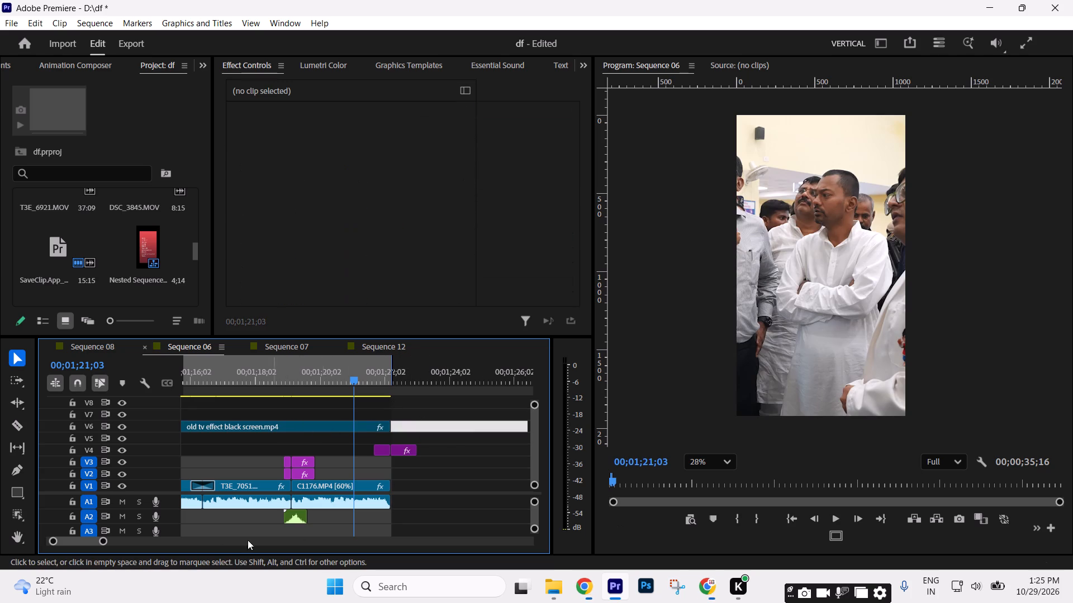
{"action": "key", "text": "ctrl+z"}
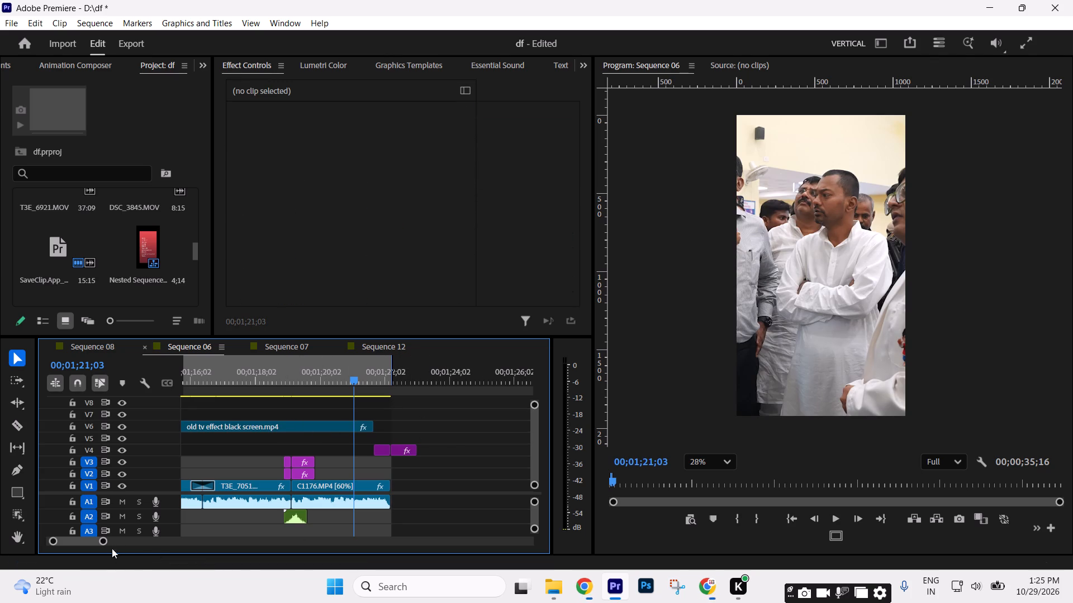
Locate the earlier edit around 02;39;08;20 and copy its Red Background With Screen Overlay clip from V6.
{"action": "left_click_drag", "start_coordinate": [103, 543], "coordinate": [320, 535]}
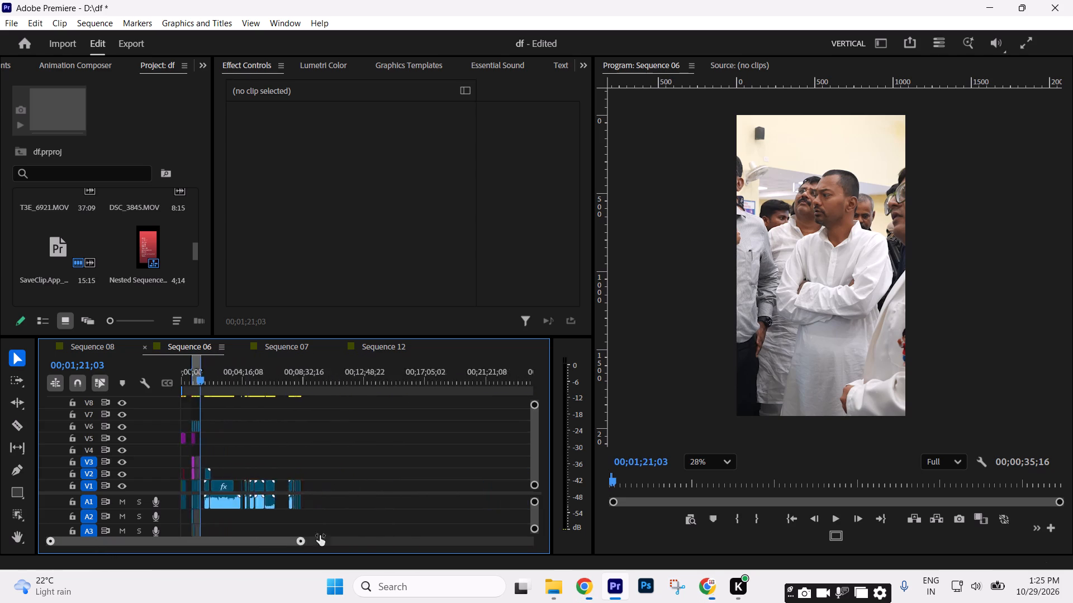
{"action": "left_click_drag", "start_coordinate": [320, 535], "coordinate": [550, 528]}
{"action": "left_click", "coordinate": [458, 389]}
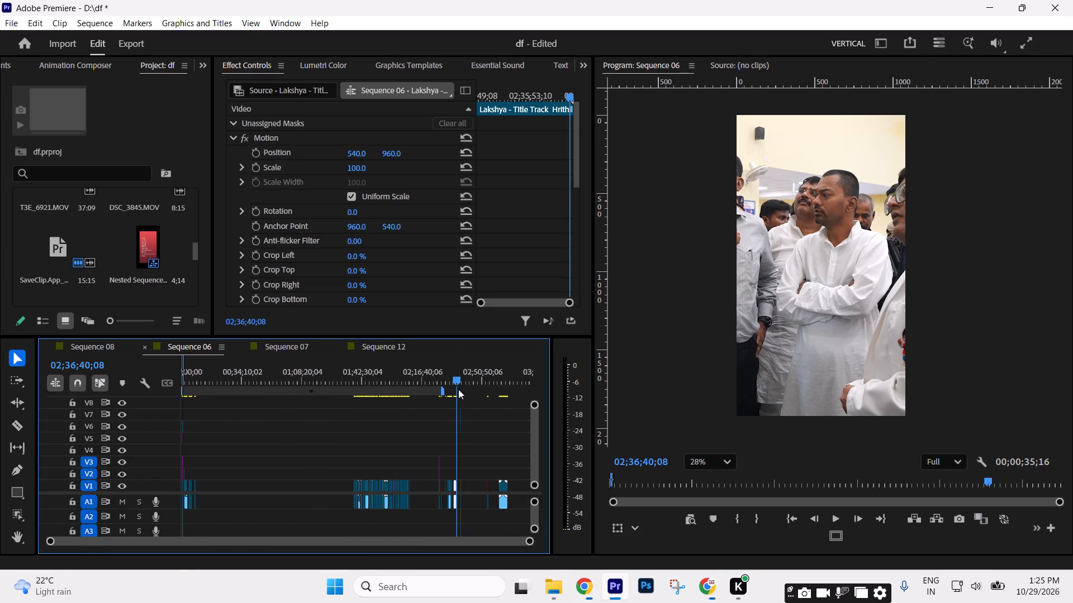
{"action": "left_click_drag", "start_coordinate": [529, 540], "coordinate": [263, 545]}
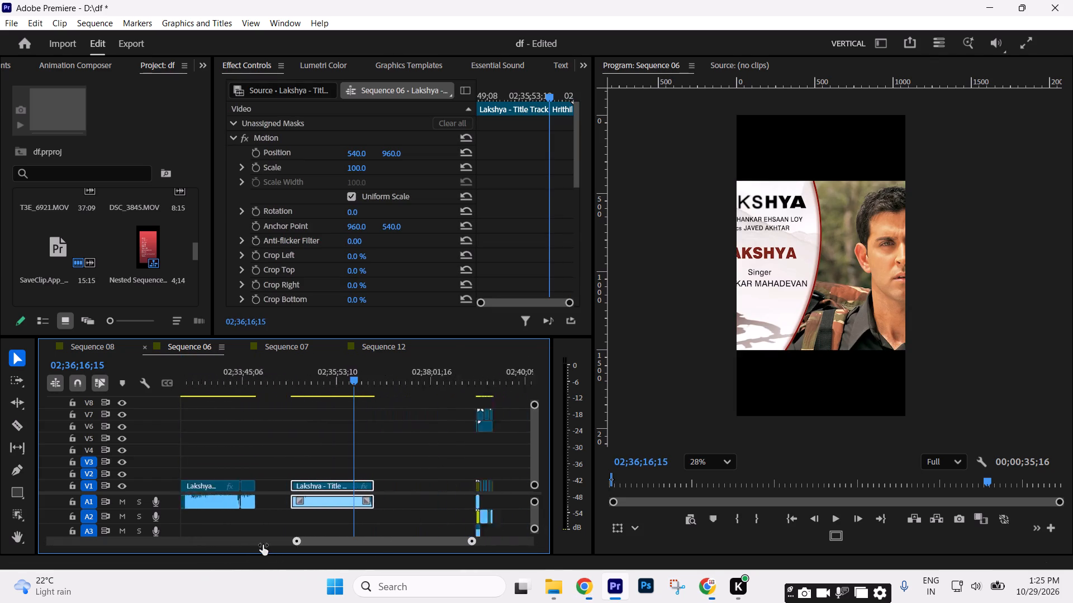
{"action": "left_click_drag", "start_coordinate": [263, 545], "coordinate": [269, 545]}
{"action": "left_click", "coordinate": [422, 389]}
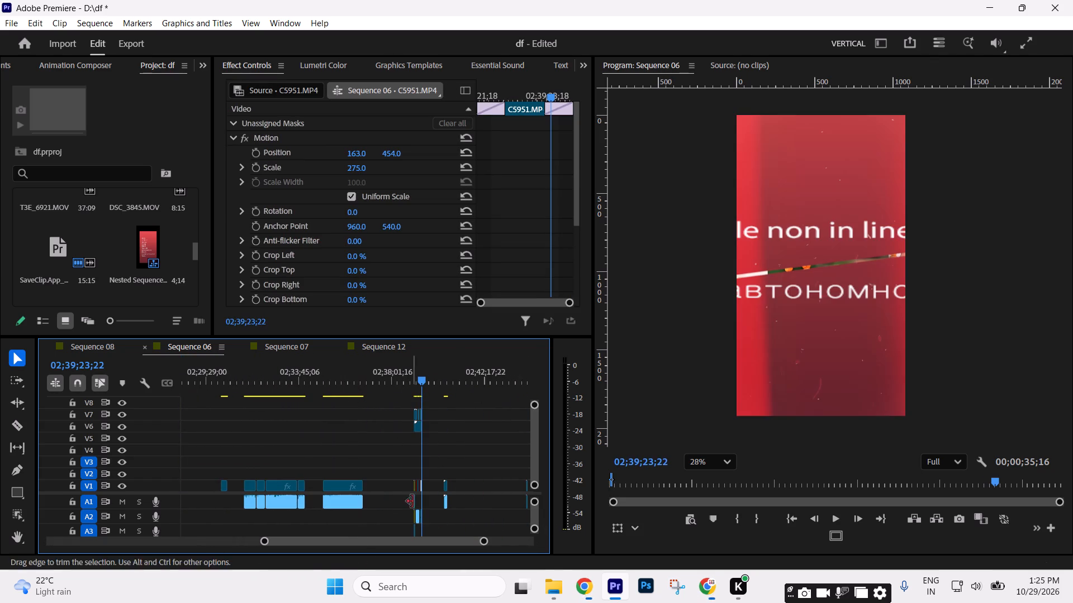
{"action": "left_click_drag", "start_coordinate": [487, 540], "coordinate": [336, 541]}
{"action": "left_click", "coordinate": [253, 384]}
{"action": "left_click", "coordinate": [262, 425]}
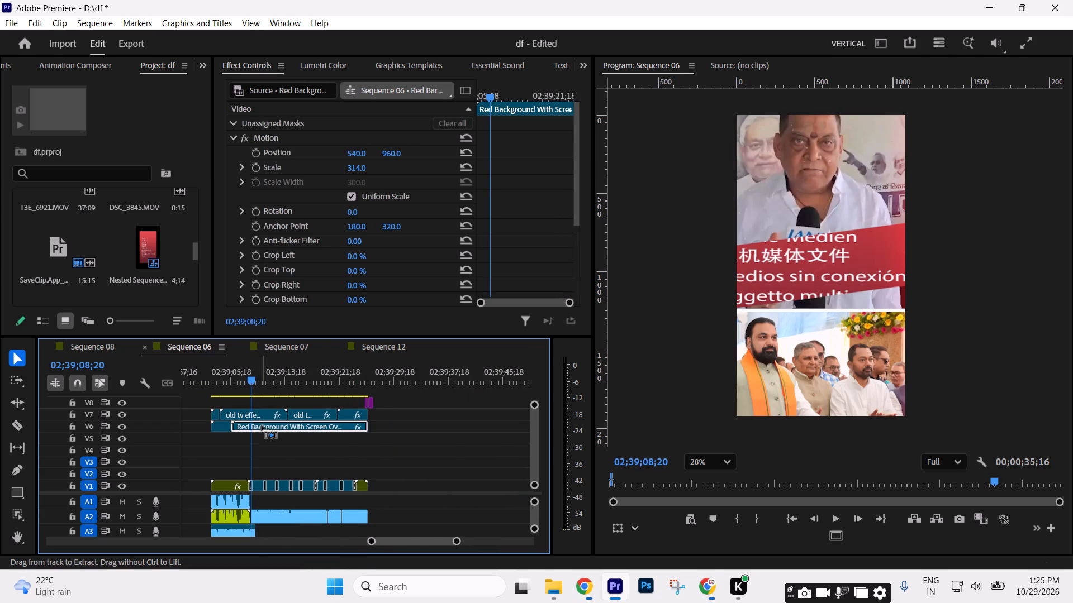
{"action": "key", "text": "ctrl+c"}
Paste the Red Background overlay clip into the empty gap just after the marked reel, near 00;01;25;10.
{"action": "type", "text": "---"}
{"action": "key", "text": "minus"}
{"action": "key", "text": "minus"}
{"action": "key", "text": "minus"}
{"action": "key", "text": "minus"}
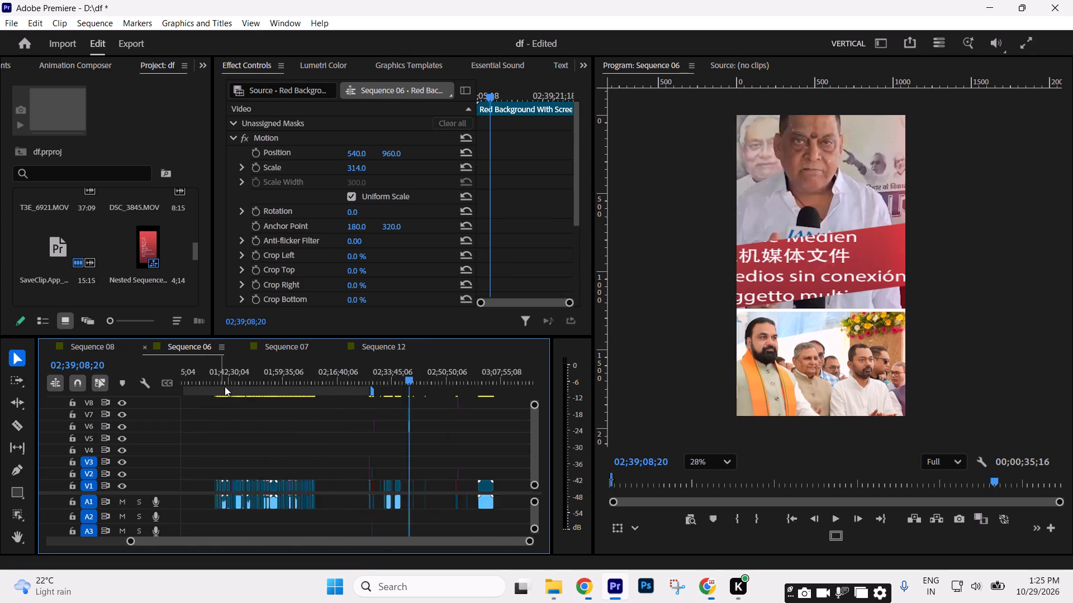
{"action": "key", "text": "minus"}
{"action": "left_click_drag", "start_coordinate": [248, 379], "coordinate": [0, 428]}
{"action": "key", "text": "equal"}
{"action": "key", "text": "equal"}
{"action": "key", "text": "equal"}
{"action": "key", "text": "equal"}
{"action": "key", "text": "equal"}
{"action": "key", "text": "equal"}
{"action": "key", "text": "equal"}
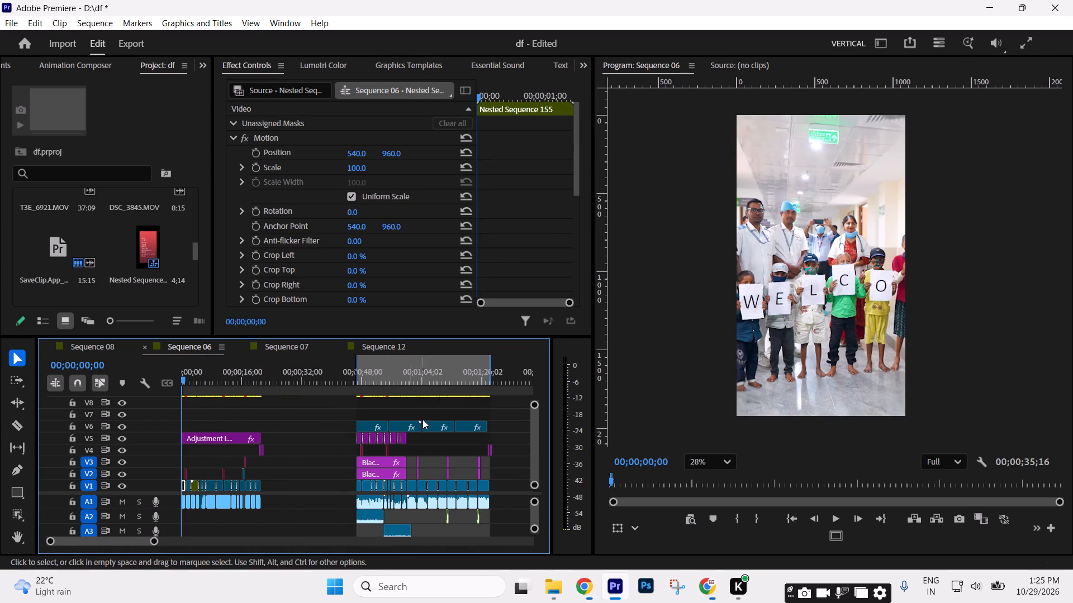
{"action": "left_click", "coordinate": [500, 377]}
{"action": "key", "text": "shift+v"}
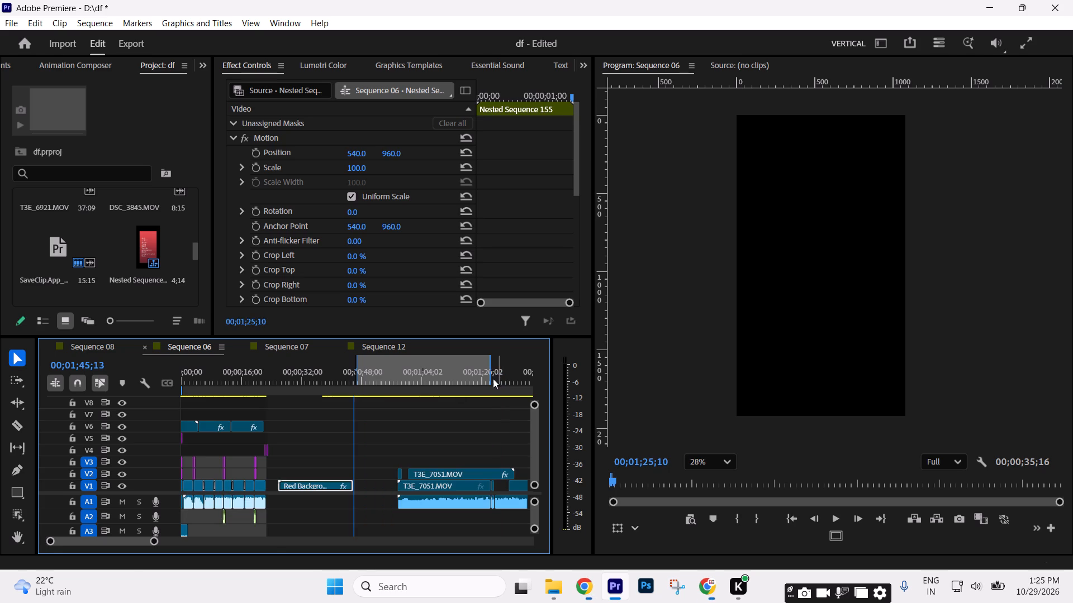
Place the Red Background overlay on V7 above the old tv effect clips, starting at the marked reel's beginning.
{"action": "key", "text": "minus"}
{"action": "left_click_drag", "start_coordinate": [333, 487], "coordinate": [325, 403]}
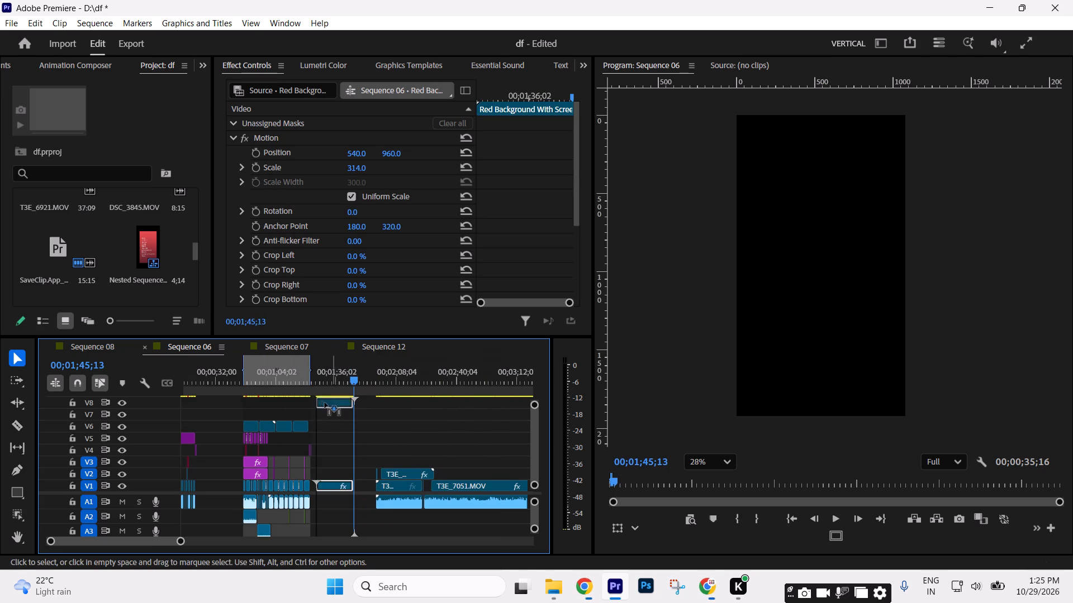
{"action": "left_click_drag", "start_coordinate": [325, 403], "coordinate": [261, 414]}
Lower the opacity of the Red Background overlay clip on V7, entering 25%.
{"action": "left_click", "coordinate": [253, 385]}
{"action": "type", "text": "==="}
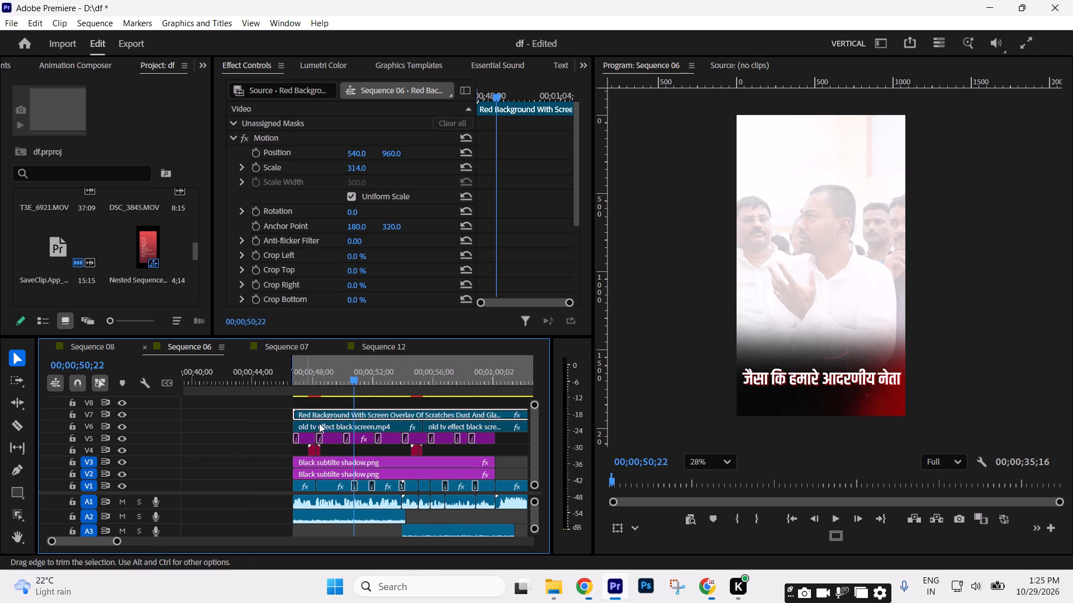
{"action": "left_click", "coordinate": [333, 415]}
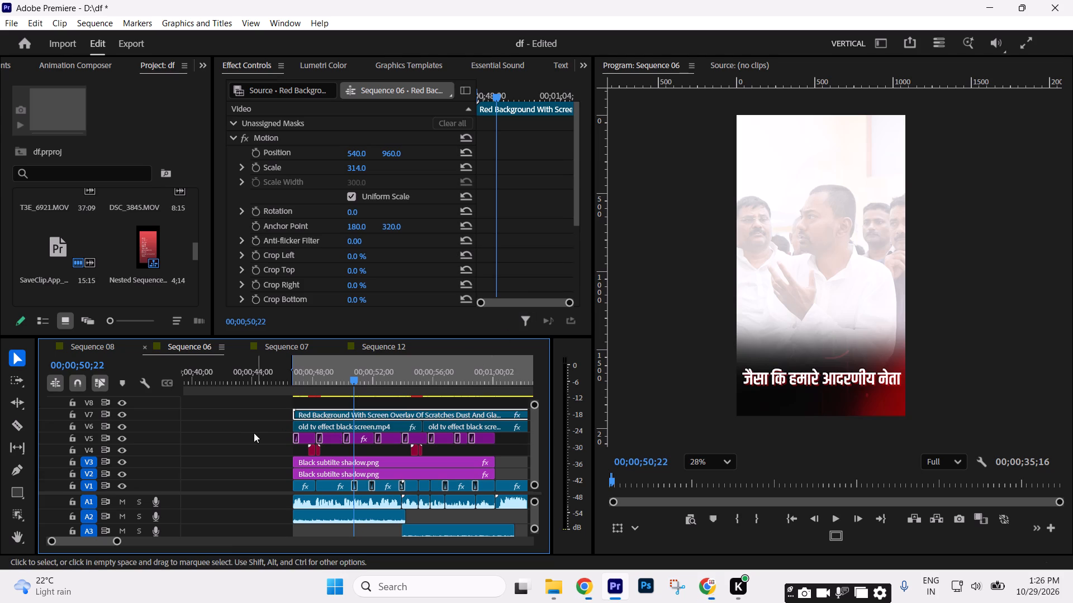
{"action": "left_click", "coordinate": [249, 435]}
{"action": "left_click", "coordinate": [317, 409]}
{"action": "scroll", "coordinate": [539, 240], "scroll_direction": "down", "scroll_amount": 6}
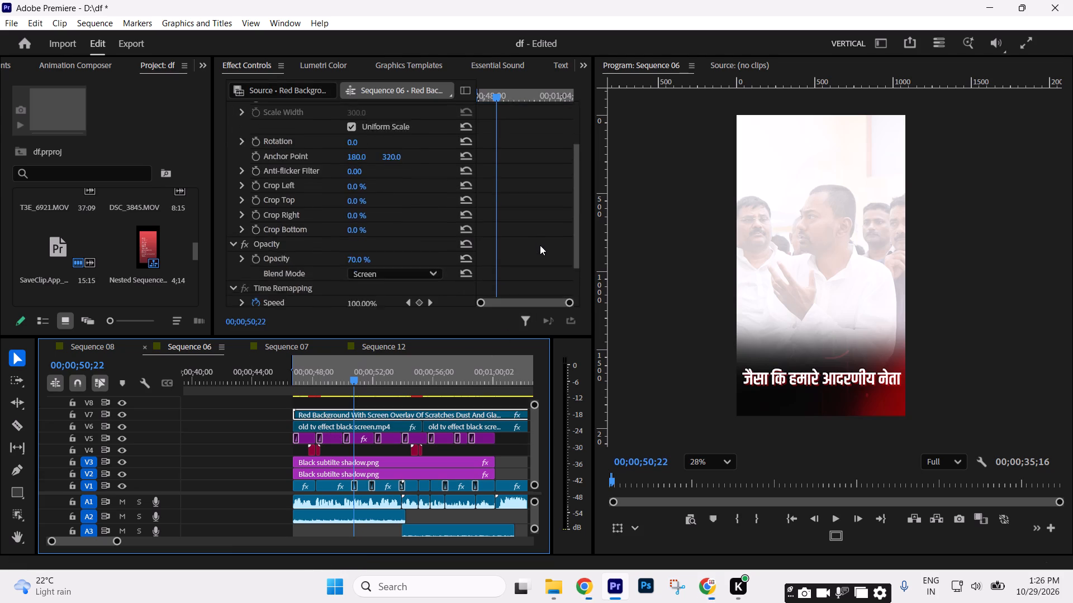
{"action": "scroll", "coordinate": [540, 245], "scroll_direction": "down", "scroll_amount": 5}
{"action": "left_click", "coordinate": [354, 208]}
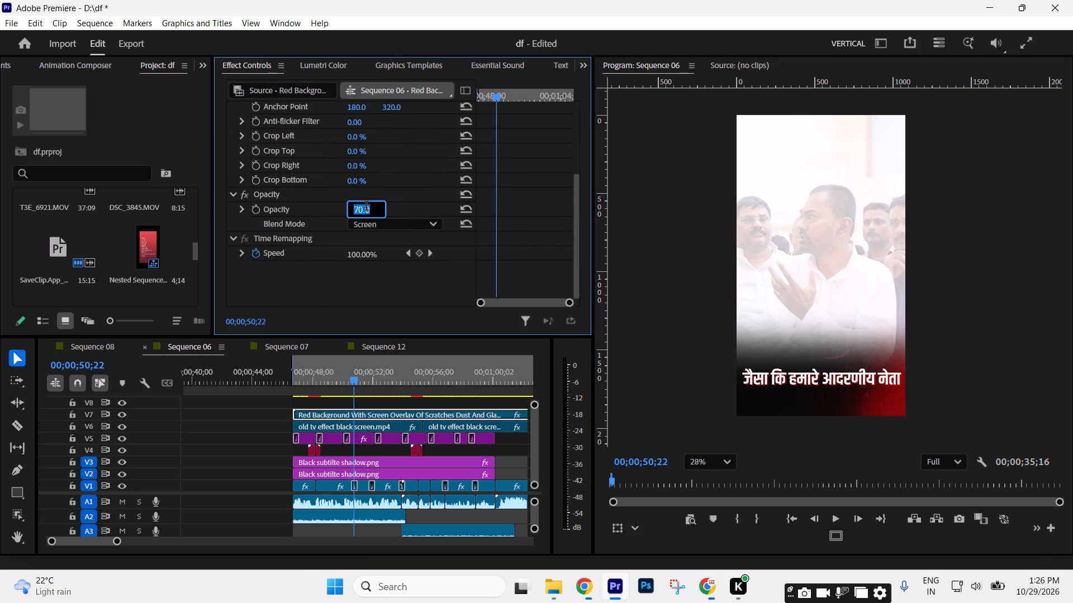
{"action": "type", "text": "60"}
{"action": "key", "text": "Return"}
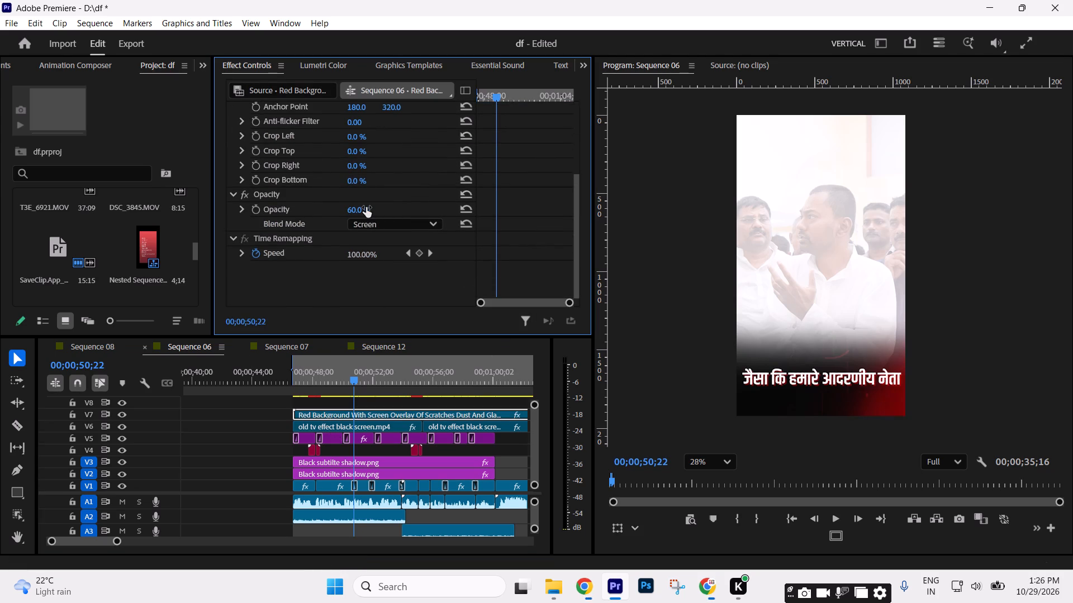
{"action": "left_click_drag", "start_coordinate": [363, 209], "coordinate": [303, 218]}
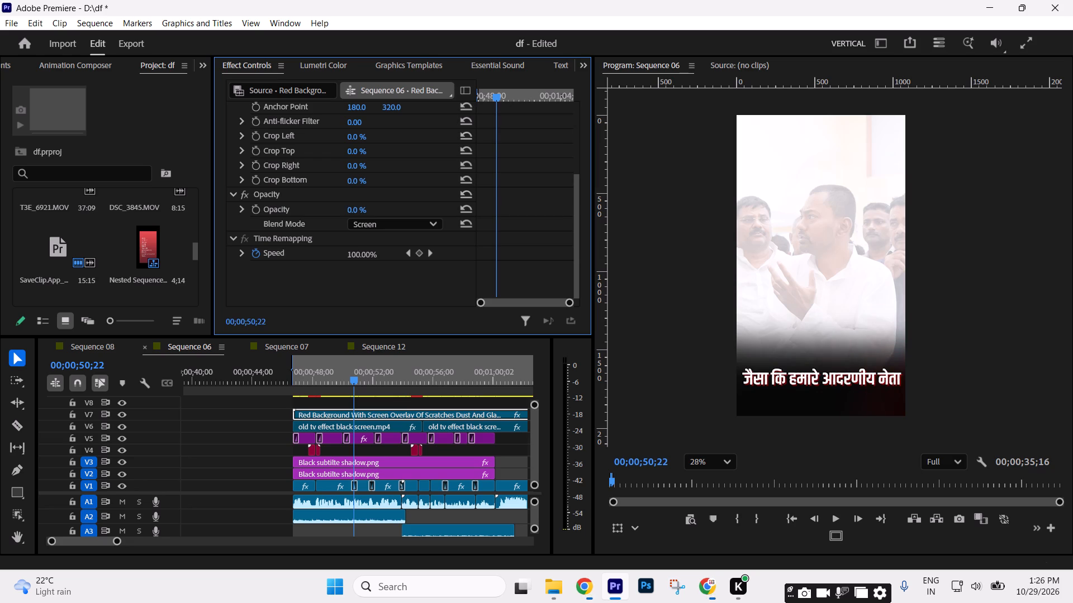
{"action": "left_click_drag", "start_coordinate": [303, 218], "coordinate": [321, 211]}
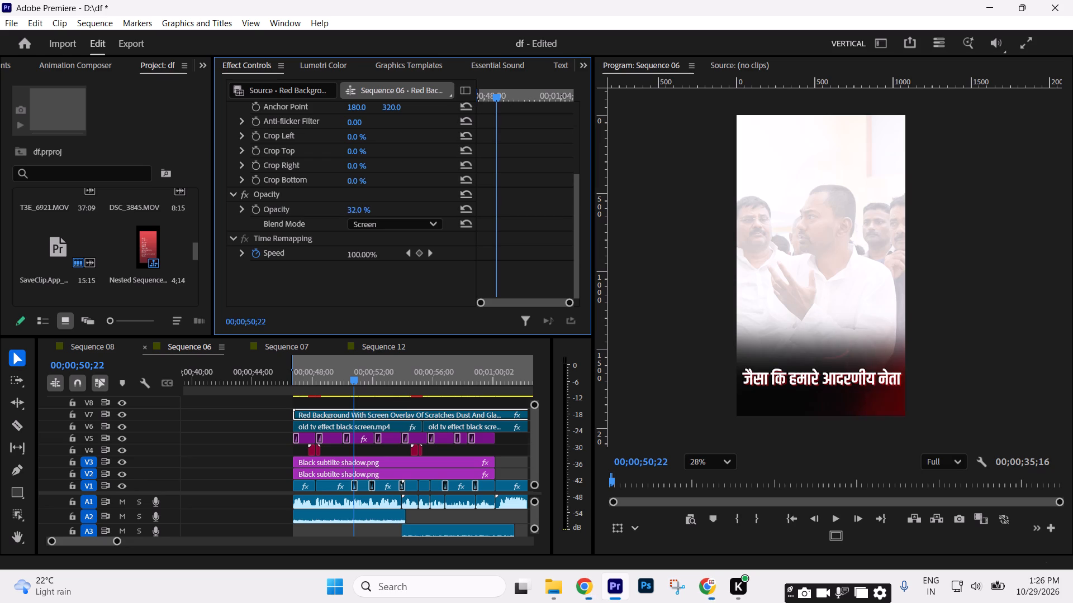
{"action": "left_click_drag", "start_coordinate": [321, 211], "coordinate": [317, 216]}
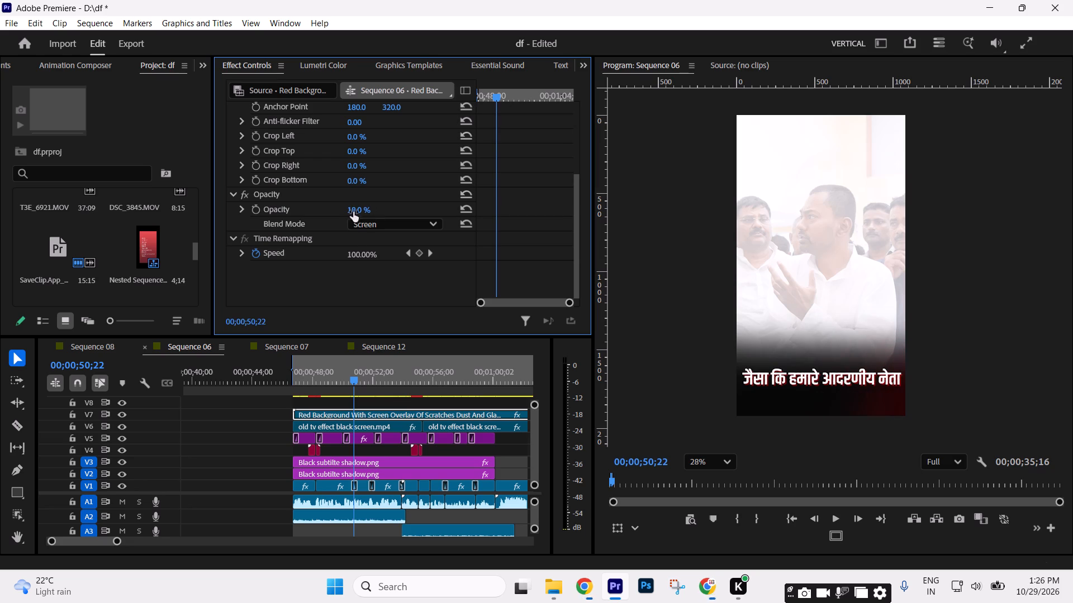
{"action": "left_click", "coordinate": [353, 210]}
{"action": "type", "text": "25"}
{"action": "key", "text": "Return"}
Mark the In point at the start of the reel, at 00;00;46;20.
{"action": "left_click", "coordinate": [235, 453]}
{"action": "key", "text": "Up"}
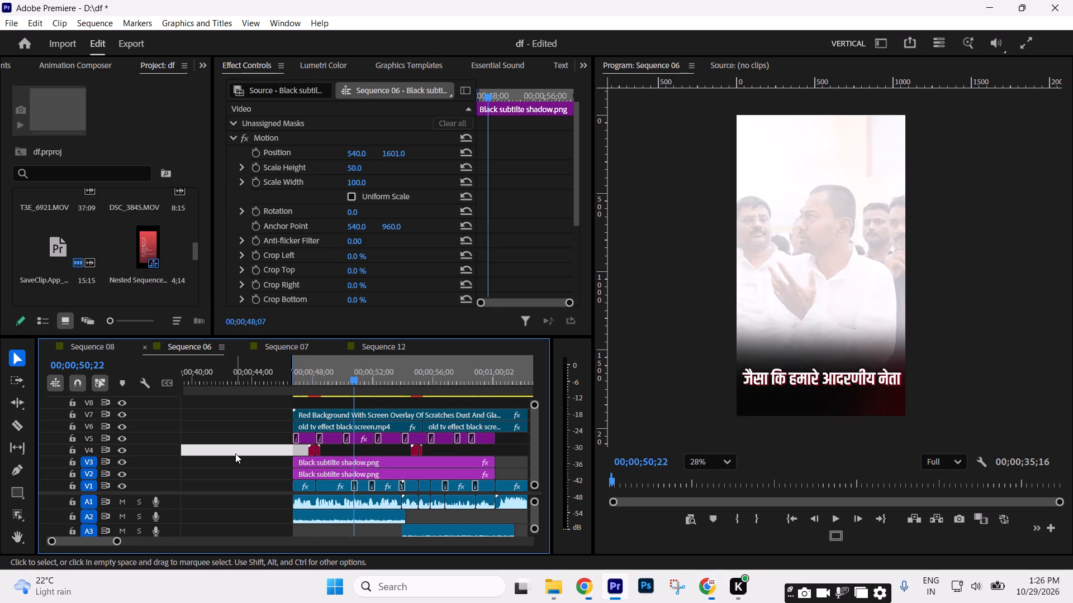
{"action": "key", "text": "Up"}
{"action": "type", "text": "i-"}
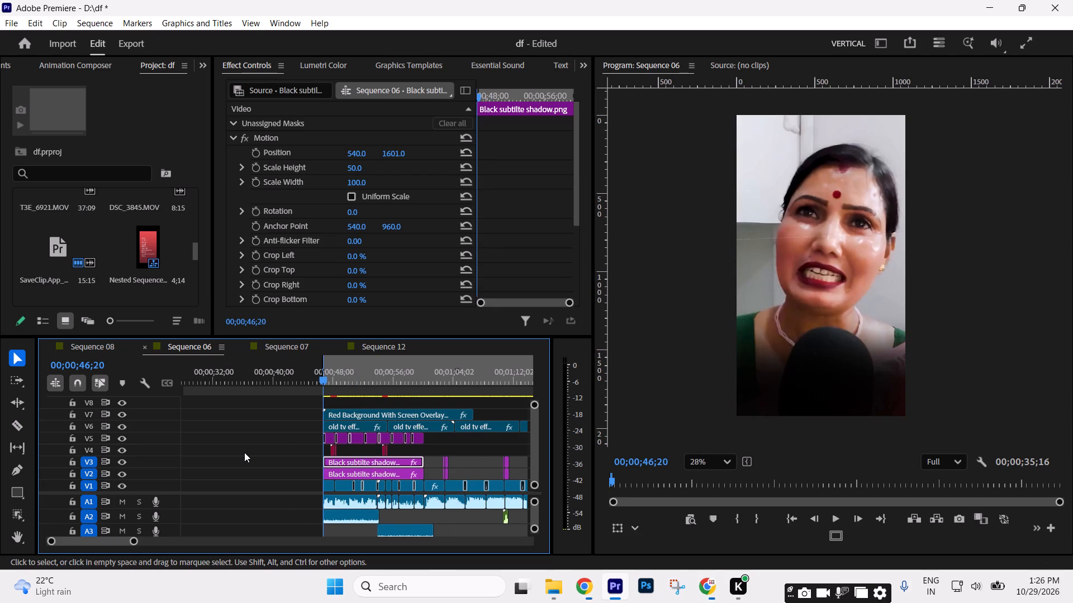
{"action": "key", "text": "minus"}
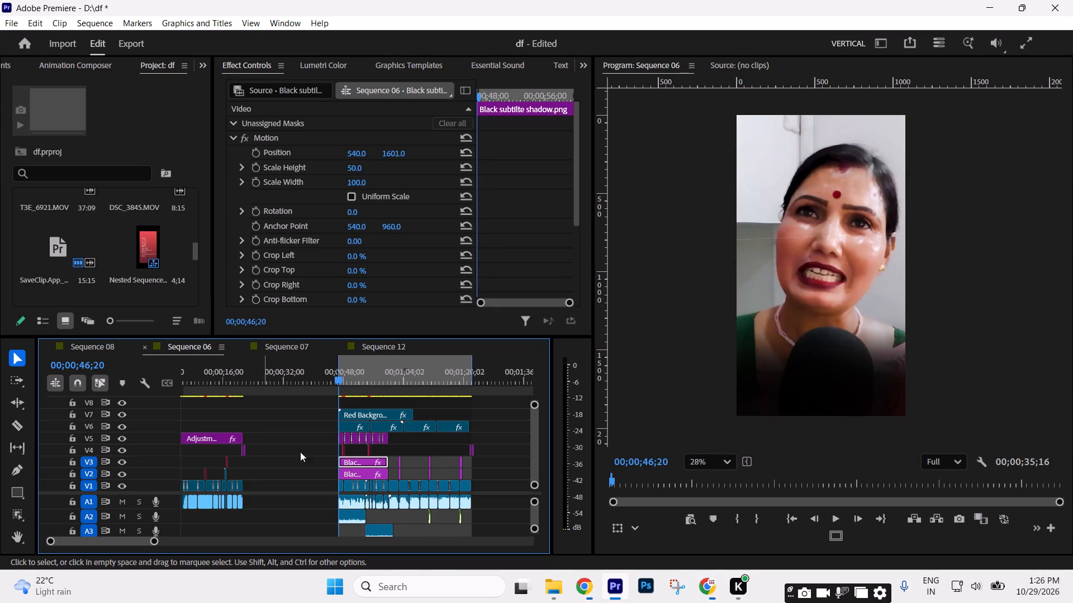
Extend the V7 Red Background overlay to its media limit and duplicate it toward the reel's end, keeping the original piece at the start.
{"action": "left_click", "coordinate": [383, 413]}
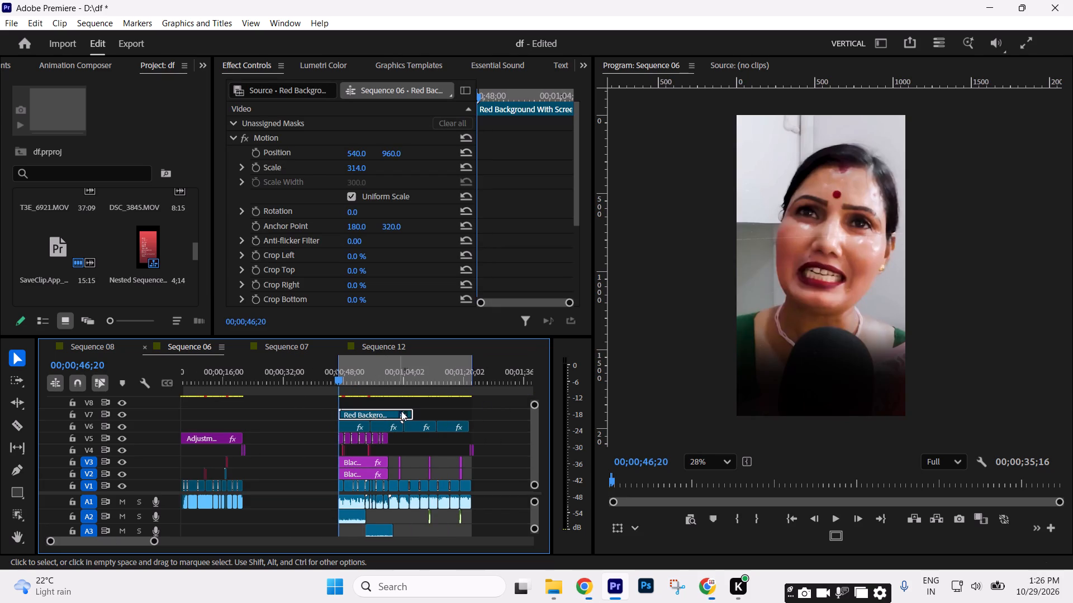
{"action": "left_click_drag", "start_coordinate": [415, 410], "coordinate": [468, 405]}
{"action": "left_click_drag", "start_coordinate": [452, 410], "coordinate": [472, 414]}
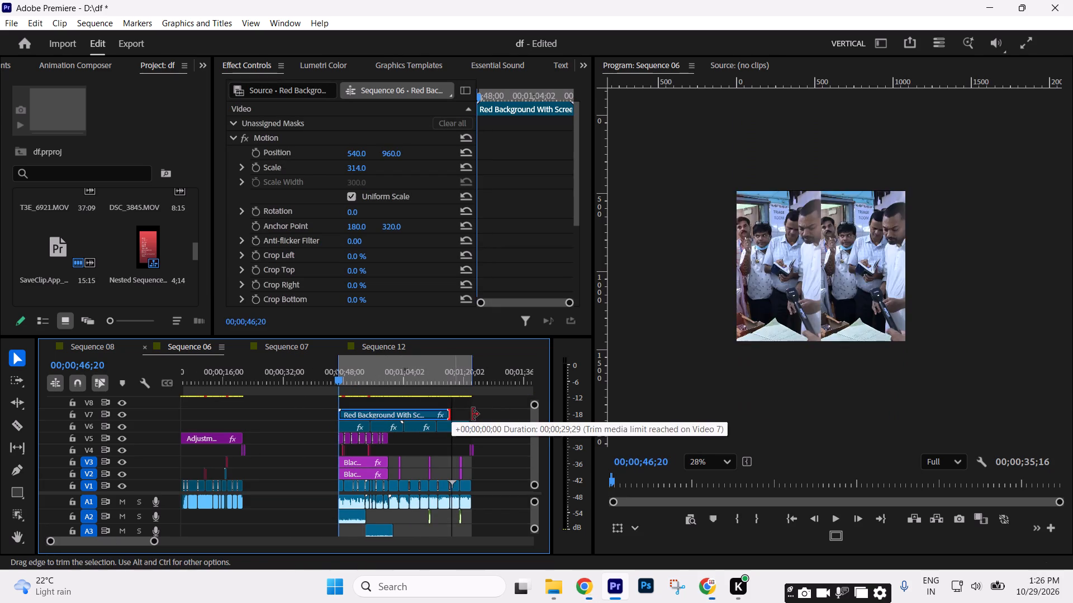
{"action": "left_click_drag", "start_coordinate": [472, 414], "coordinate": [473, 414]}
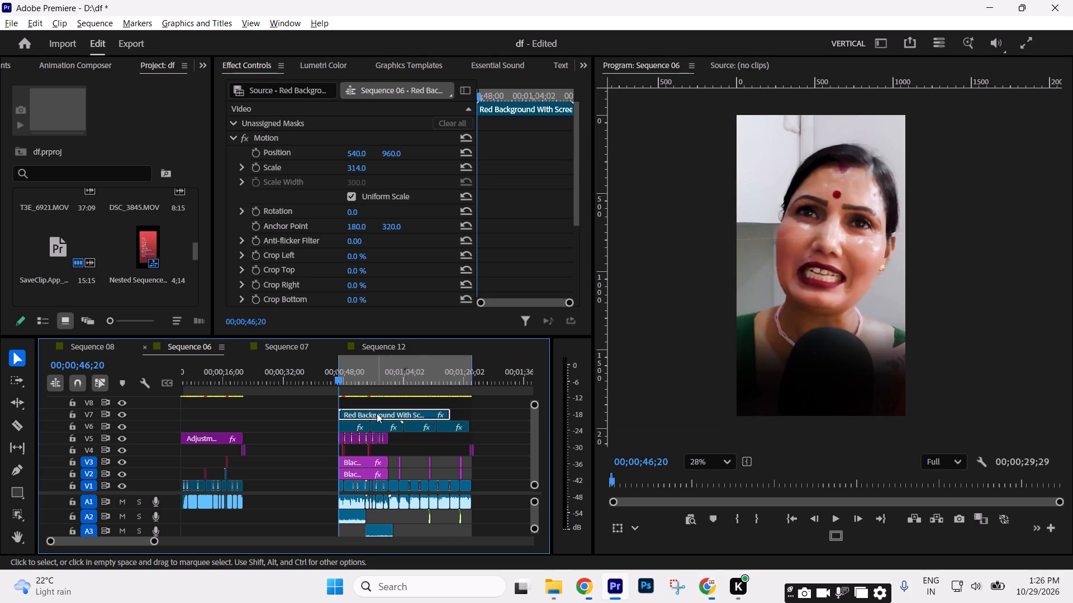
{"action": "left_click_drag", "start_coordinate": [377, 413], "coordinate": [396, 416], "text": "alt"}
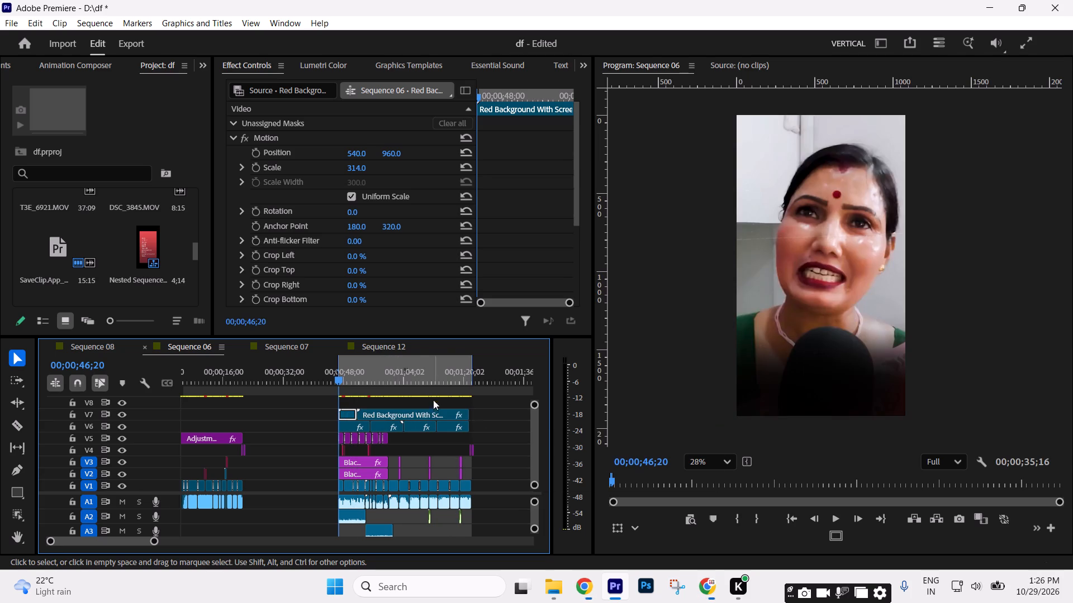
Mark the Out point at the end of the reel's last V1 clip, at 00;01;22;07.
{"action": "left_click_drag", "start_coordinate": [437, 383], "coordinate": [462, 389]}
{"action": "type", "text": "==-"}
{"action": "key", "text": "Down"}
{"action": "key", "text": "Down"}
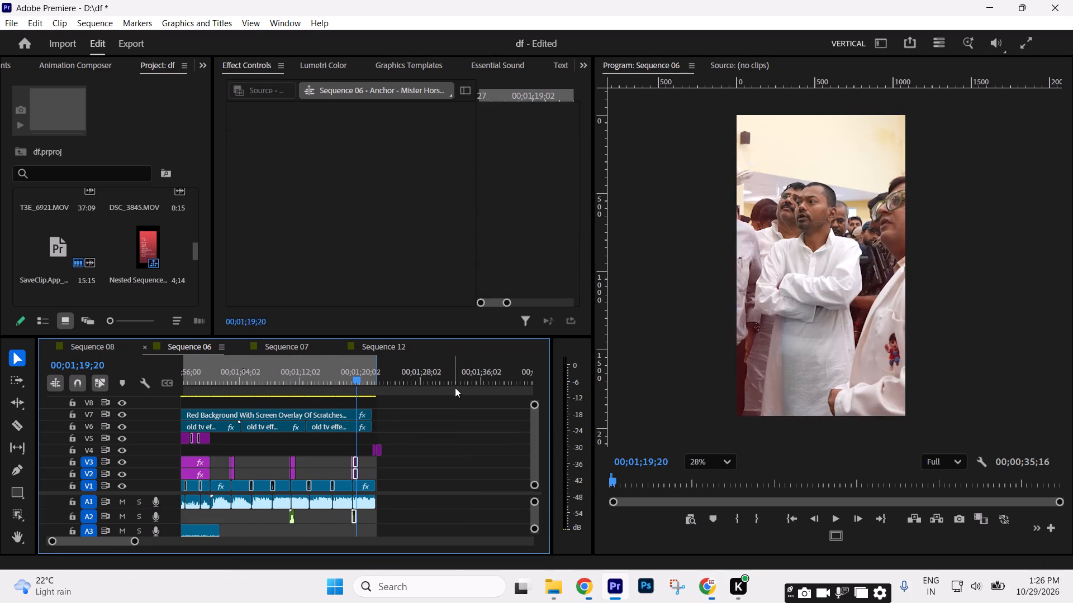
{"action": "key", "text": "Down"}
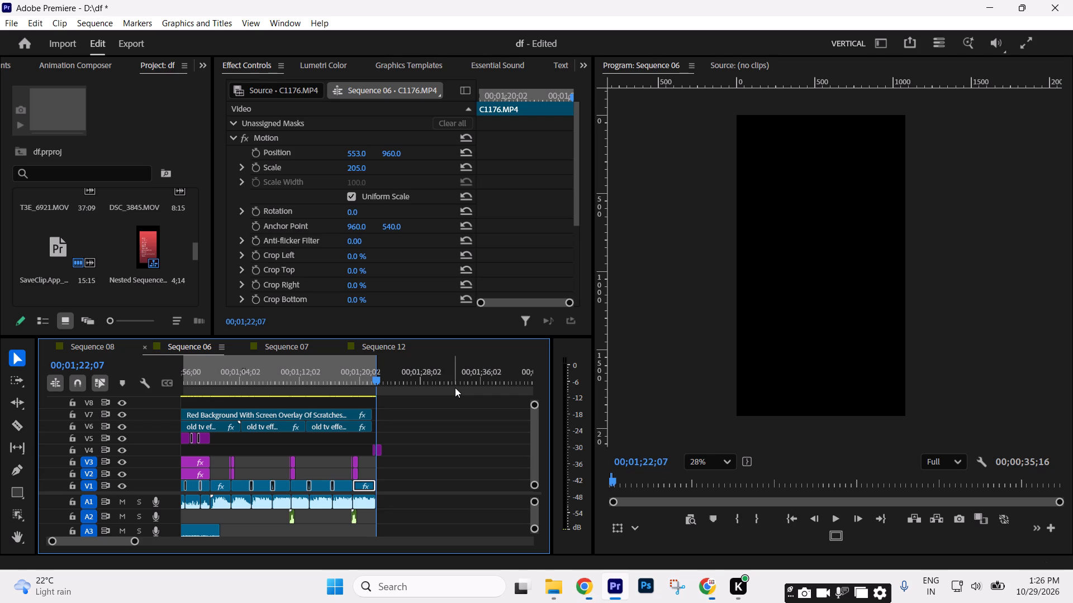
{"action": "key", "text": "o"}
{"action": "key", "text": "minus"}
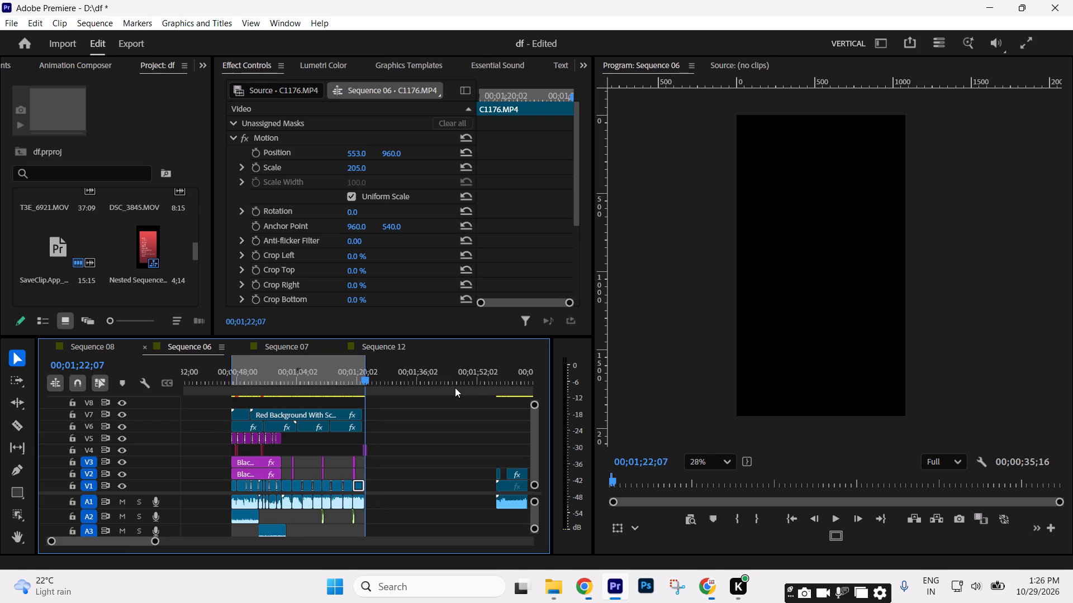
Save the project.
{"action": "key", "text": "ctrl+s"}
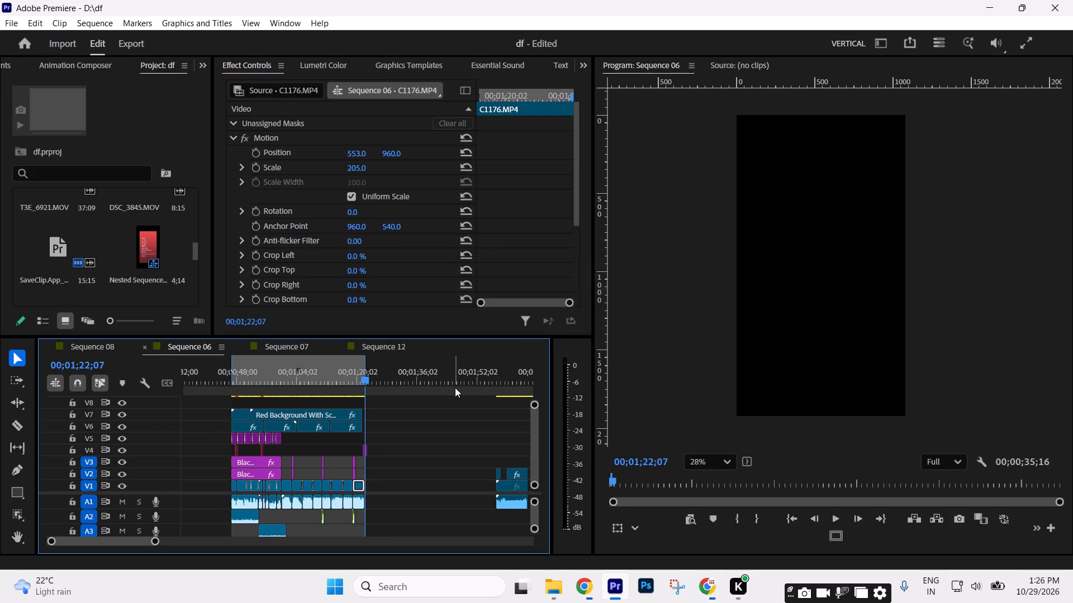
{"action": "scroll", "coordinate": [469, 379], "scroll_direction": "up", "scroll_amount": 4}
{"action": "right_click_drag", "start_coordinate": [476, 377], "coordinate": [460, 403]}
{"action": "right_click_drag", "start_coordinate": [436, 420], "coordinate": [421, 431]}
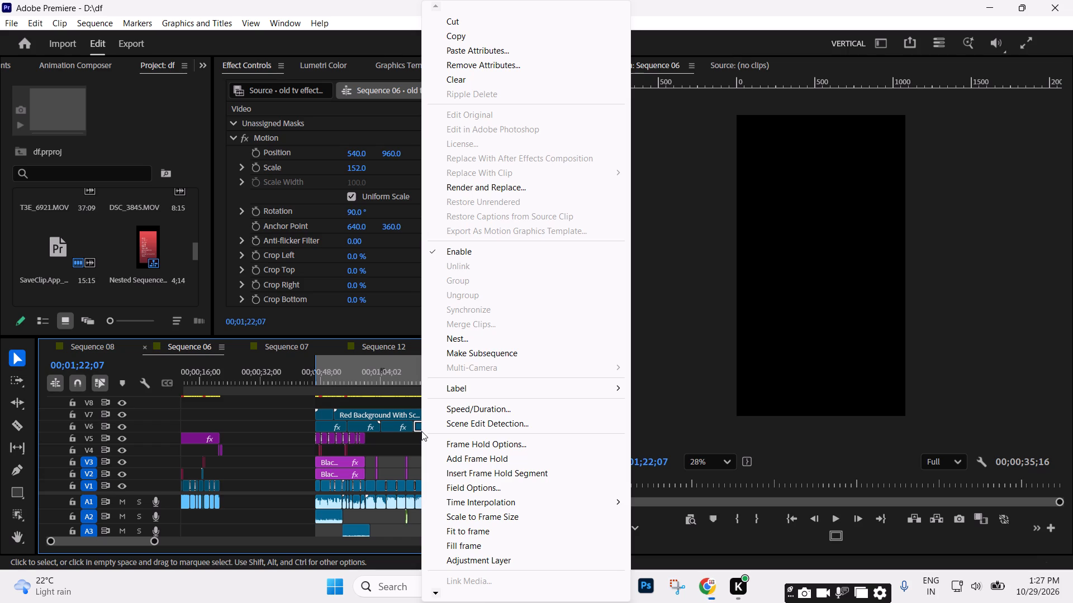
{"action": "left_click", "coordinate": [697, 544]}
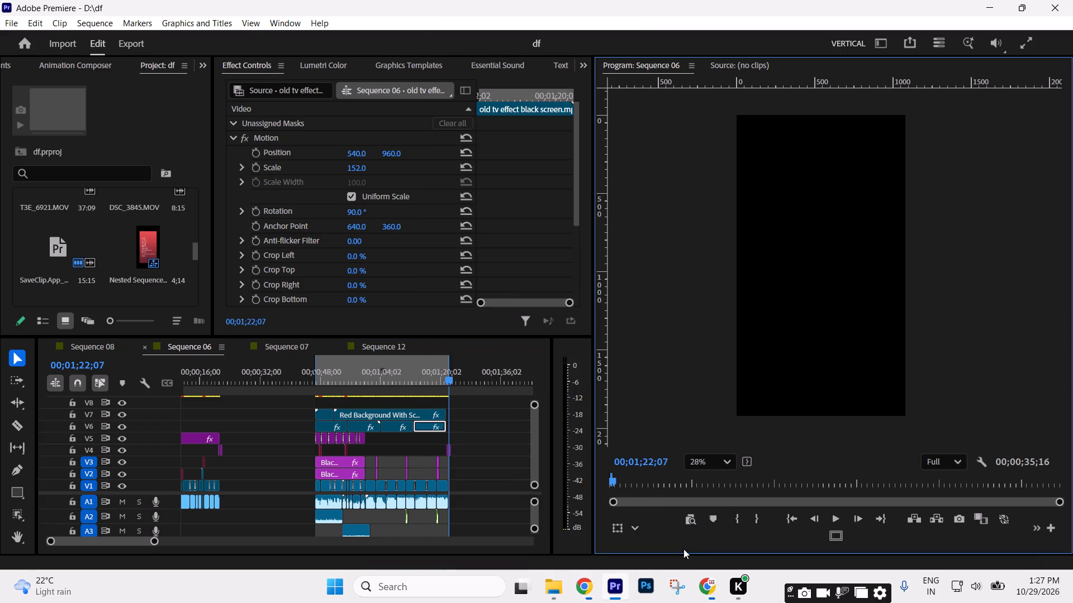